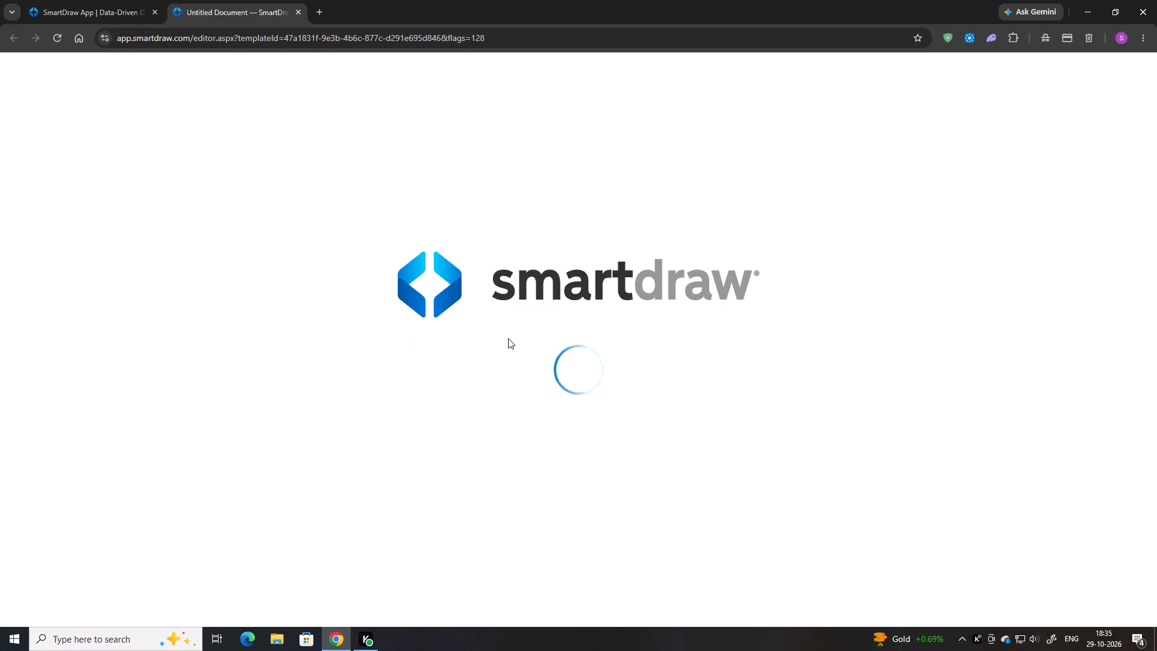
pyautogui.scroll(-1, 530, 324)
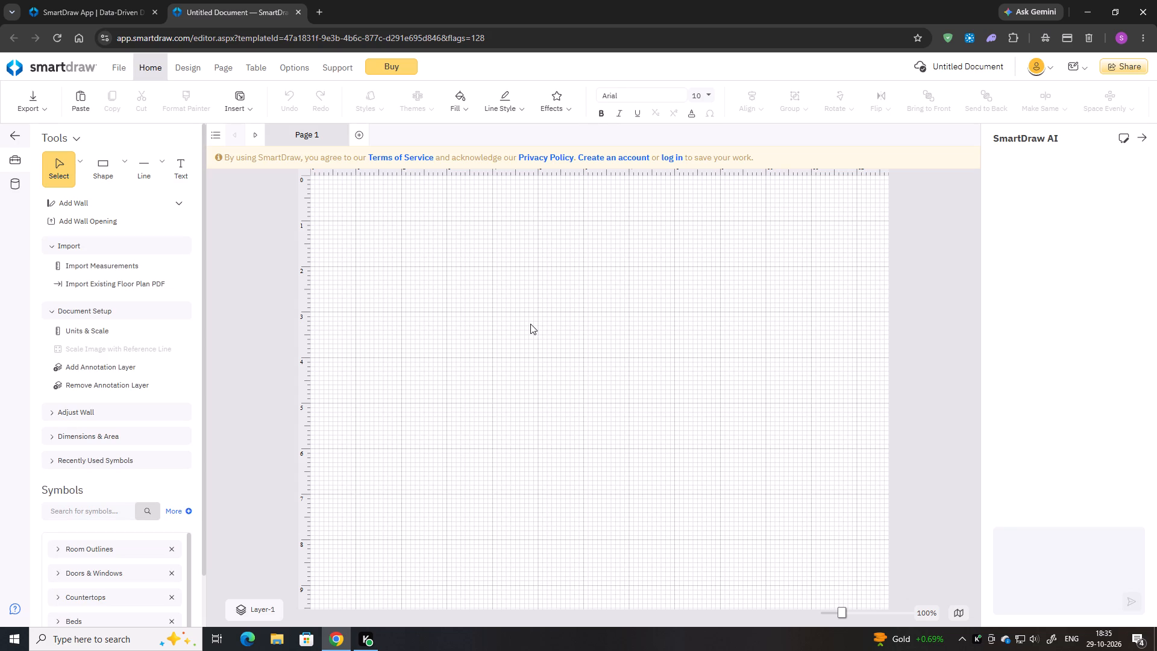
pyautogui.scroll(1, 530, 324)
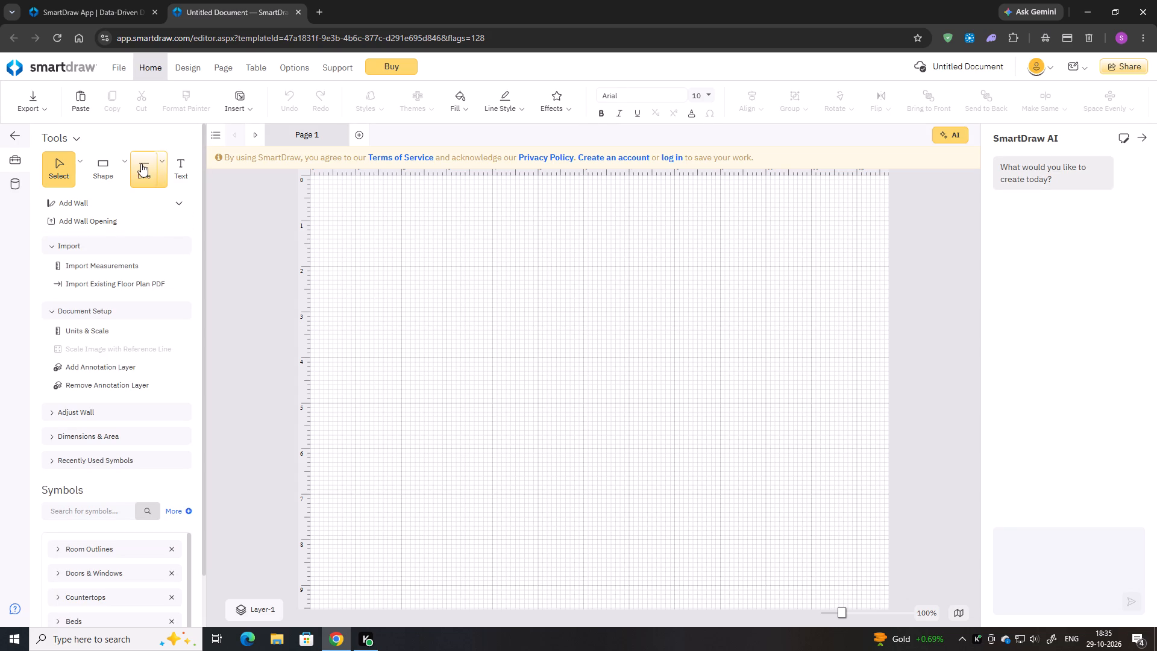
# Draw the floor plan's left exterior wall as a vertical wall about 8.20 long.
pyautogui.click(105, 209)
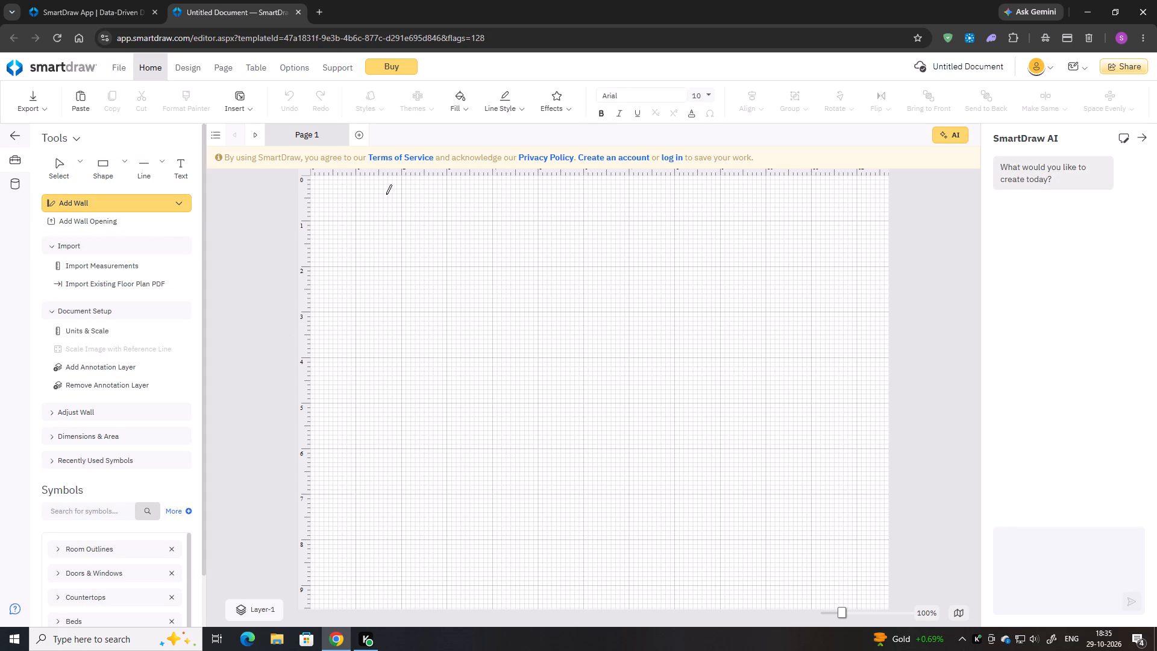
pyautogui.click(356, 195)
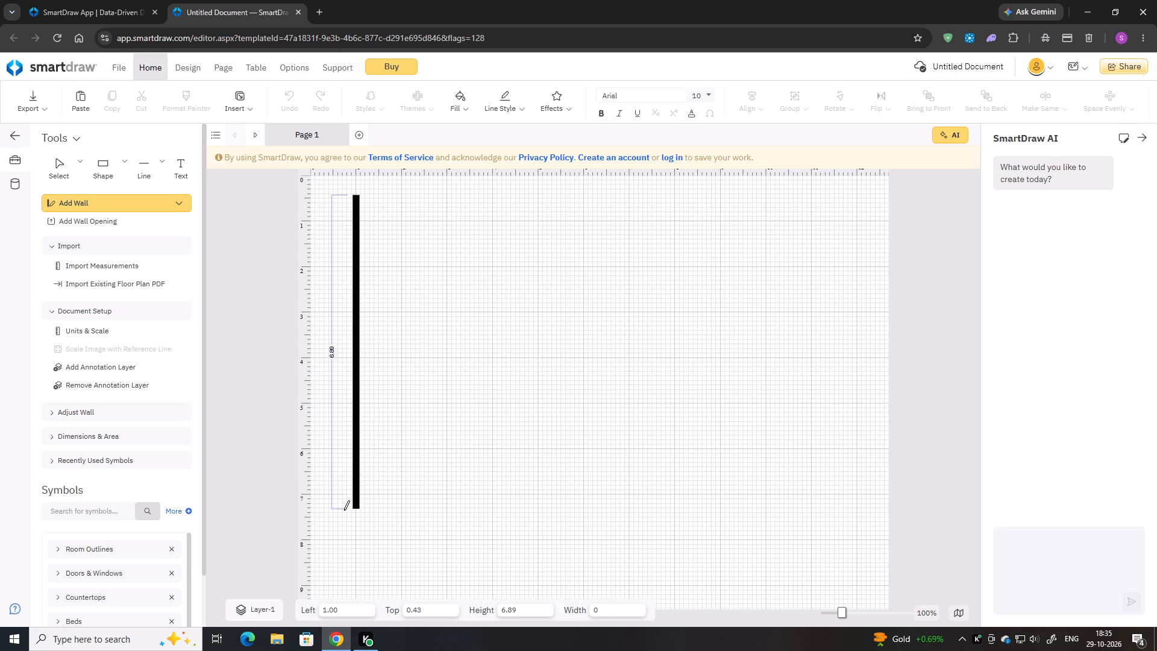
pyautogui.click(340, 568)
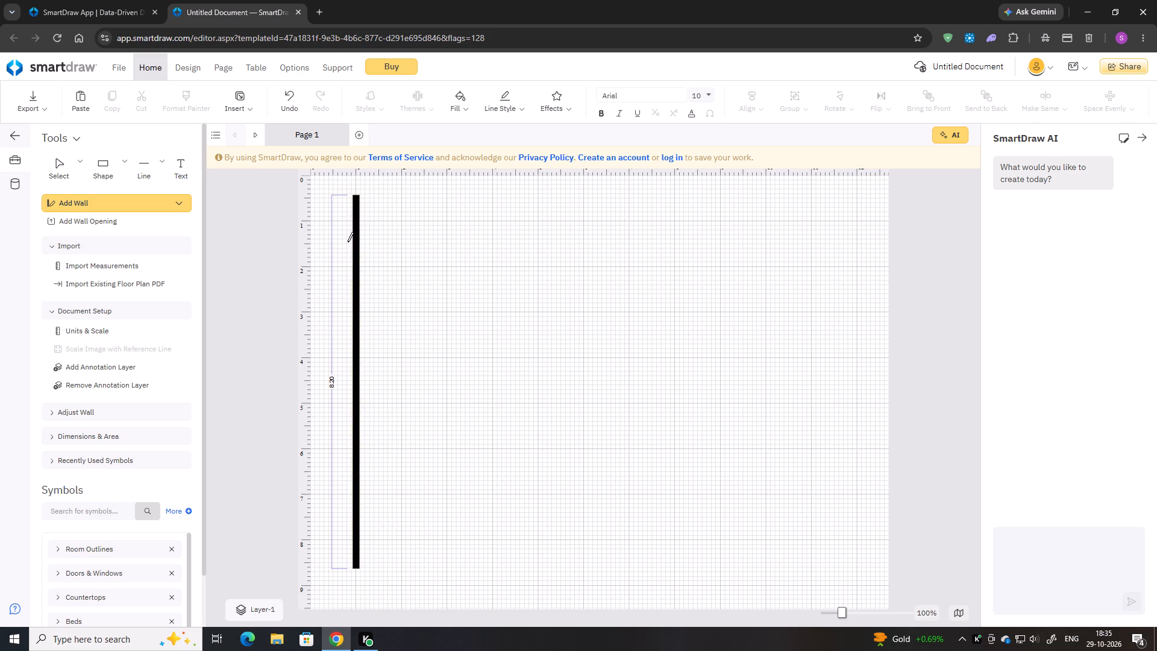
# Draw the horizontal top wall from the left wall's upper end and stretch it to about 11.08 wide.
pyautogui.click(357, 199)
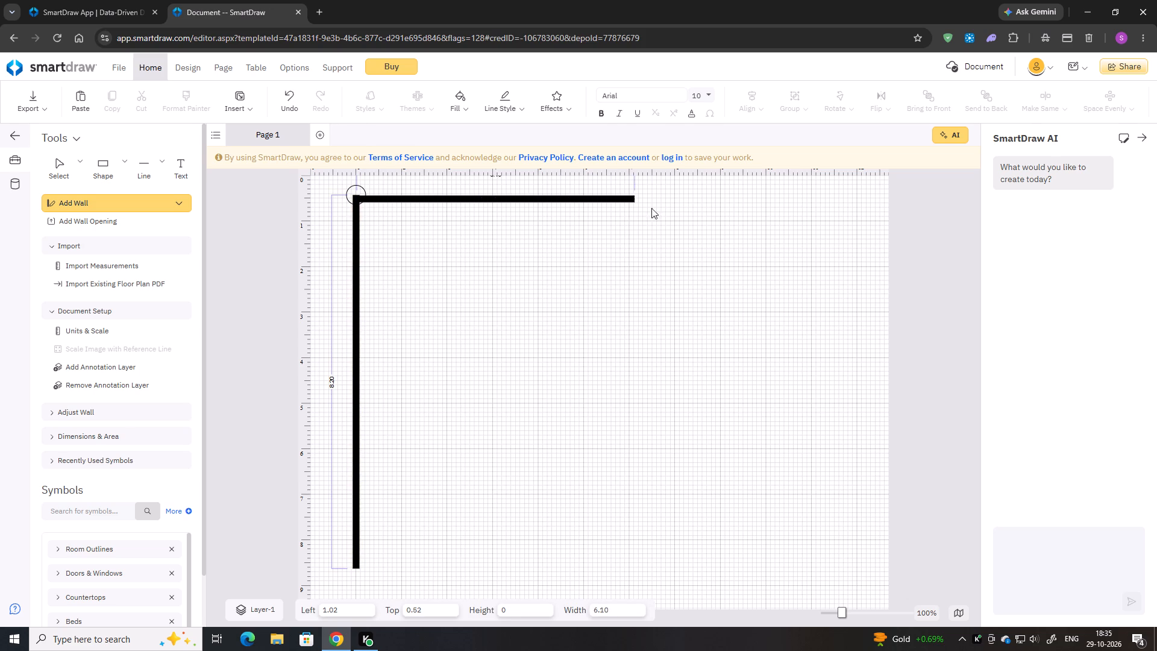
pyautogui.click(826, 210)
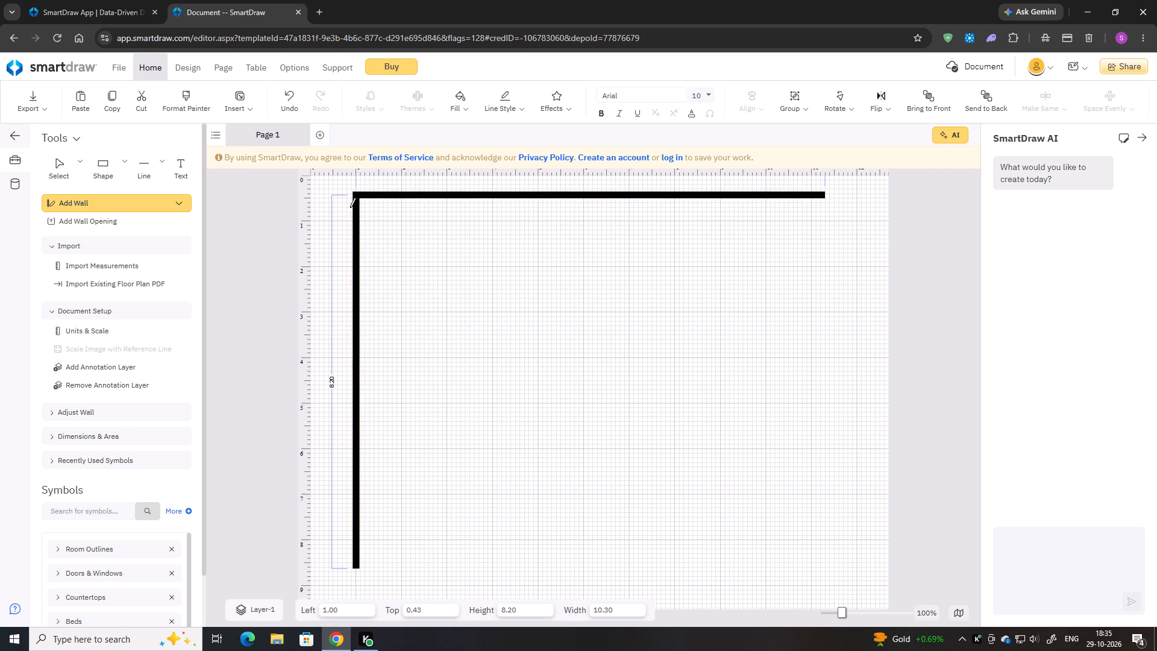
pyautogui.click(145, 200)
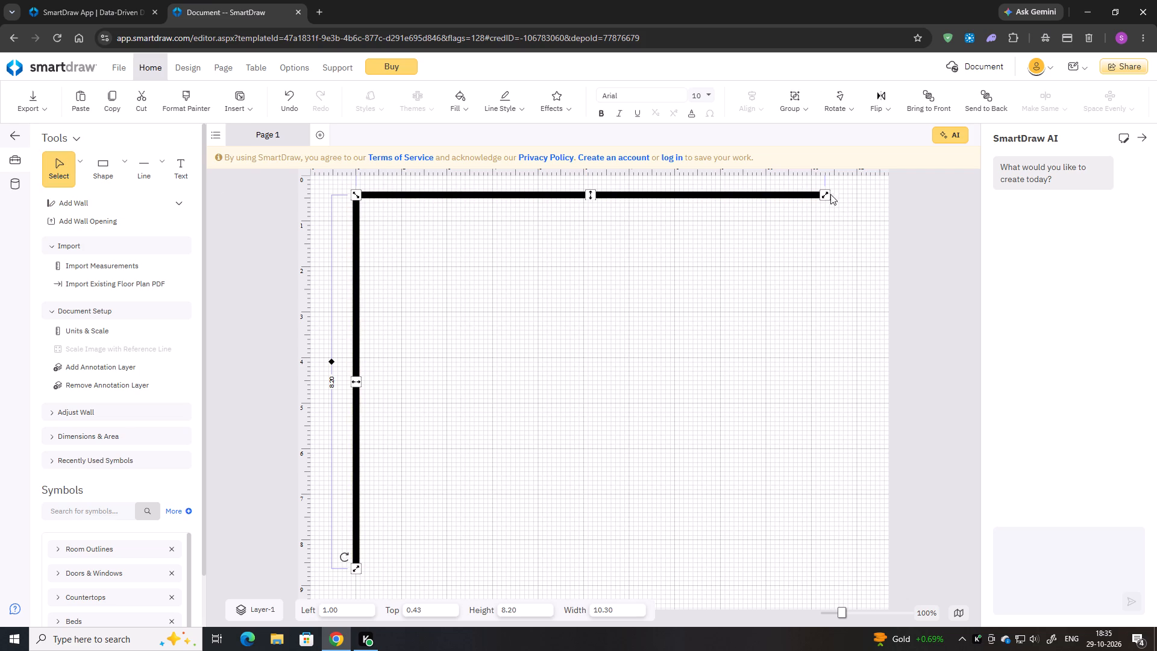
pyautogui.moveTo(821, 193); pyautogui.dragTo(861, 192)
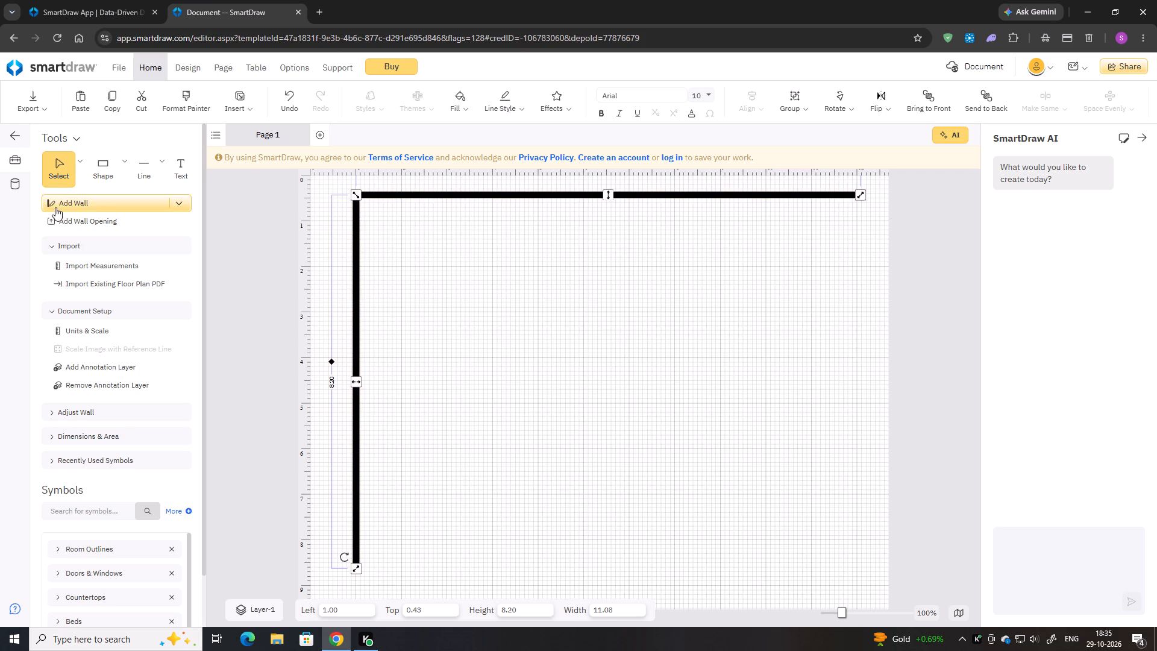
# Draw the right exterior wall downward from the top wall's free end, about 8.23 long.
pyautogui.click(72, 200)
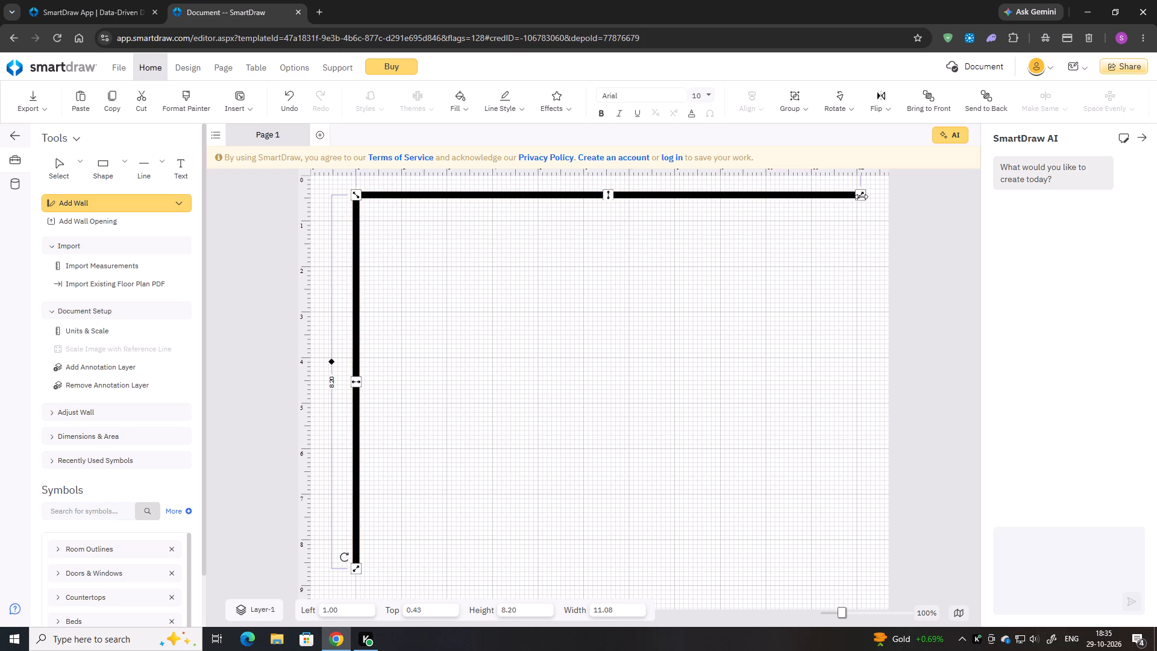
pyautogui.click(113, 210)
pyautogui.click(783, 300)
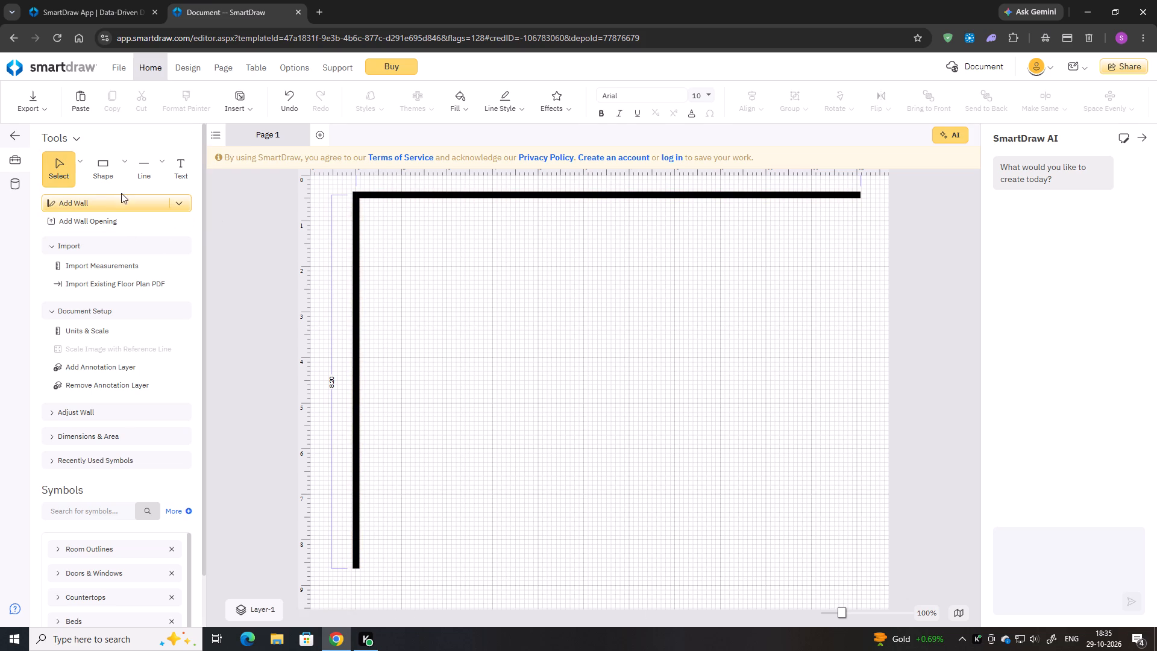
pyautogui.click(108, 202)
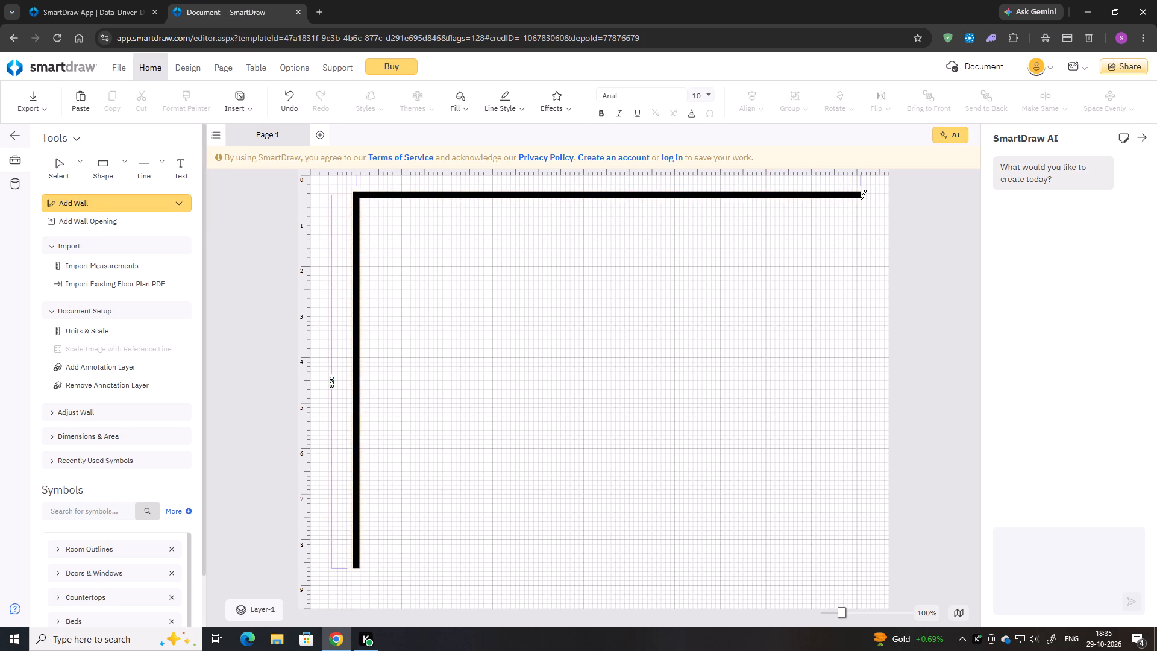
pyautogui.click(856, 196)
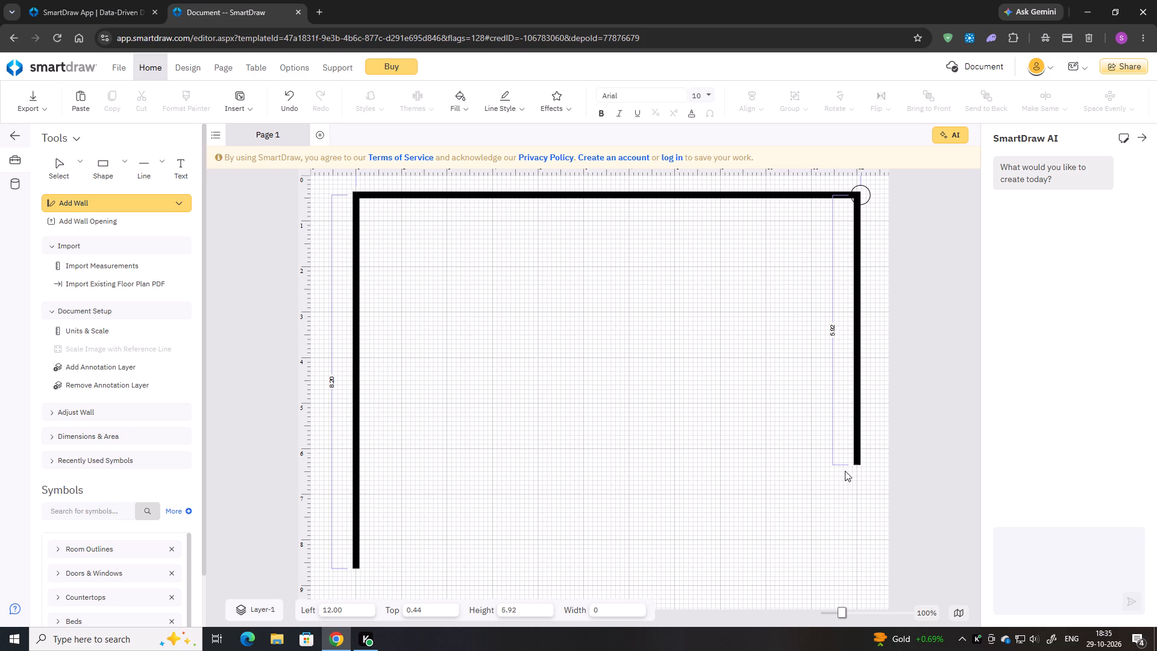
pyautogui.click(842, 570)
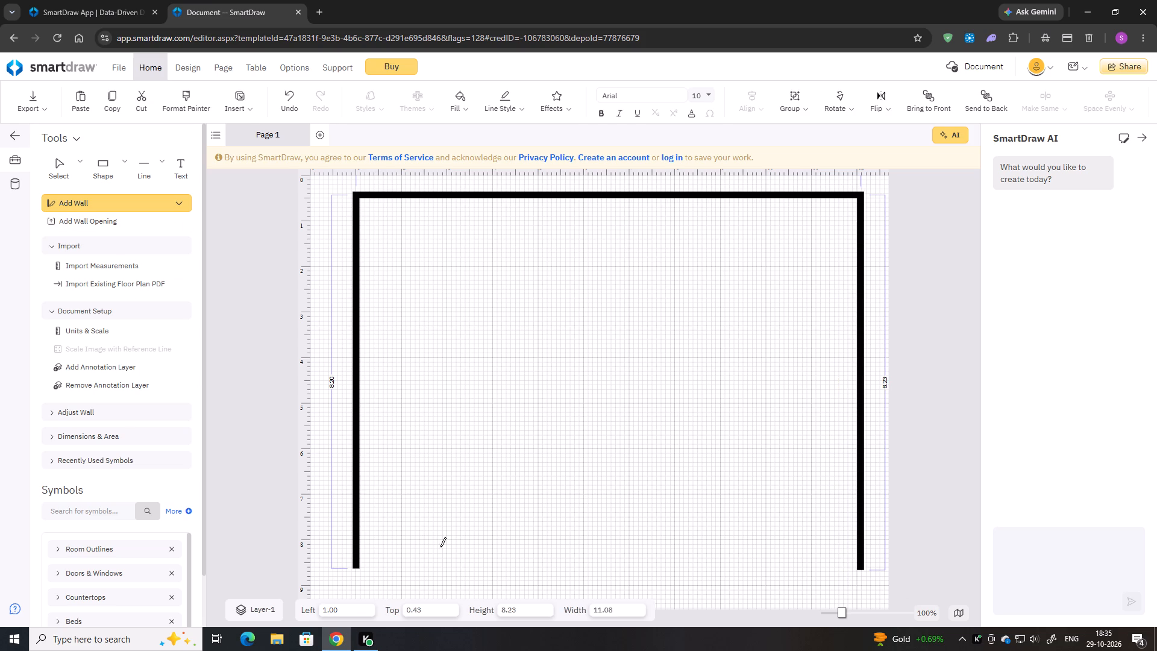
# Draw a bottom wall segment about 4.90 long from the left wall's lower end towards the right wall.
pyautogui.click(356, 567)
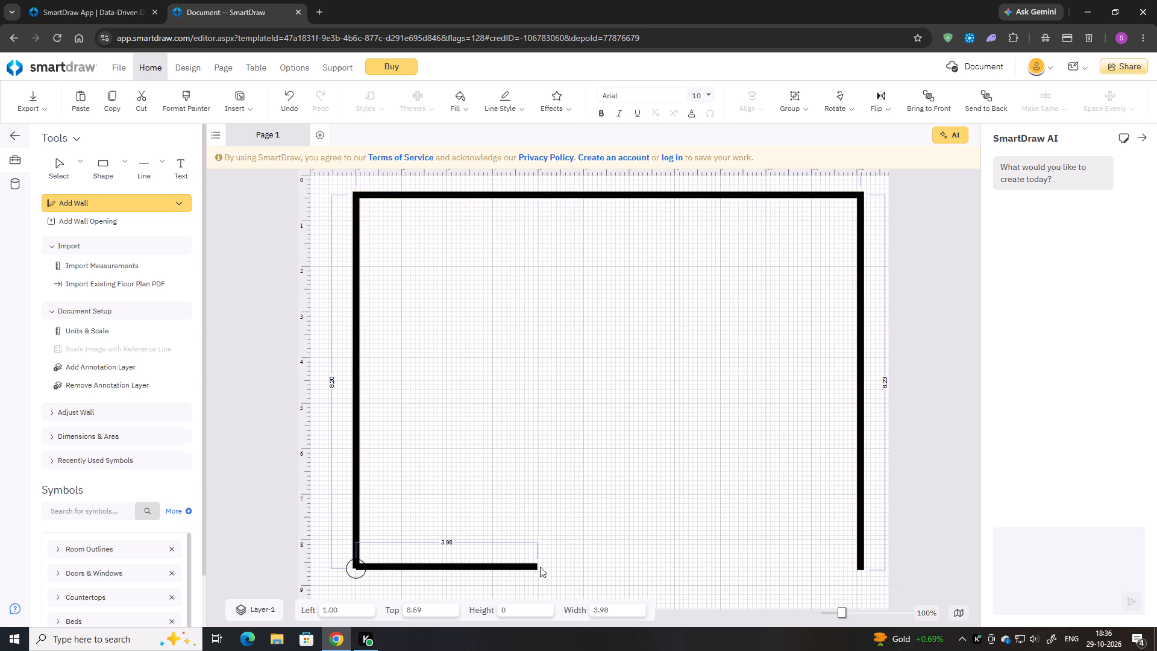
pyautogui.click(580, 562)
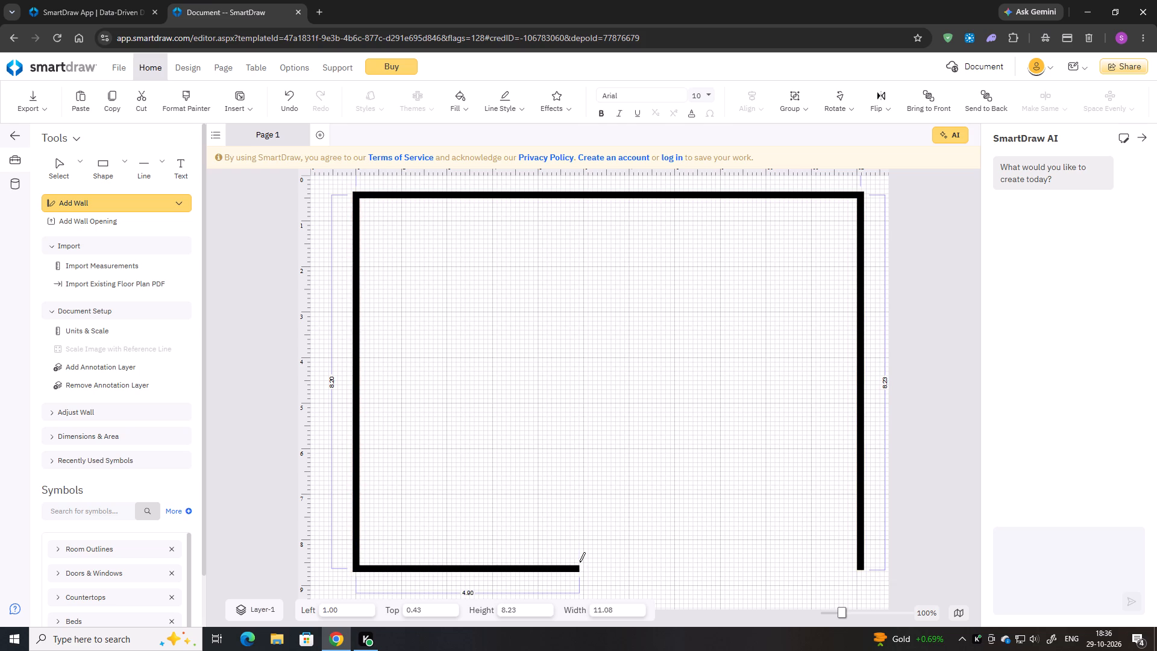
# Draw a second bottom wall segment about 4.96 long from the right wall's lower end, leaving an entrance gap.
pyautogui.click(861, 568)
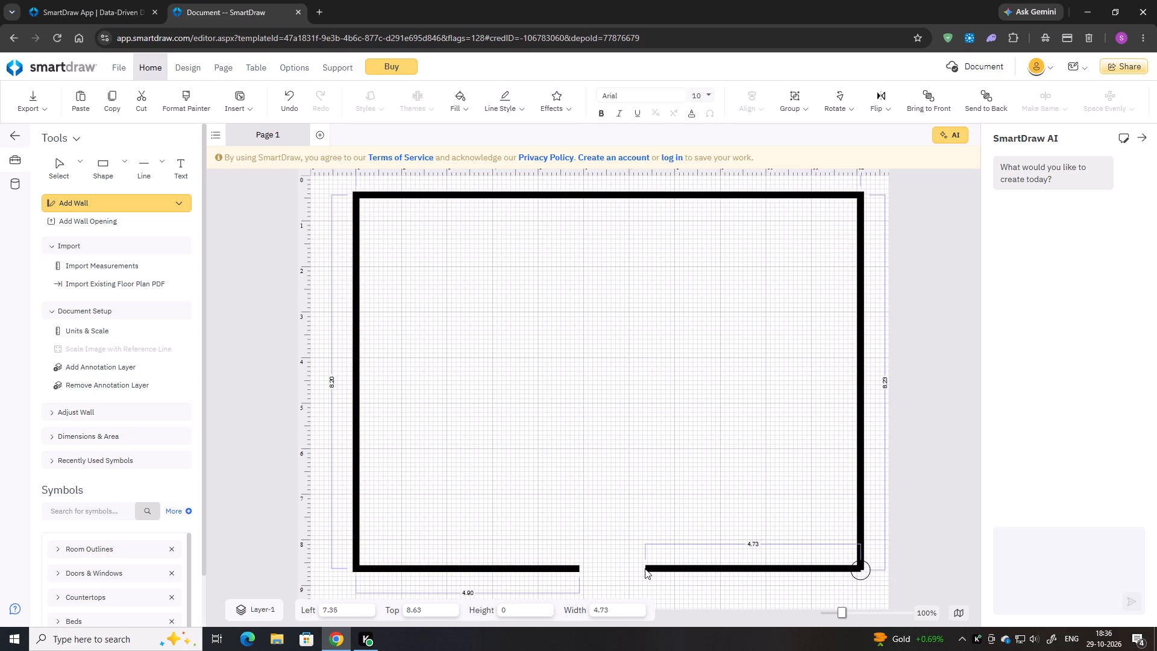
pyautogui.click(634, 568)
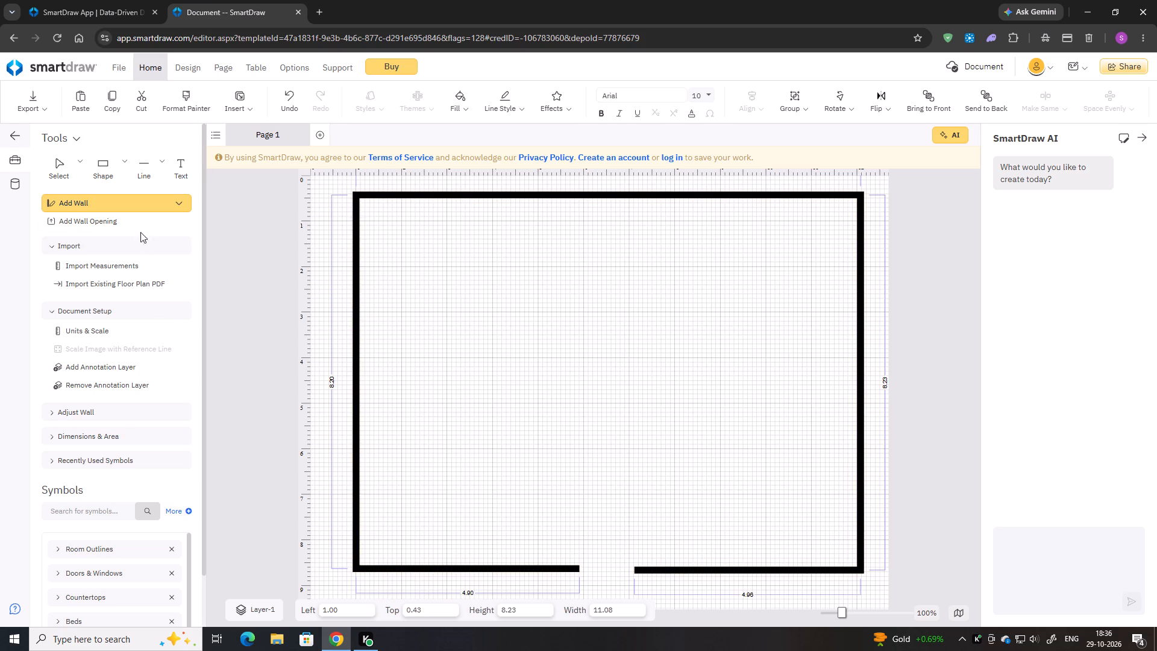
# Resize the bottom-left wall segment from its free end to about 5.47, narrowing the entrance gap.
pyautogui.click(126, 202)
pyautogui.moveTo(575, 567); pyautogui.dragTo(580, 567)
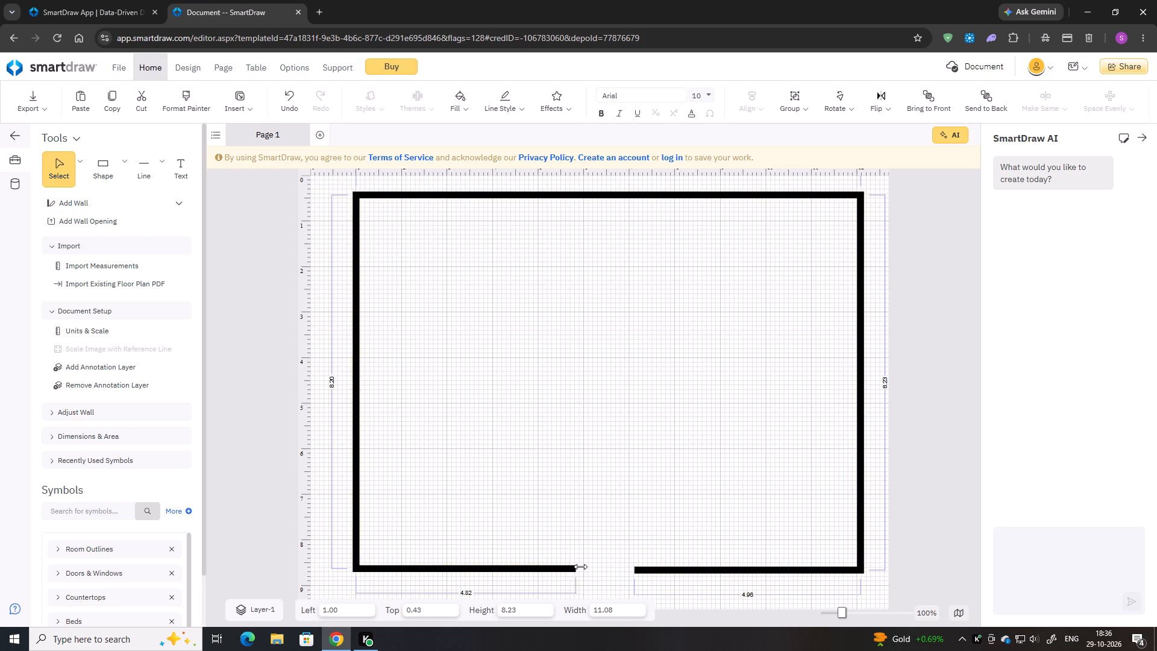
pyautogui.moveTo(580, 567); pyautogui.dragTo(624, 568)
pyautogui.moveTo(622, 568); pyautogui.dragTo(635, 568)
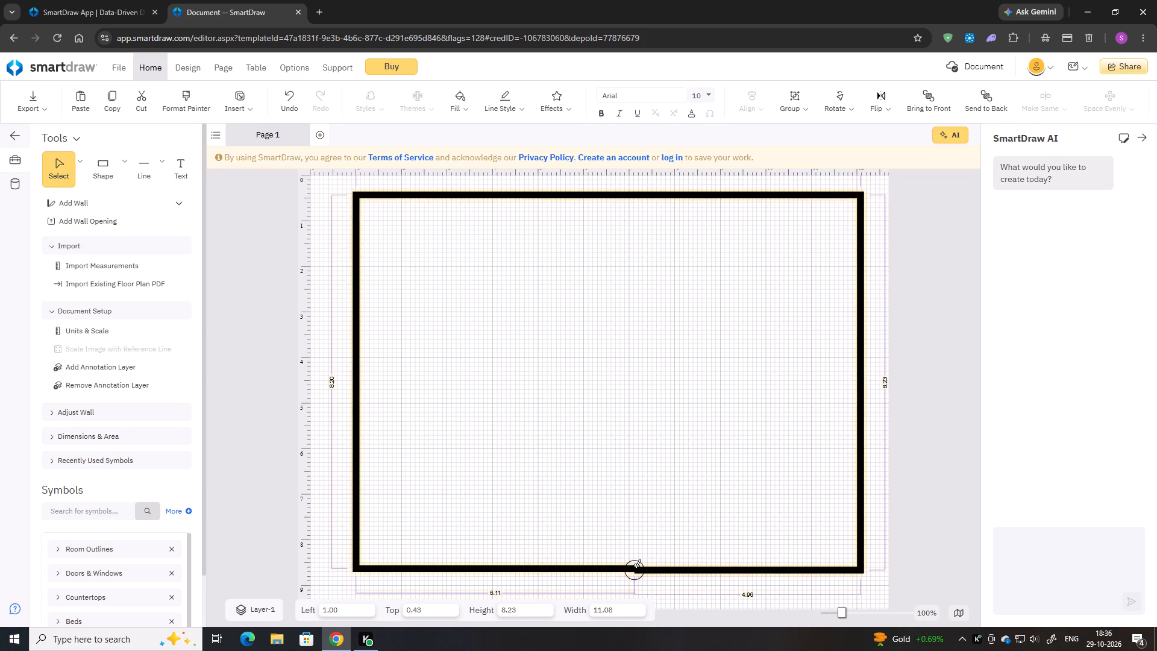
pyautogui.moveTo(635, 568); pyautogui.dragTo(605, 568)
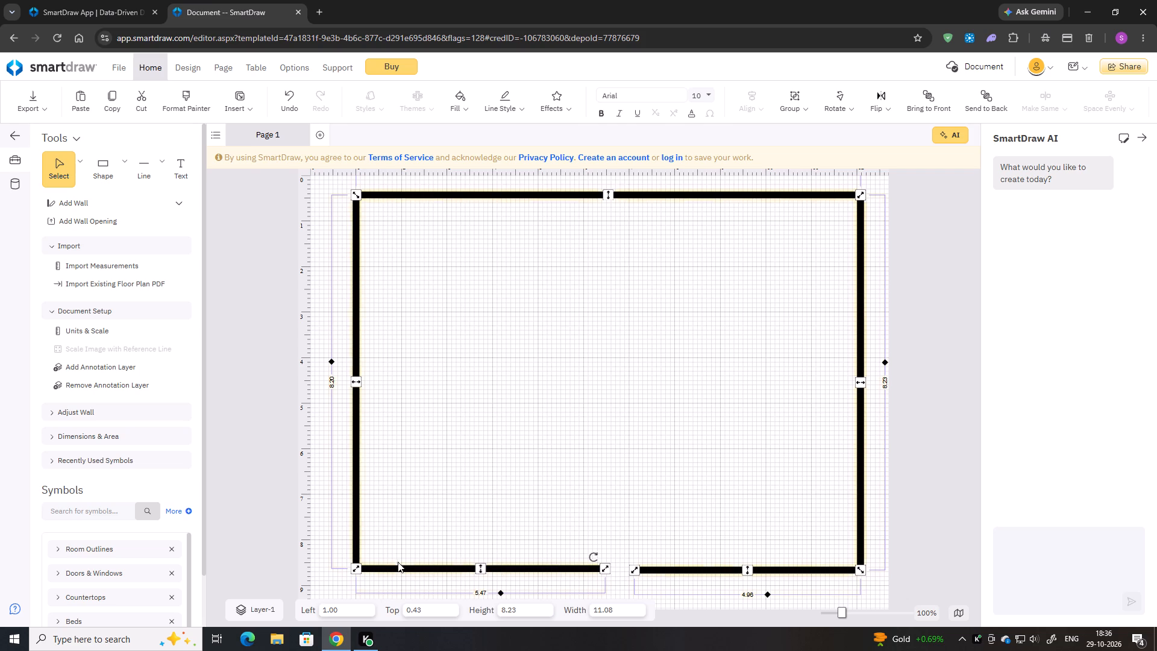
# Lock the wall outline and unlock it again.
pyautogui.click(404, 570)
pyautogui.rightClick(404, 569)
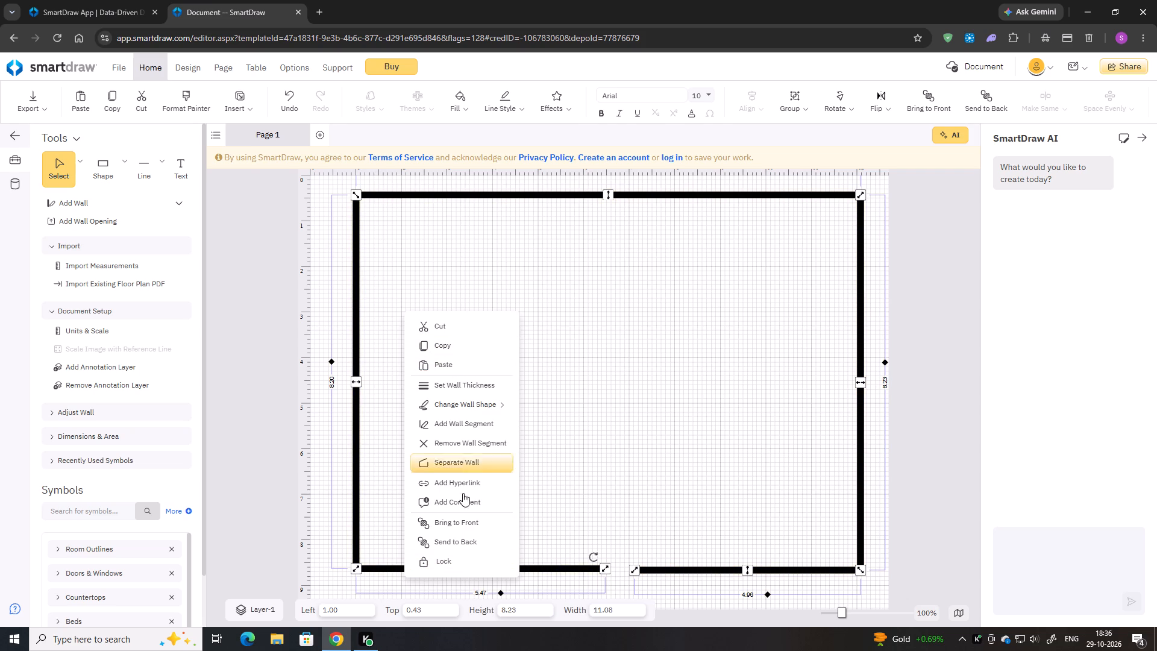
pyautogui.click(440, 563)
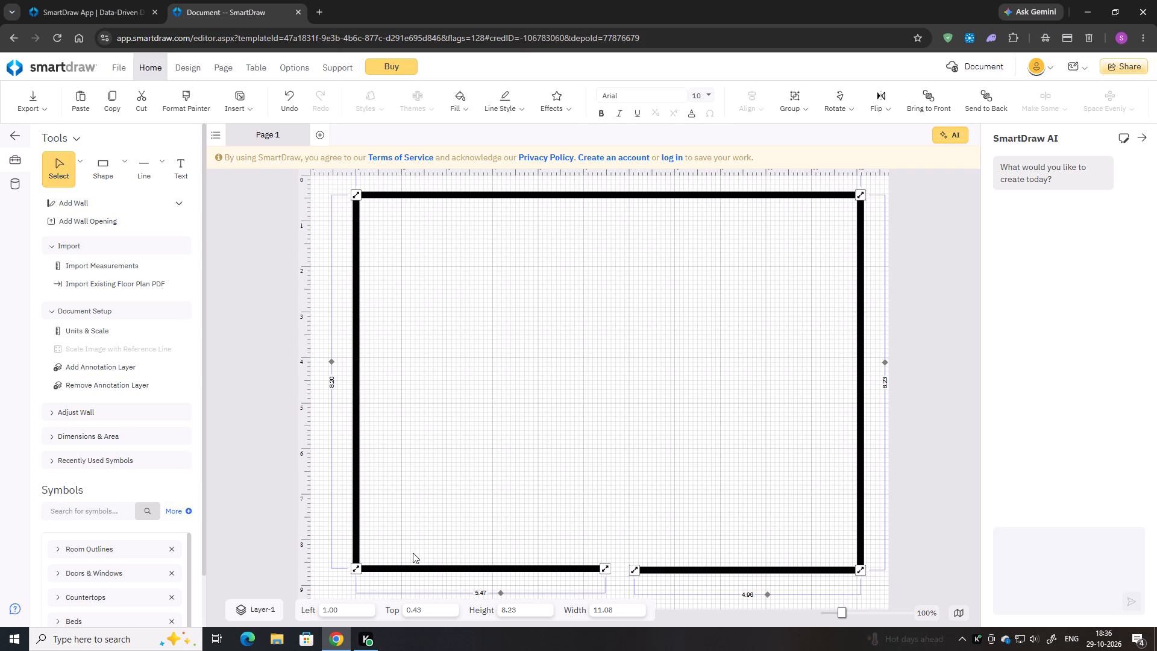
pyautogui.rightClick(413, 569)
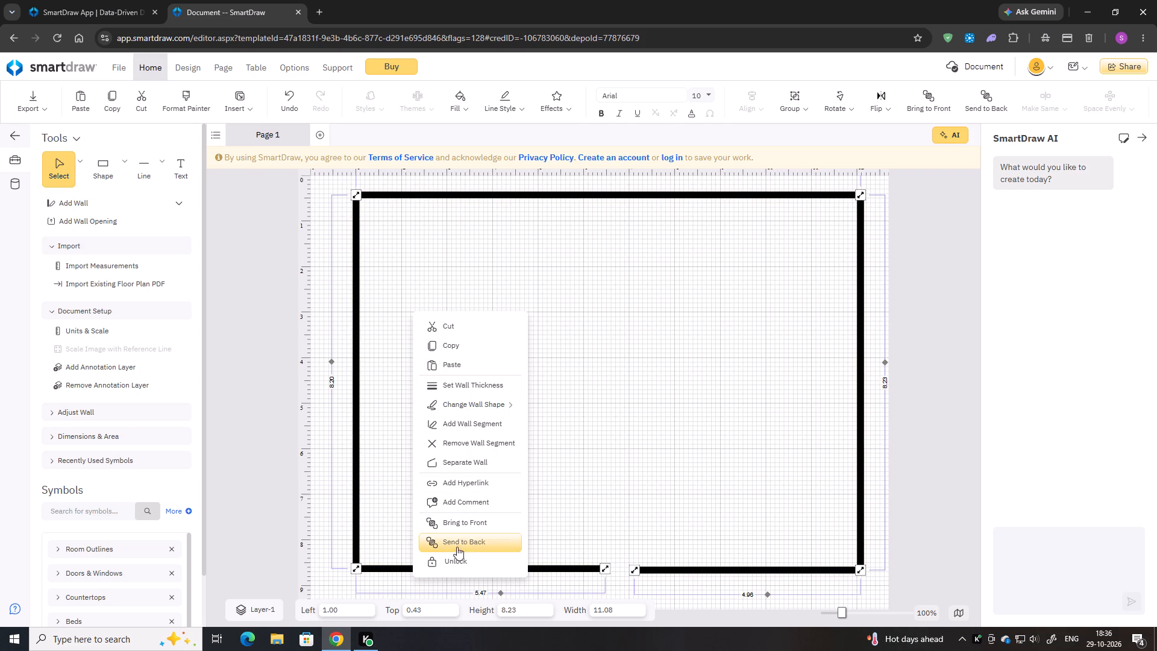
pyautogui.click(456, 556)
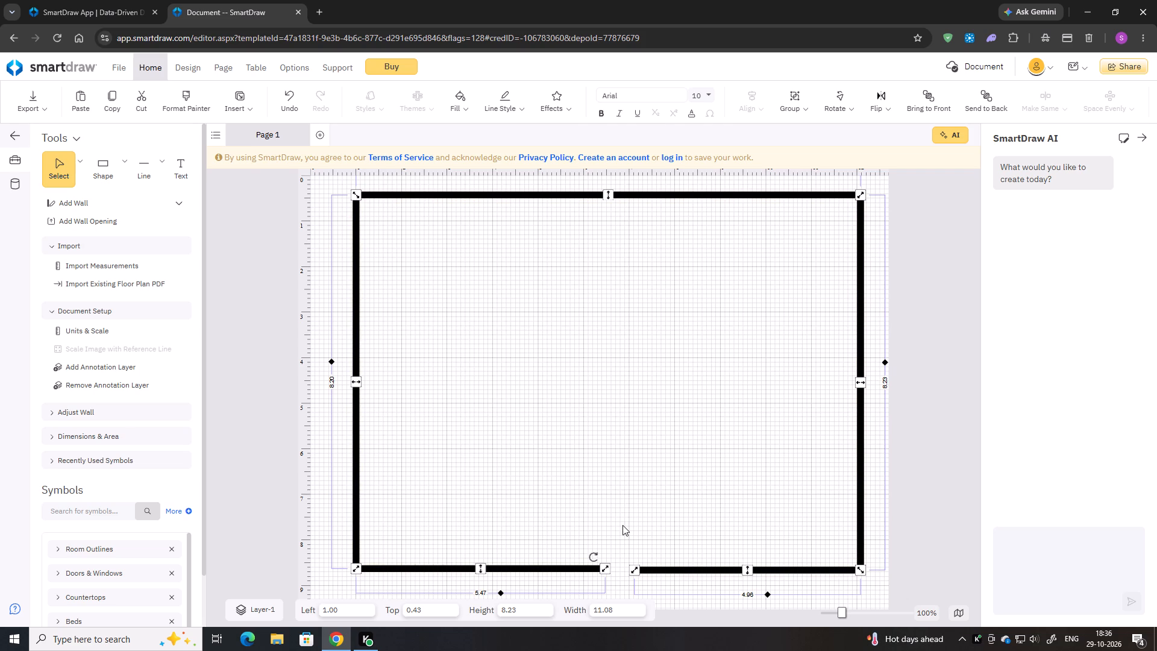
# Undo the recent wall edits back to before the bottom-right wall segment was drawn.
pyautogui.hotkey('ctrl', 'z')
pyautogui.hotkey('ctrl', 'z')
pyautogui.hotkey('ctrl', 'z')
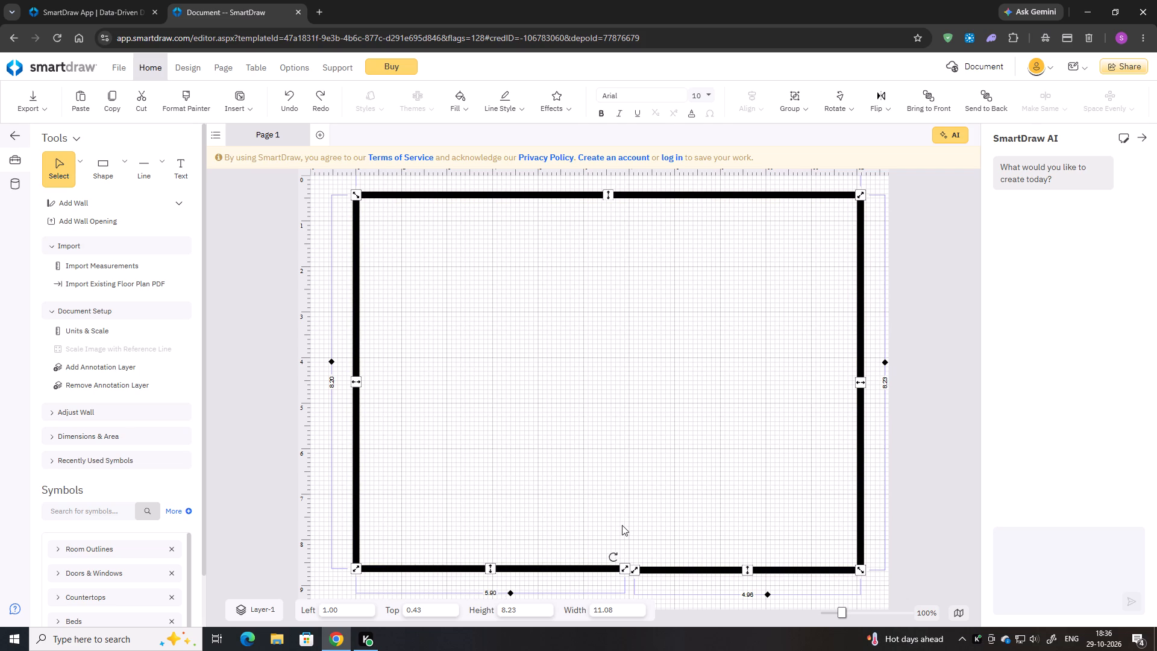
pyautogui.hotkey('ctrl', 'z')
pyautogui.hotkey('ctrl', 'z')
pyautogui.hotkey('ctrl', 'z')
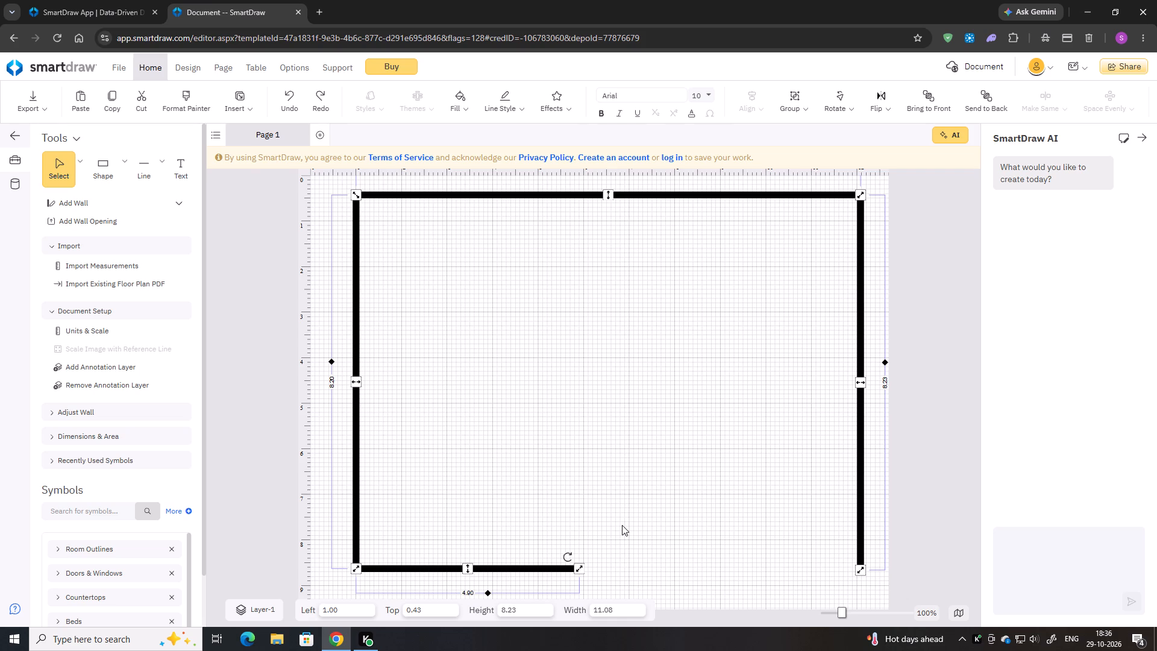
# Adjust the right wall's lower end to make the wall about 8.30 long.
pyautogui.click(860, 567)
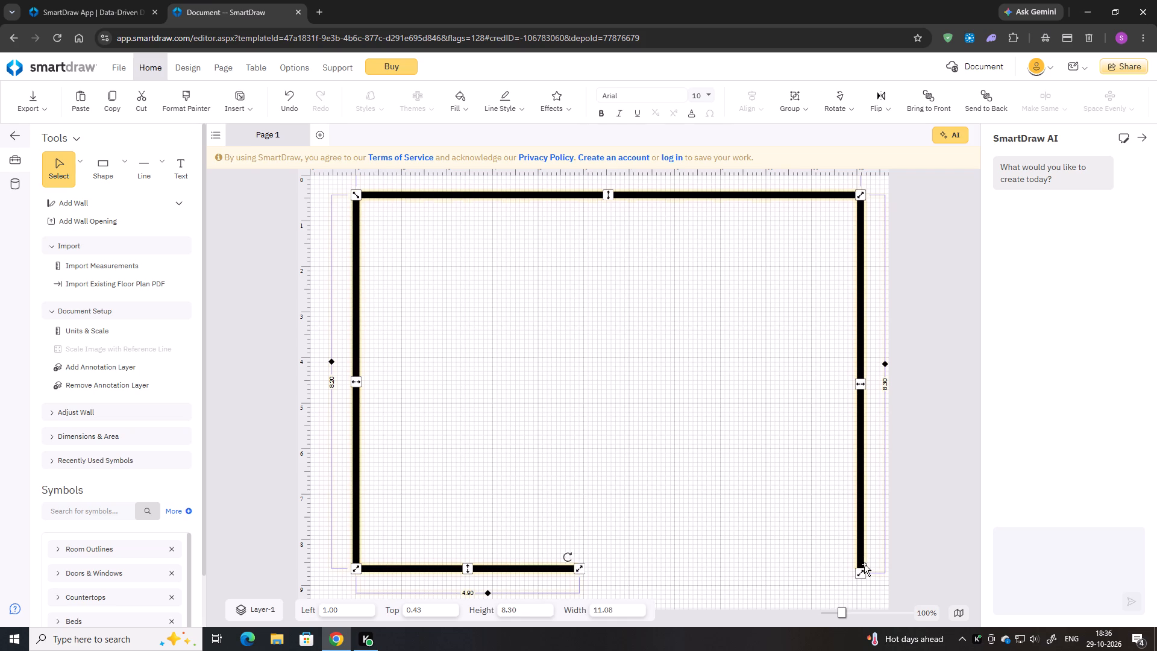
pyautogui.click(861, 571)
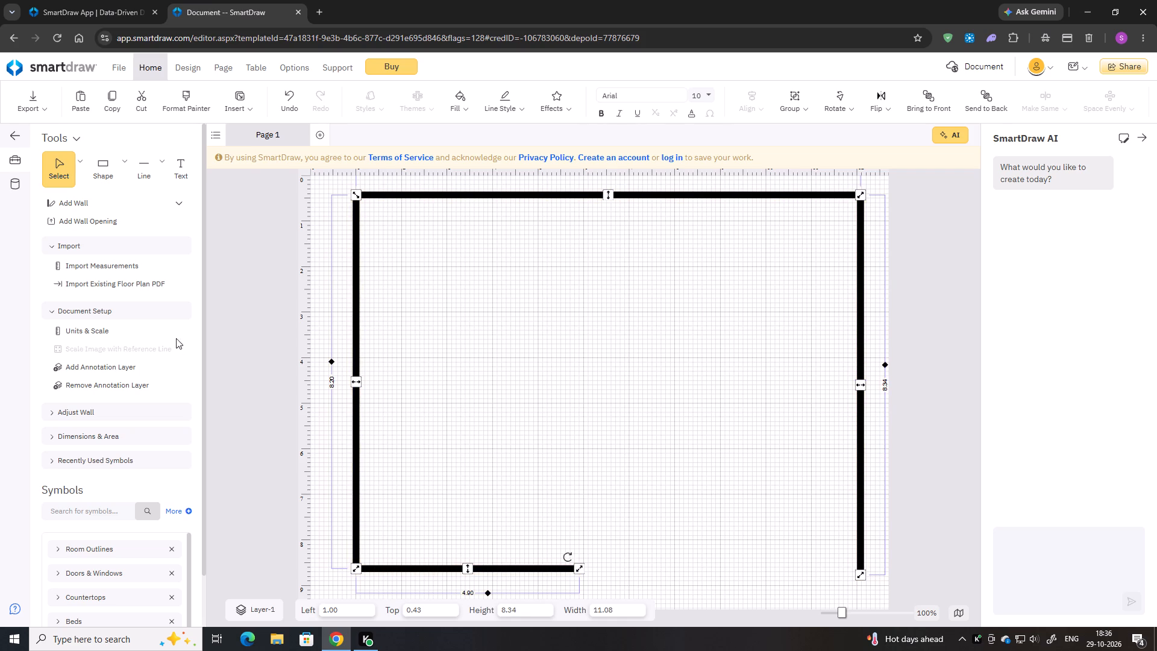
pyautogui.click(98, 201)
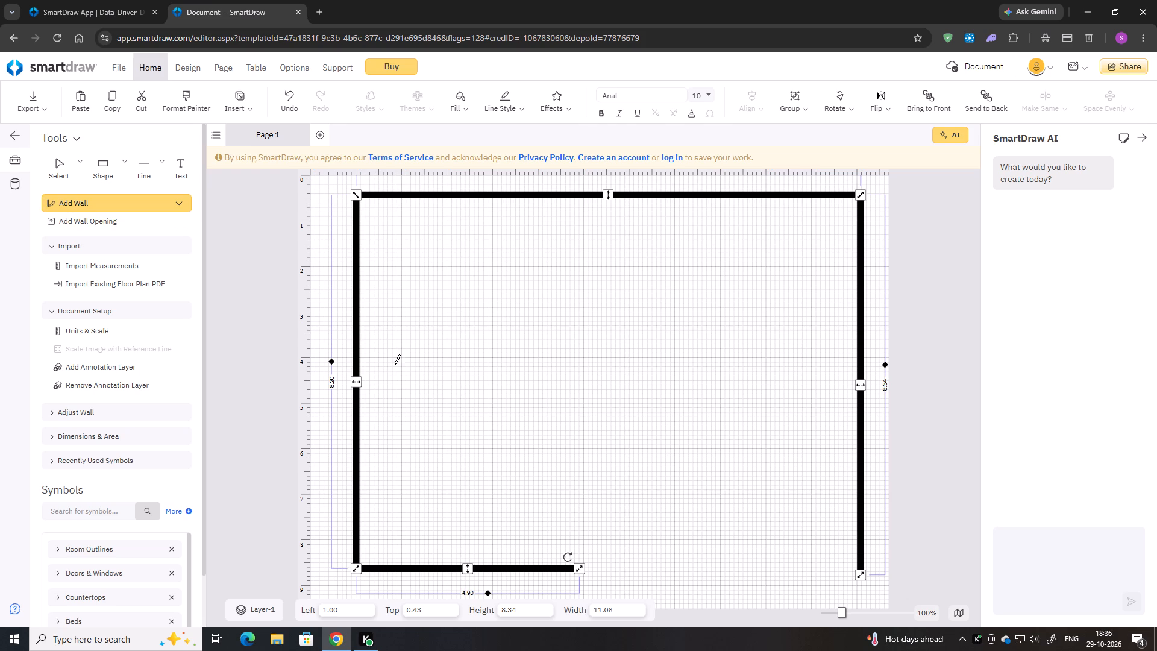
pyautogui.click(66, 201)
pyautogui.click(572, 374)
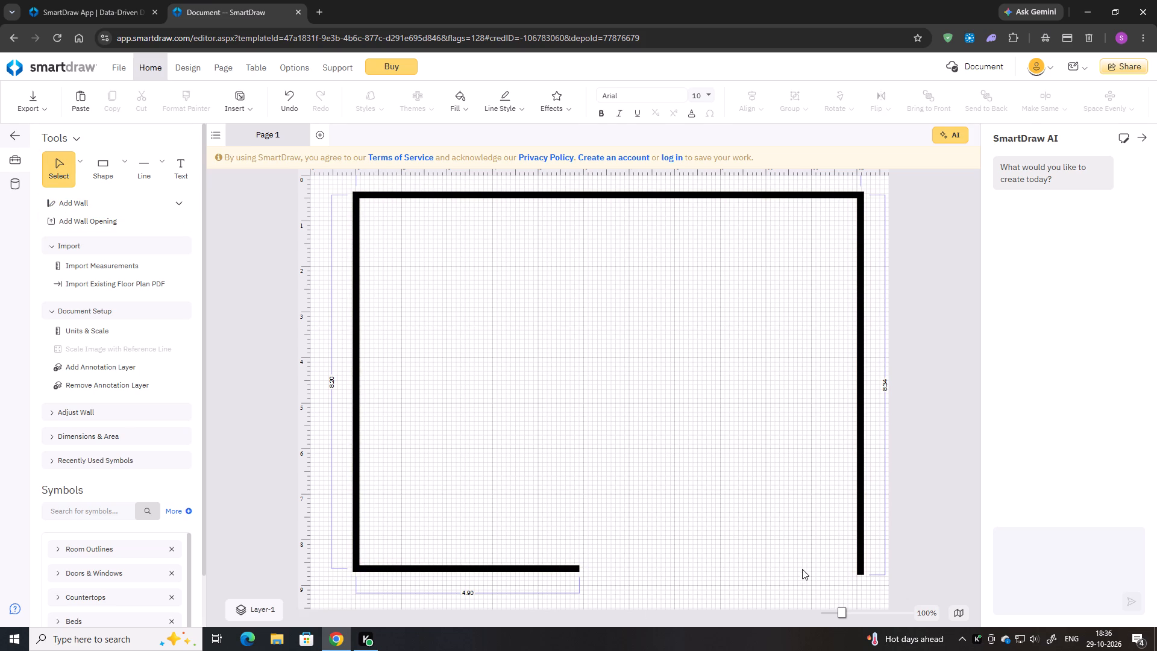
pyautogui.click(862, 567)
pyautogui.moveTo(862, 574); pyautogui.dragTo(864, 565)
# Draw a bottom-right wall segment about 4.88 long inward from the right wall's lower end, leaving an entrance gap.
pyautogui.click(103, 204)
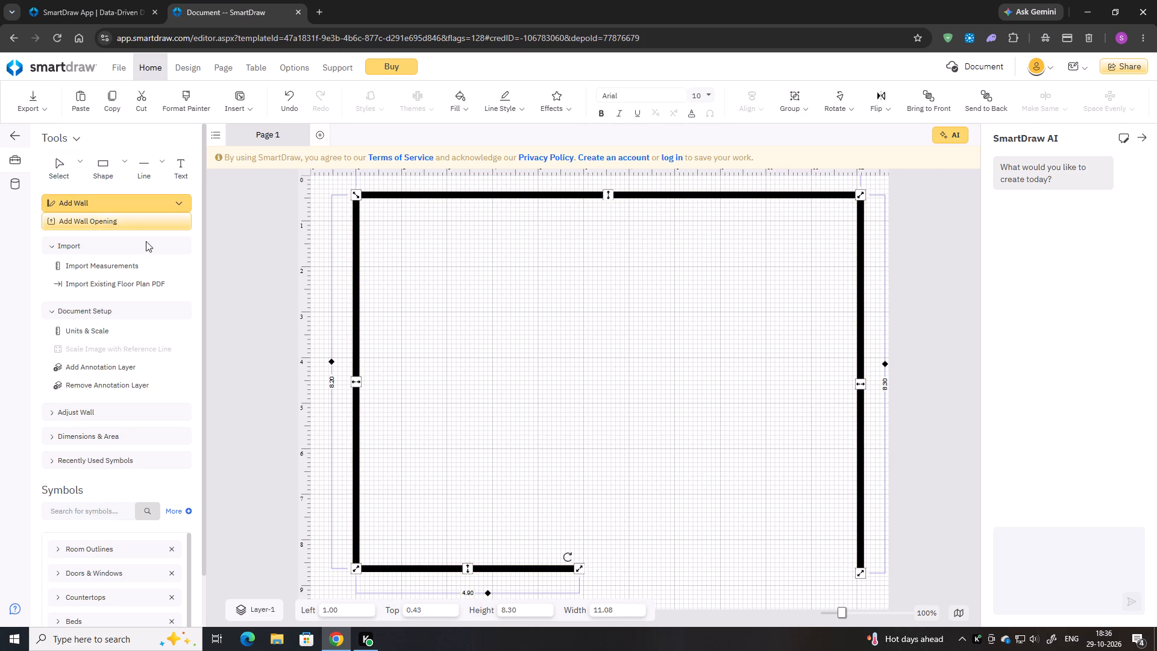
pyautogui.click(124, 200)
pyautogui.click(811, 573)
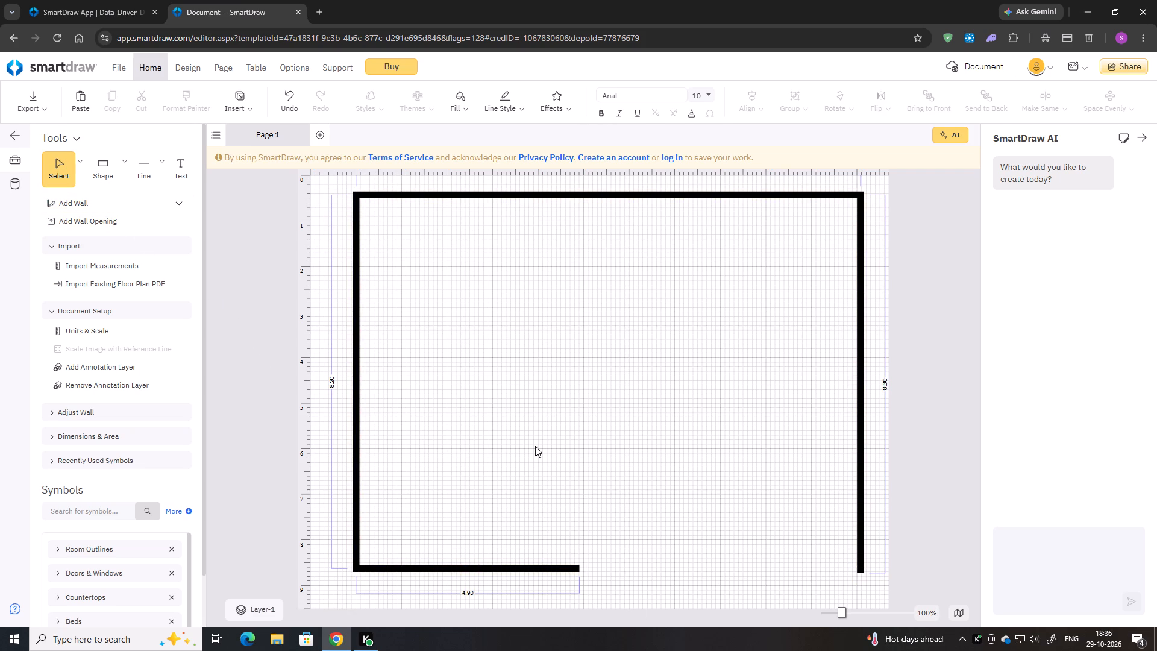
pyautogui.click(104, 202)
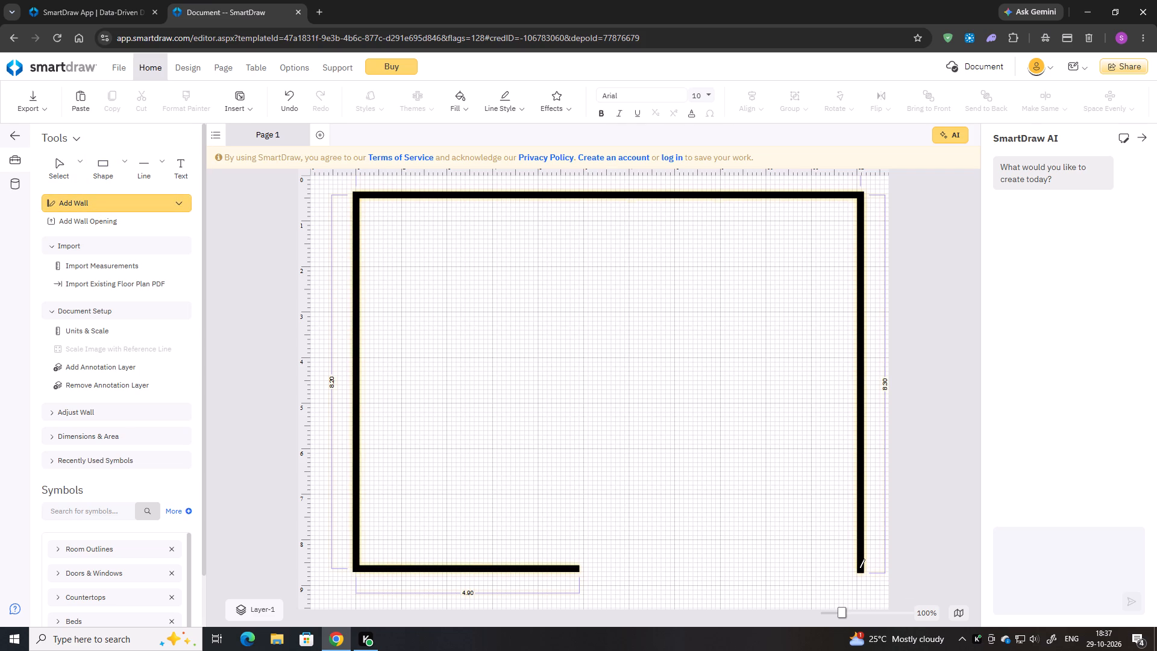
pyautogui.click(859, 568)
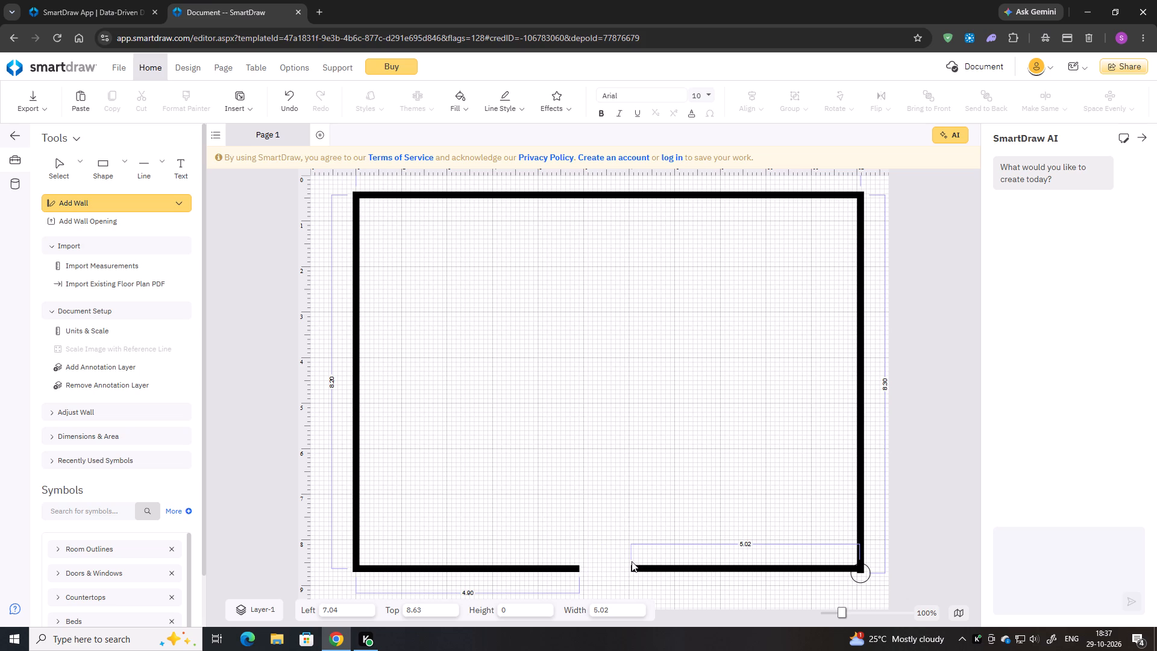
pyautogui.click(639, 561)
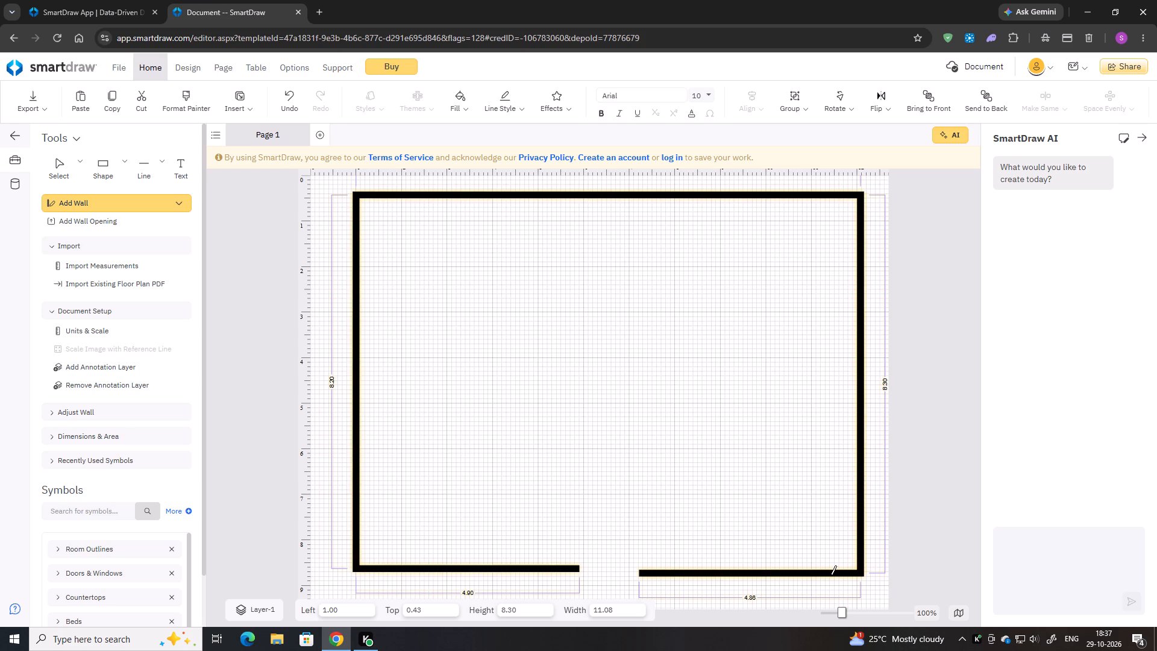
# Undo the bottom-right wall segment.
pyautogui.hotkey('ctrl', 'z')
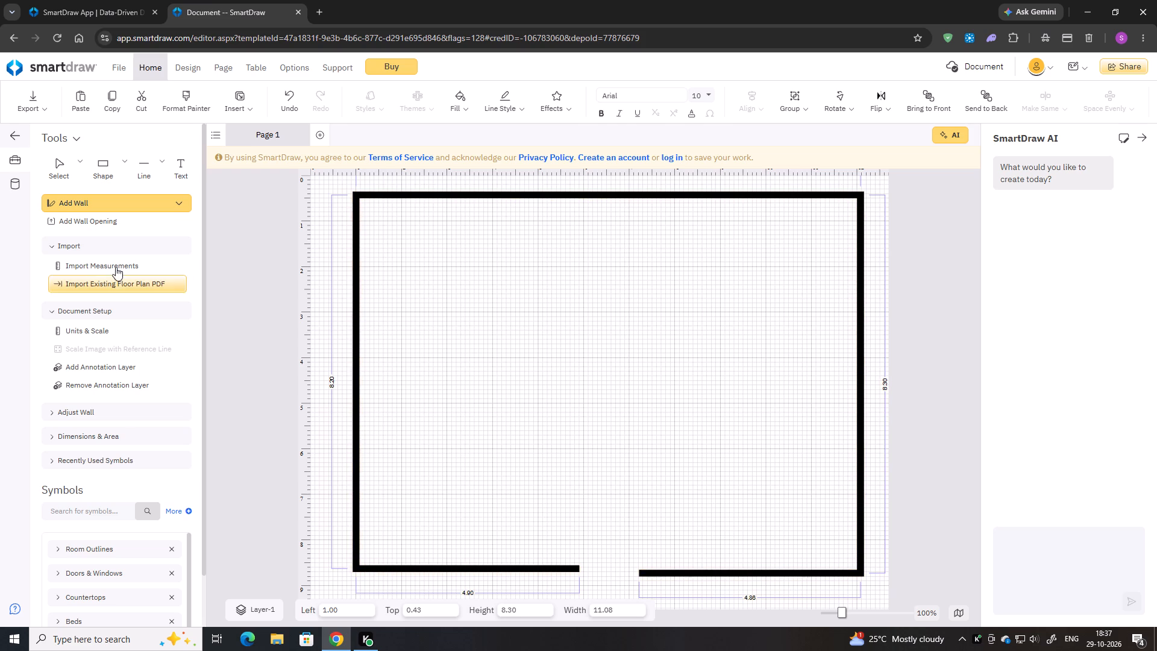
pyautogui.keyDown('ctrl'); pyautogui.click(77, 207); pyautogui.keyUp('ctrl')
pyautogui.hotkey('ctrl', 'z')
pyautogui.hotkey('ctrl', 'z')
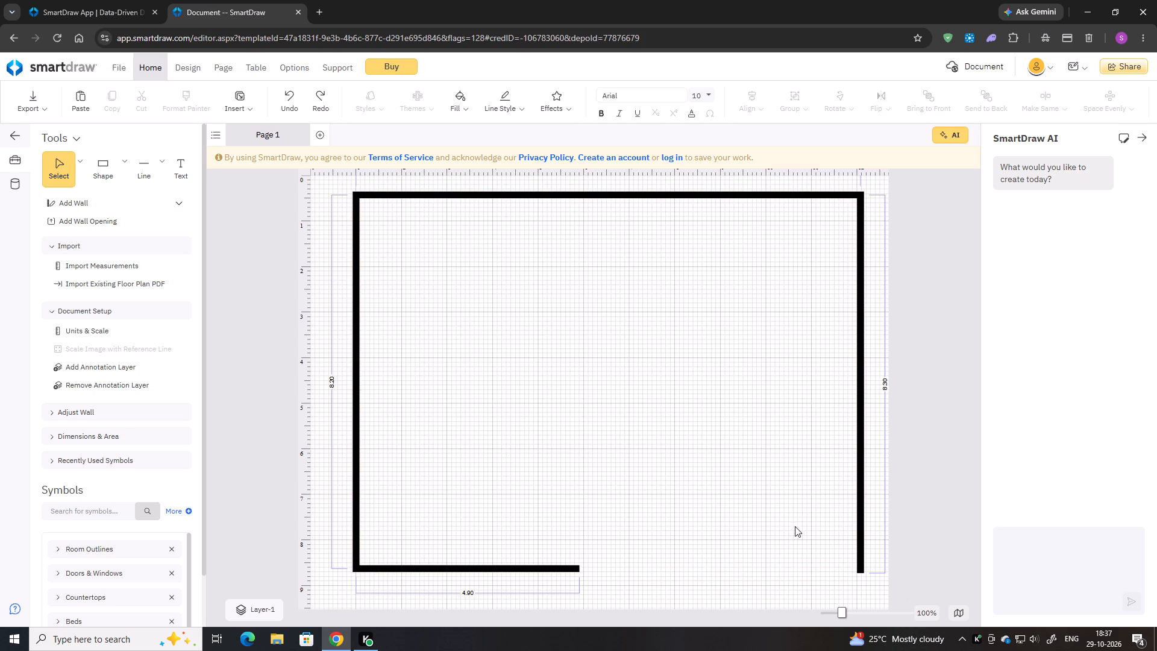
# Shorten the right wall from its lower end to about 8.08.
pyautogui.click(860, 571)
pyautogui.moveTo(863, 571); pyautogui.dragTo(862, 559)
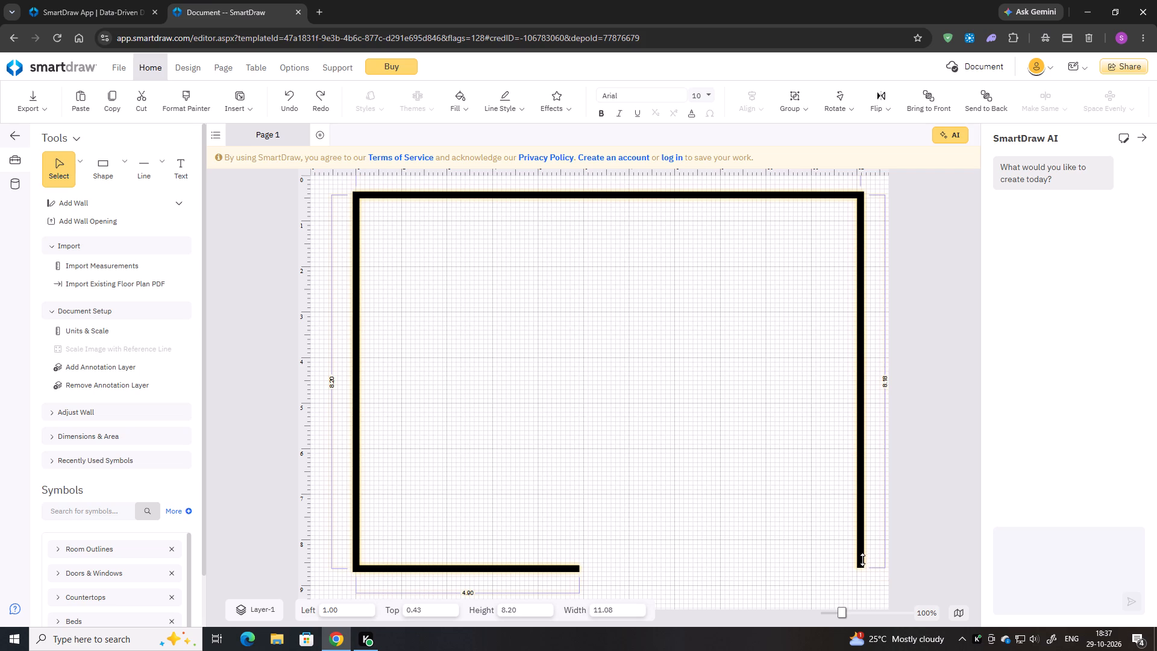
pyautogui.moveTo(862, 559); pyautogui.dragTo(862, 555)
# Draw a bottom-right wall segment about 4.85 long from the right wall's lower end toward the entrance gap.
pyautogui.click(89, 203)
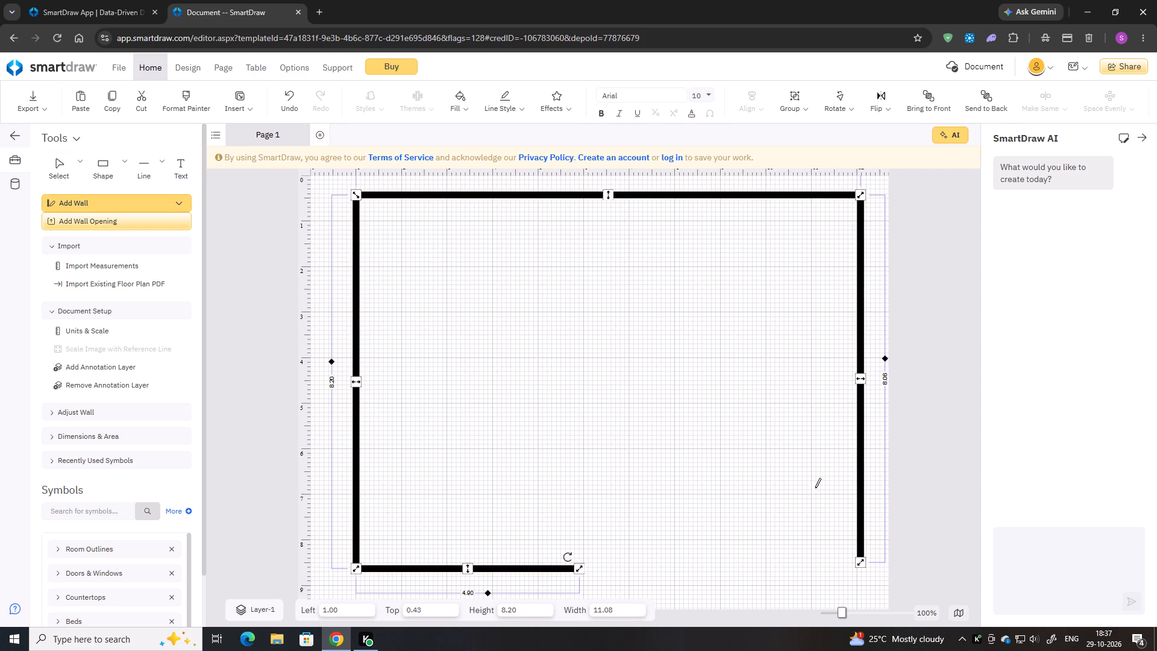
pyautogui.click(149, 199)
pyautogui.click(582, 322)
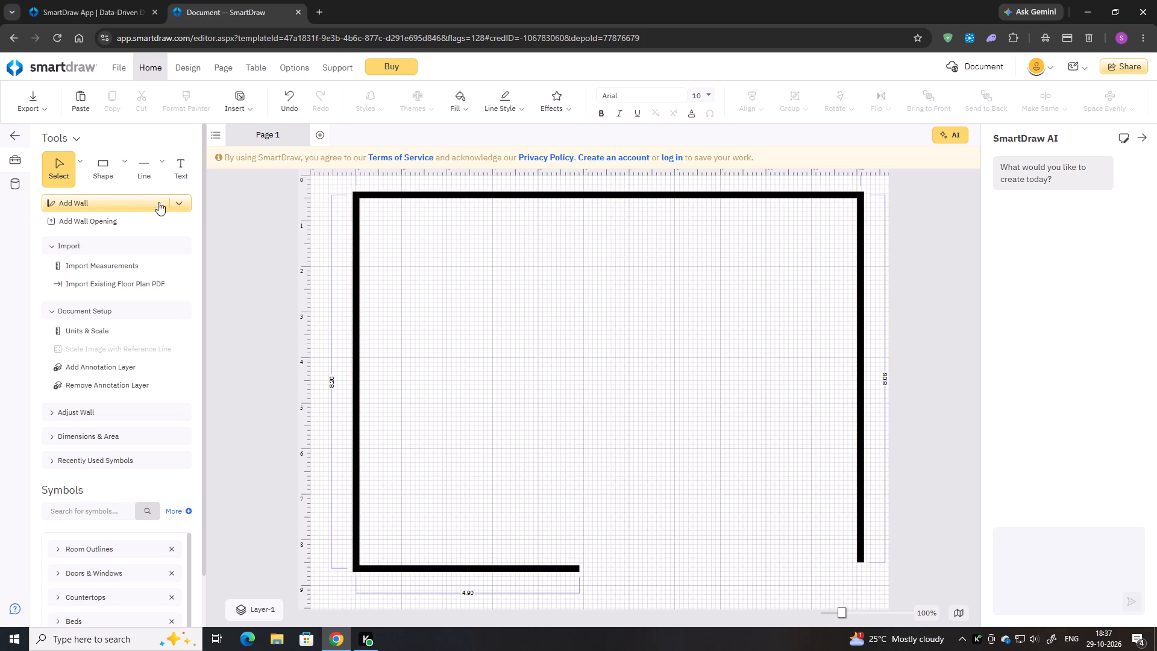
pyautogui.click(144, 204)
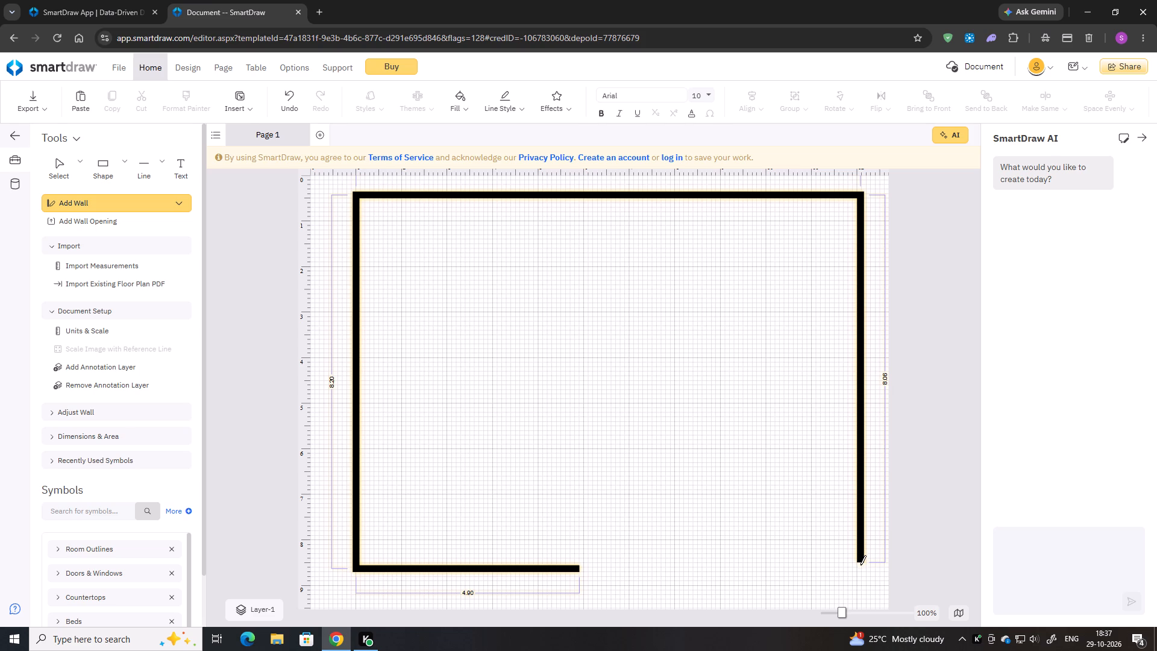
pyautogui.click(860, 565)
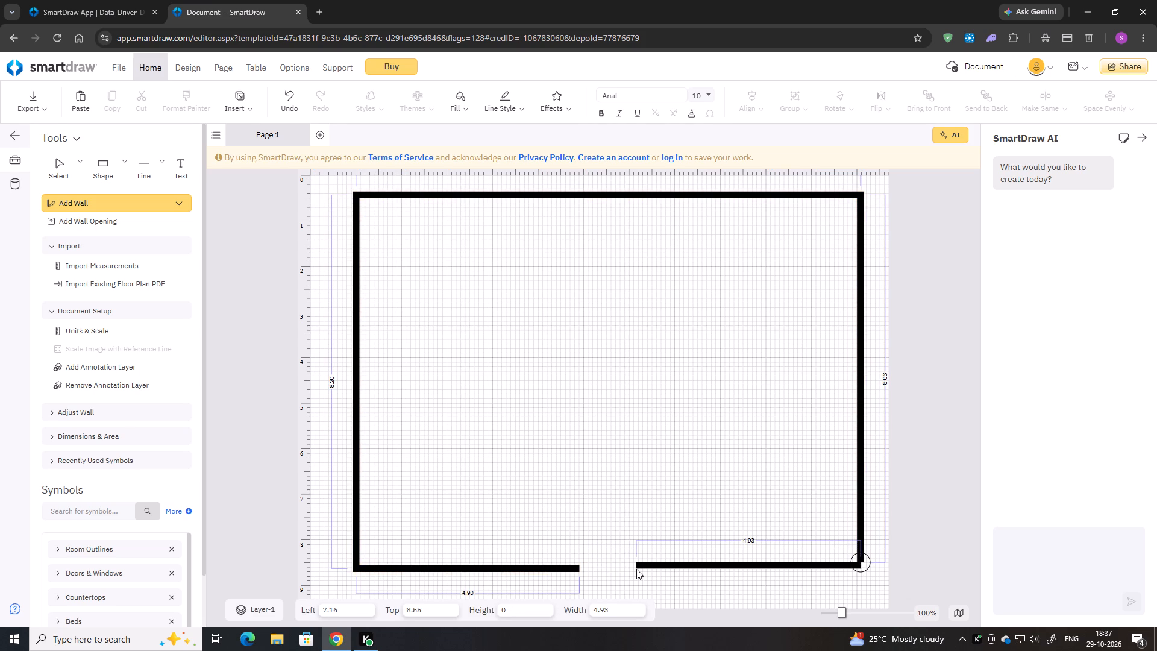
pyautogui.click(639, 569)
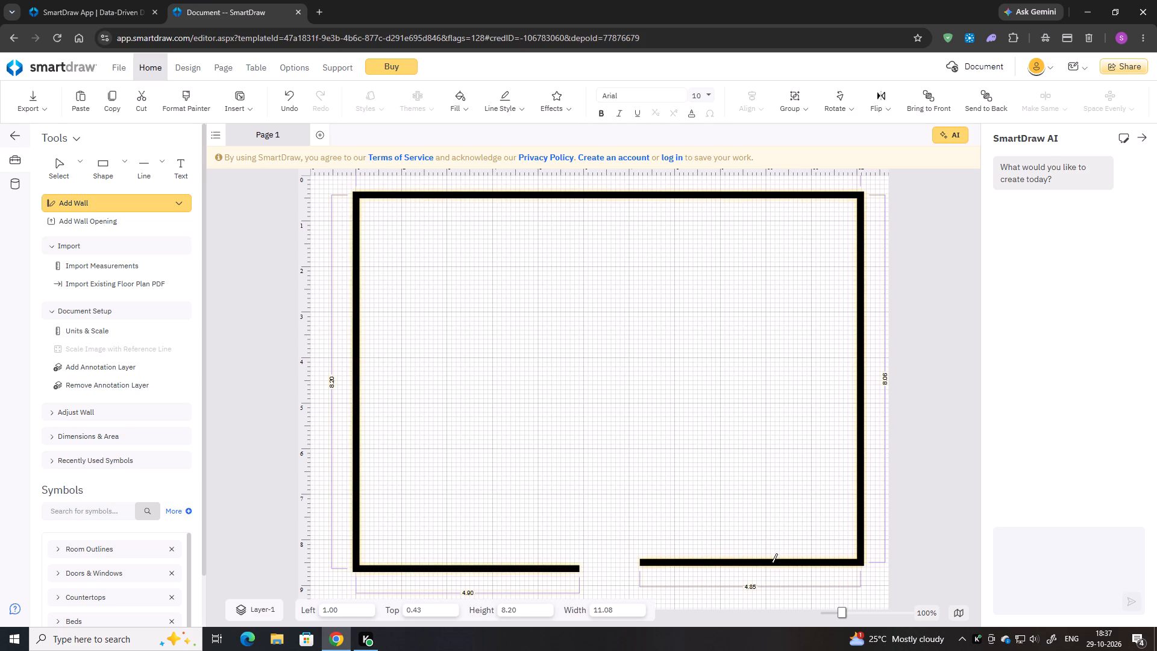
# Undo the recent wall edits back to only the left and top walls.
pyautogui.click(125, 207)
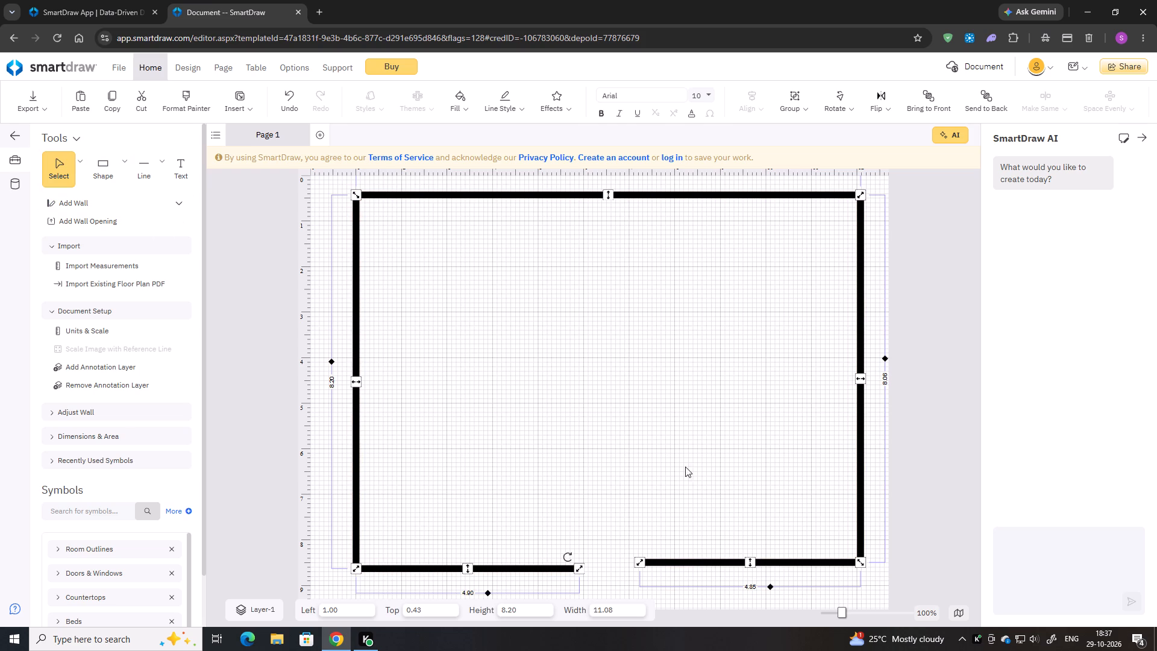
pyautogui.hotkey('ctrl', 'z')
pyautogui.hotkey('ctrl', 'z')
pyautogui.hotkey('ctrl', 'z')
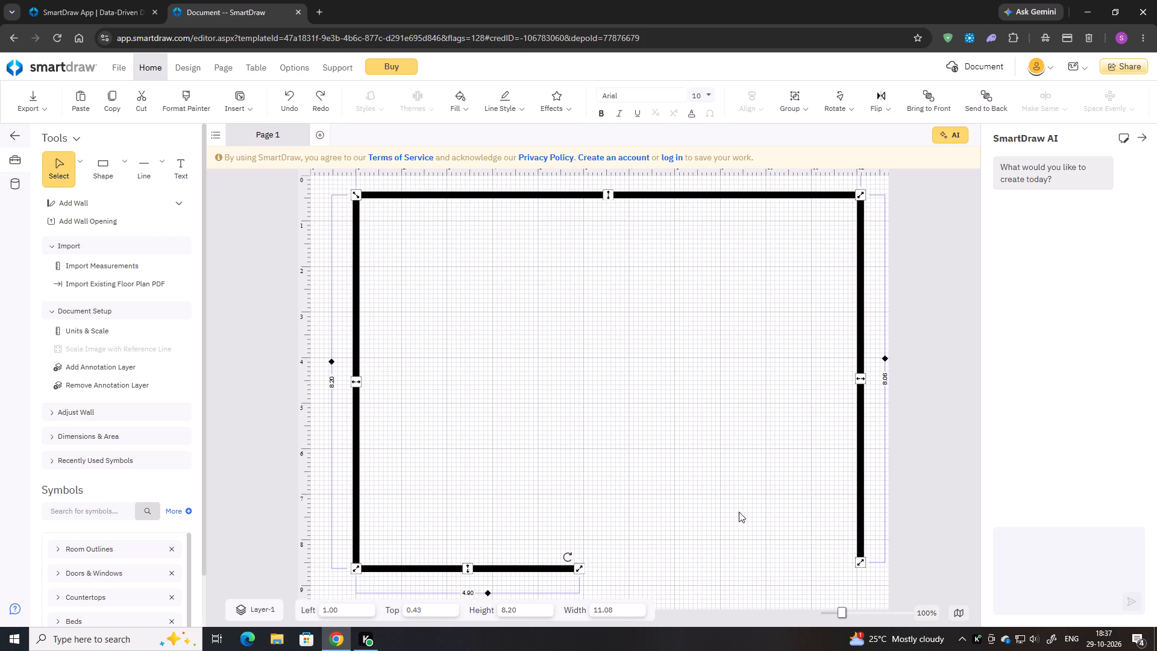
pyautogui.hotkey('ctrl', 'z')
pyautogui.hotkey('ctrl', 'z')
pyautogui.hotkey('ctrl', 'z')
pyautogui.hotkey('ctrl', 'z')
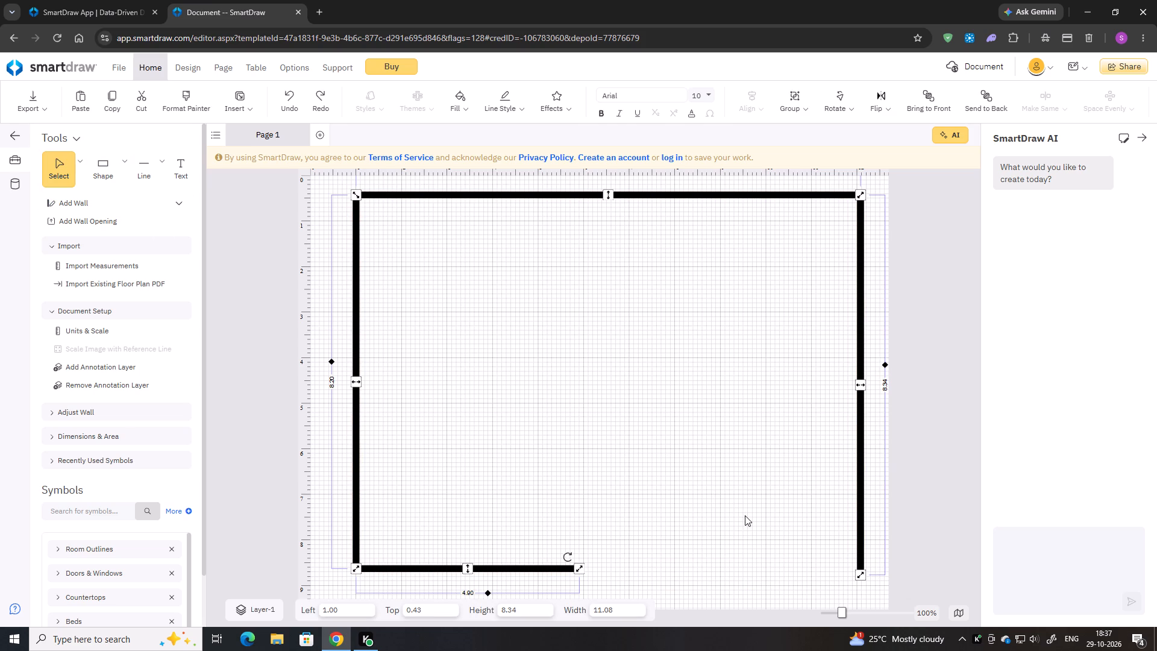
pyautogui.hotkey('ctrl', 'z')
pyautogui.hotkey('ctrl', 'z')
pyautogui.hotkey('ctrl', 'z')
pyautogui.hotkey('ctrl', 'z')
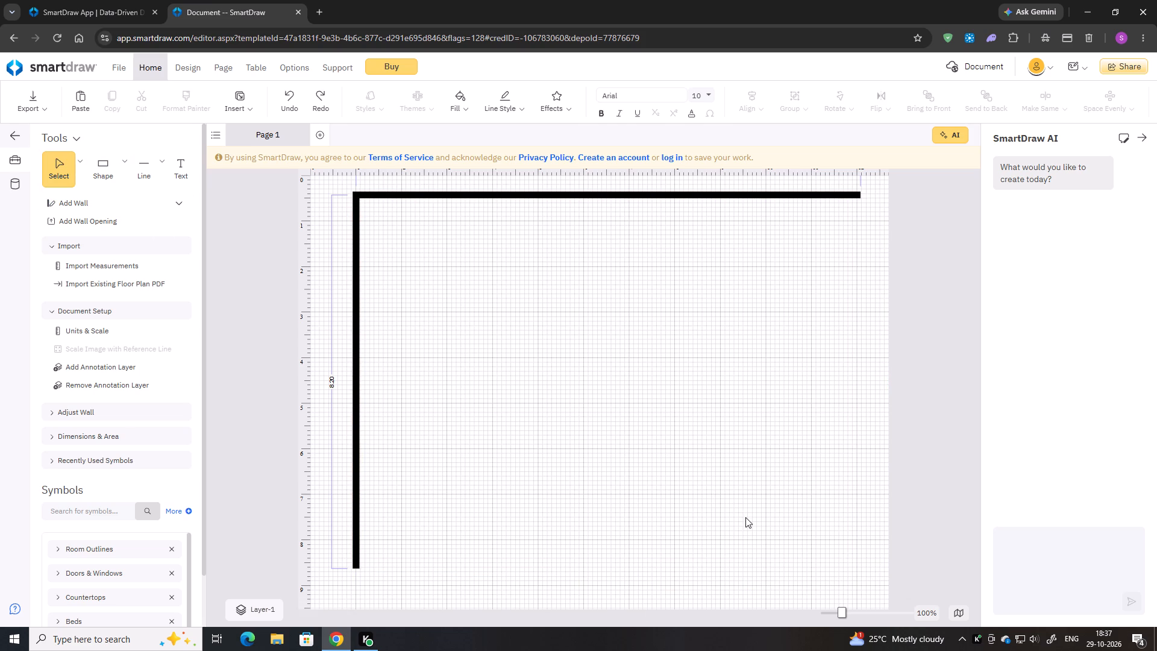
# Draw a right exterior wall about 8.15 long down from the top wall's free end.
pyautogui.hotkey('ctrl', 'a')
pyautogui.hotkey('ctrl', 'a')
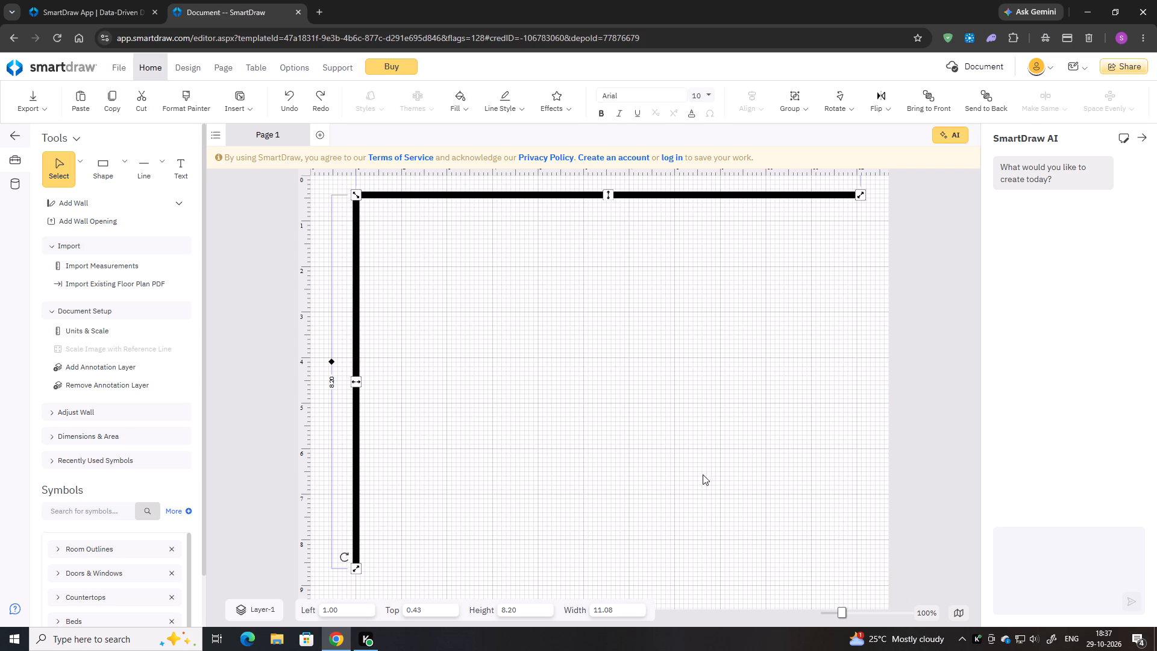
pyautogui.click(703, 471)
pyautogui.click(77, 197)
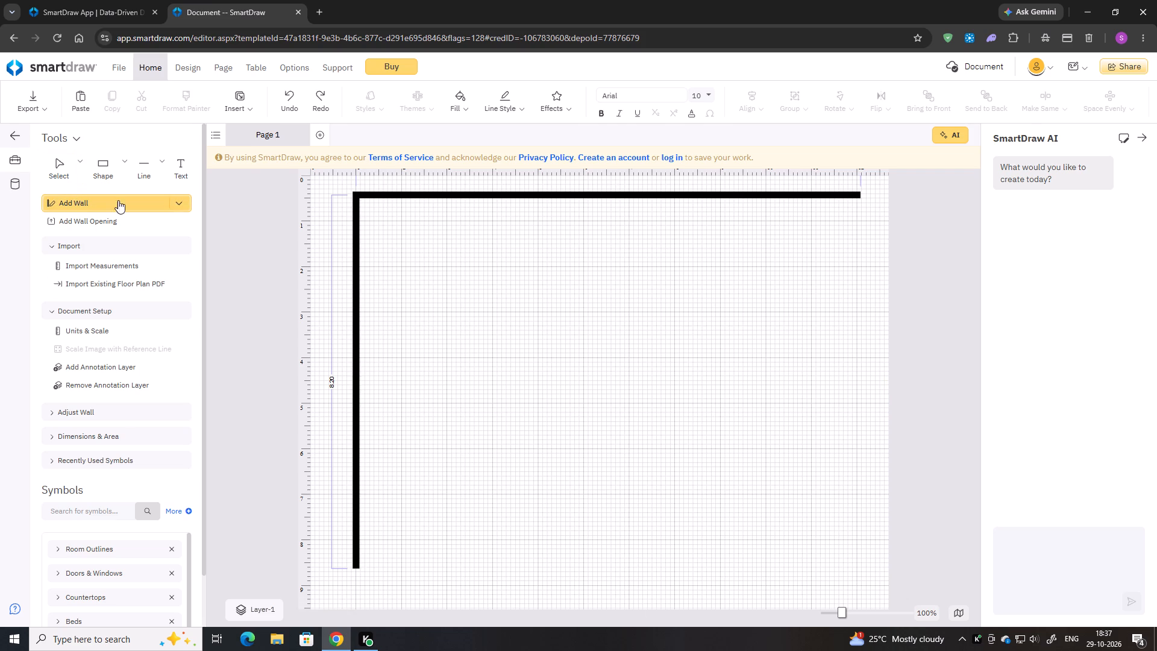
pyautogui.click(856, 195)
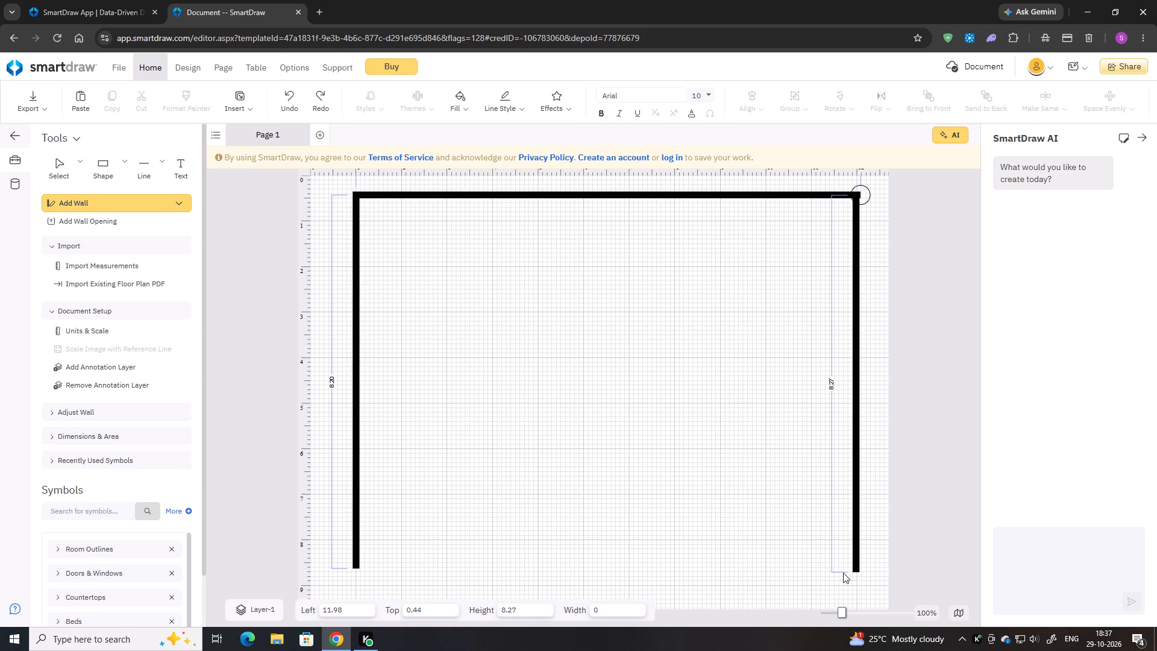
pyautogui.click(843, 567)
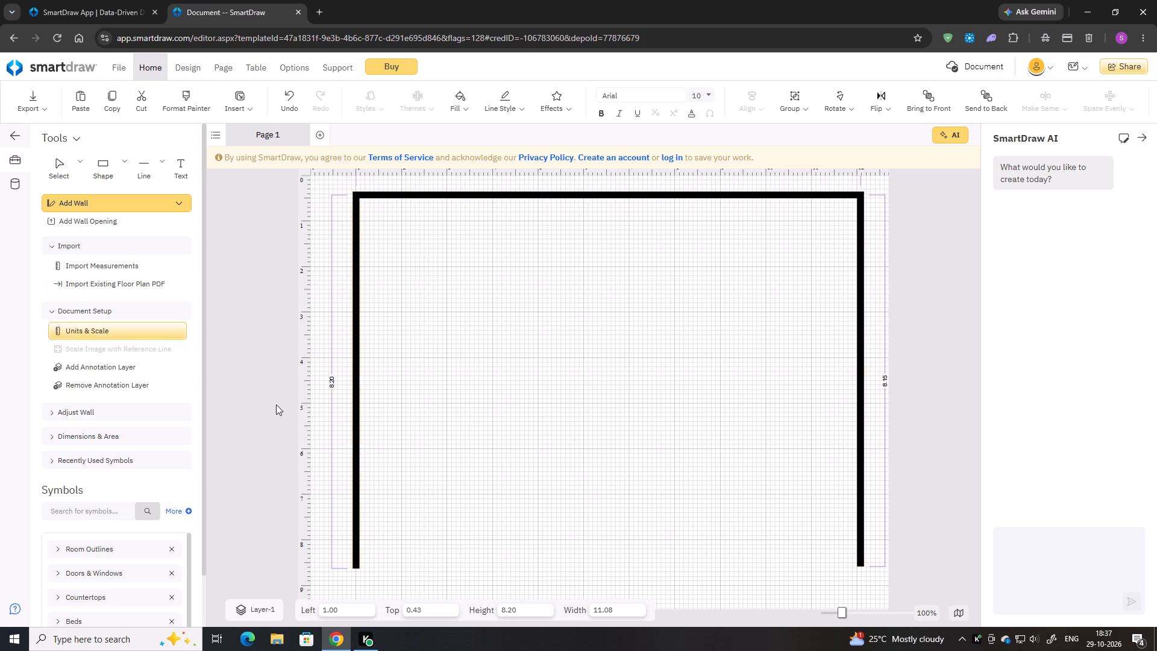
# Draw a bottom wall about 11.08 long between the lower ends of the left and right walls, closing the outline.
pyautogui.click(355, 564)
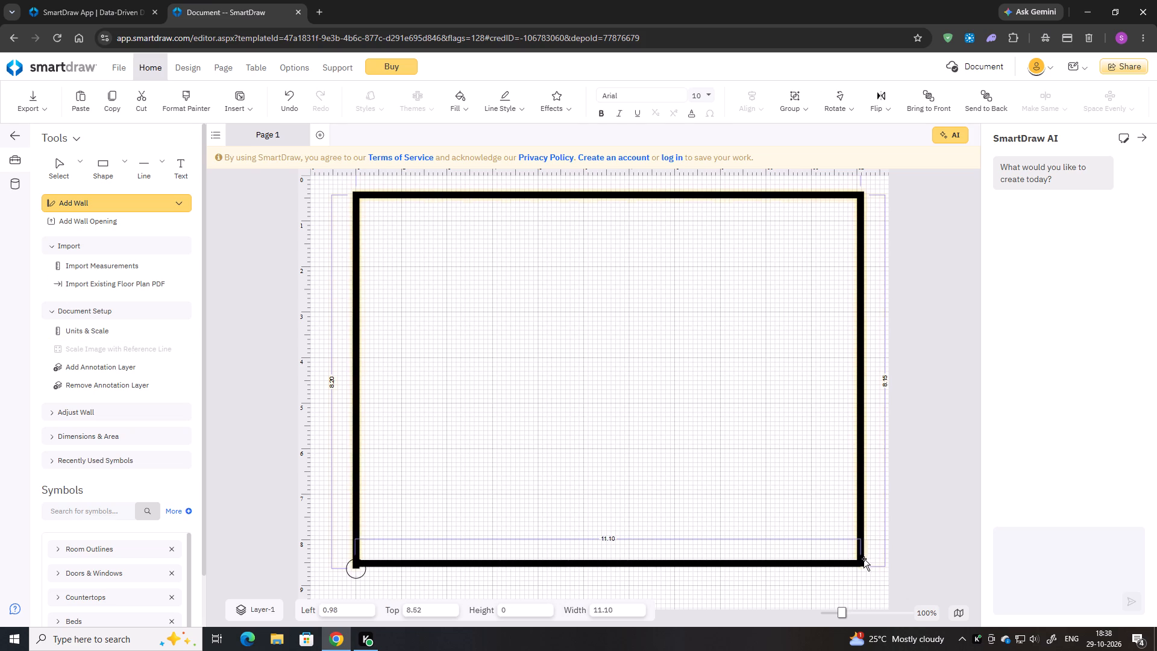
pyautogui.click(864, 559)
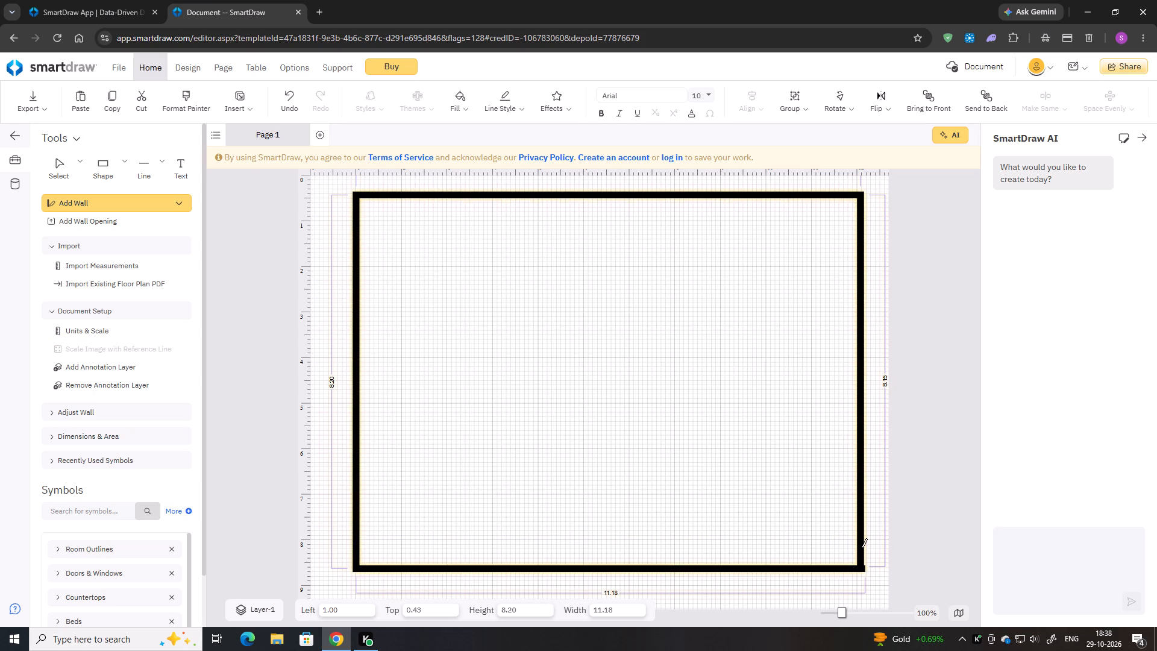
pyautogui.click(80, 204)
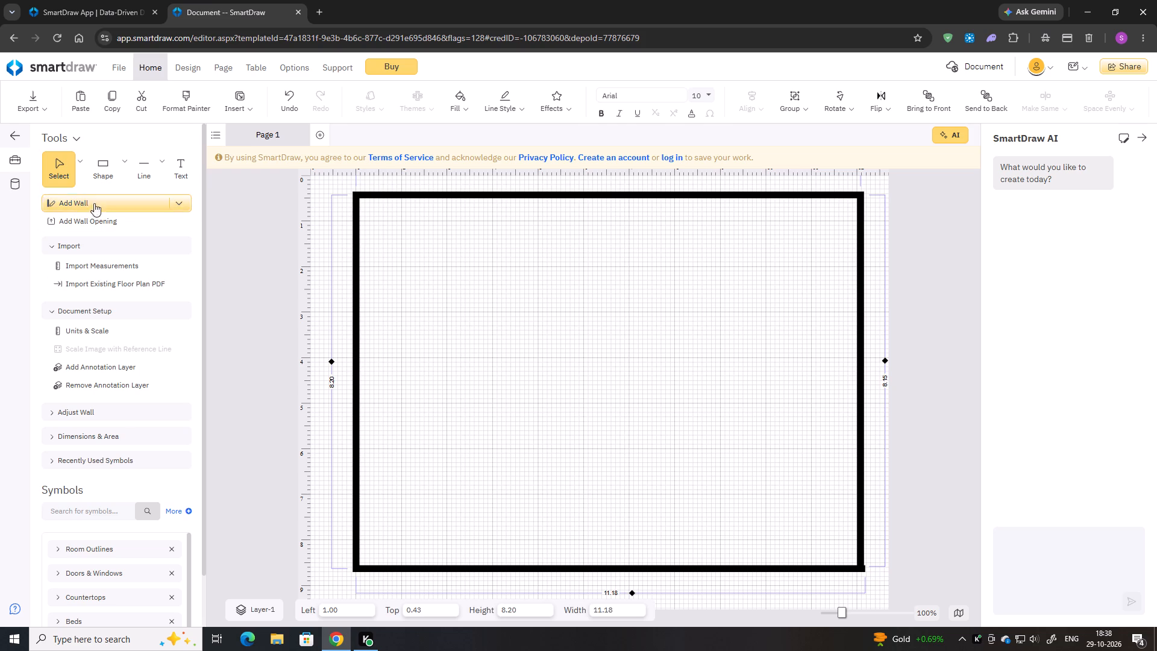
pyautogui.click(865, 569)
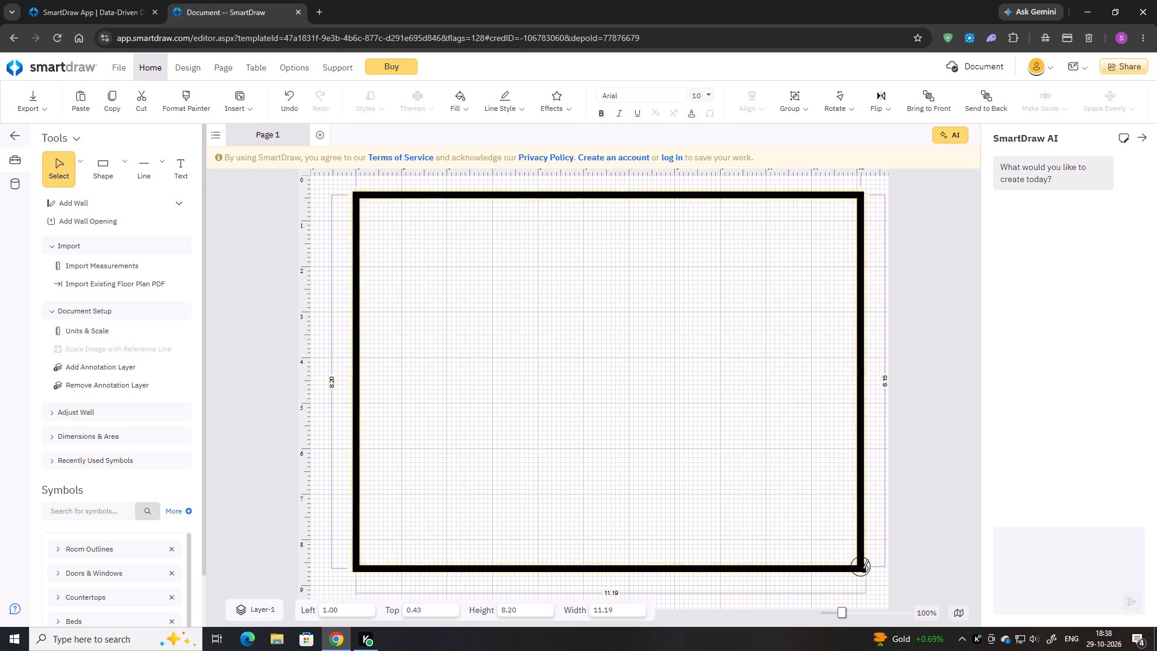
pyautogui.click(891, 550)
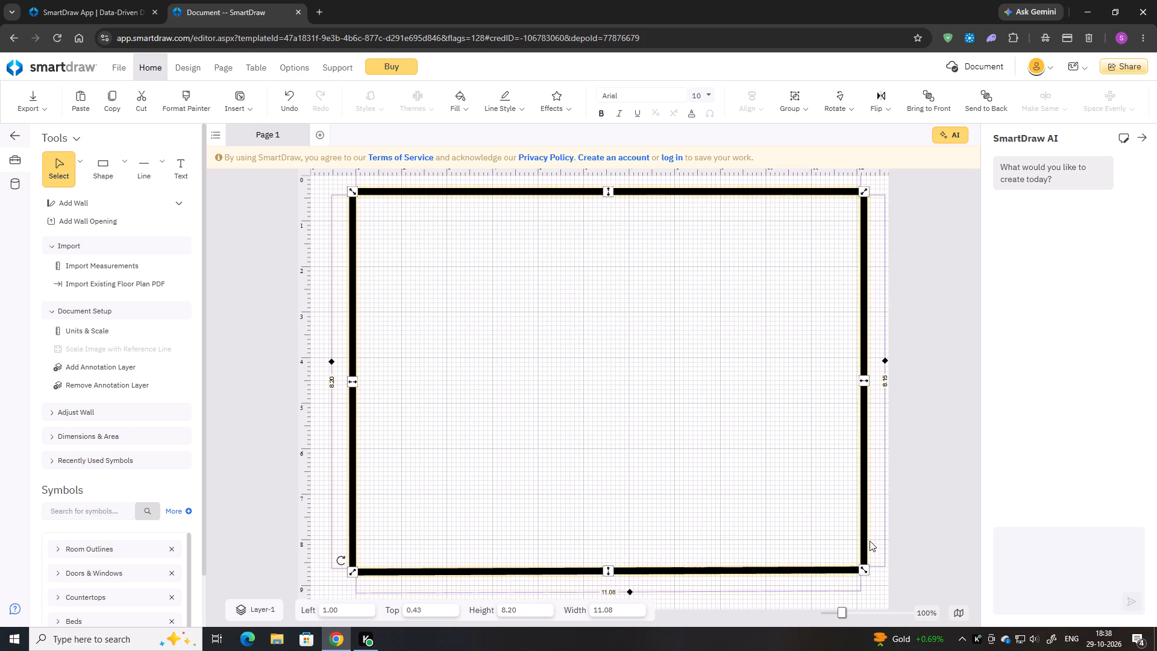
pyautogui.click(879, 534)
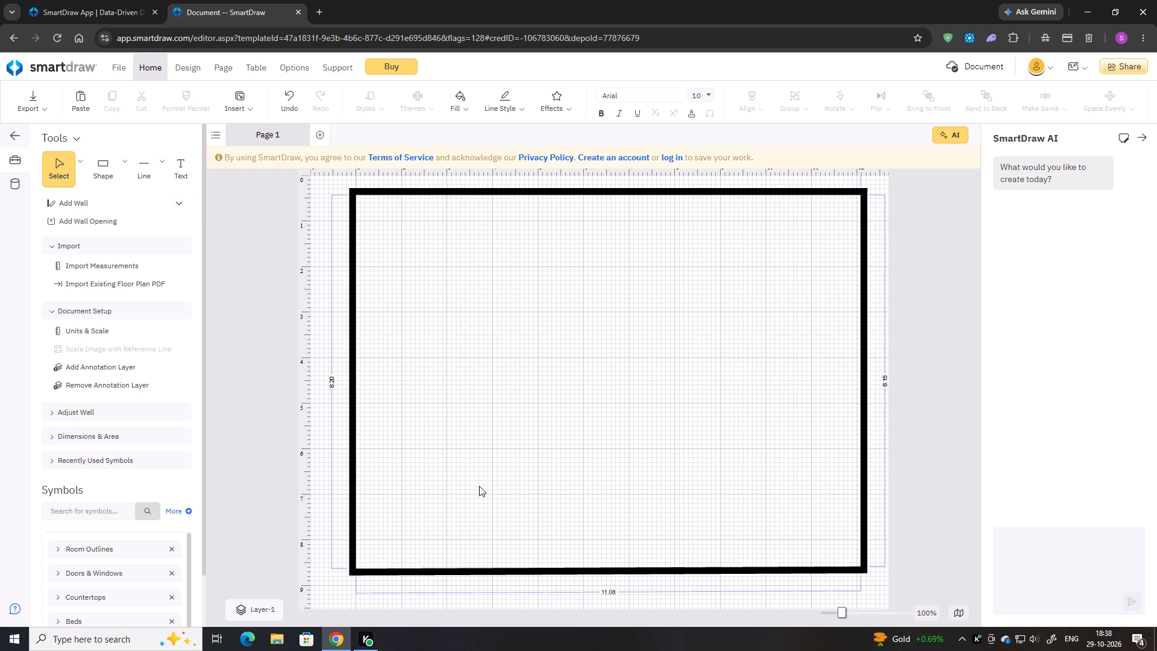
# Insert a Sliding Door from Doors & Windows near the bottom wall's middle, leaving about 4.62 and 4.52 of wall on its two sides.
pyautogui.scroll(-1, 80, 560)
pyautogui.scroll(1, 78, 568)
pyautogui.click(83, 575)
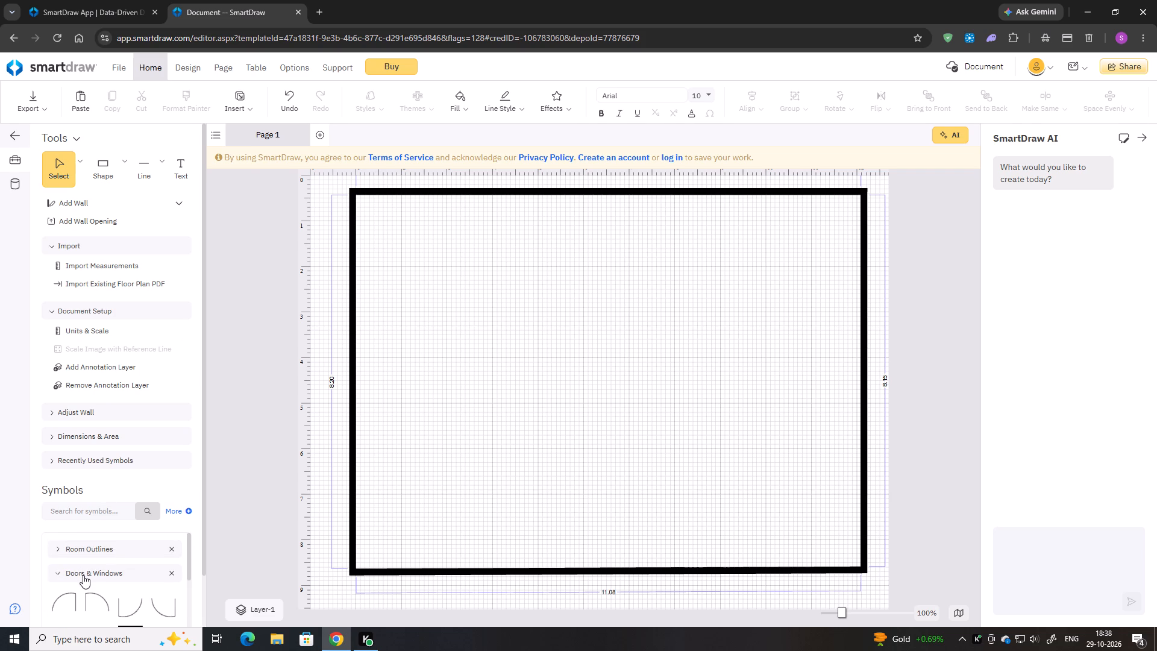
pyautogui.scroll(-1, 116, 537)
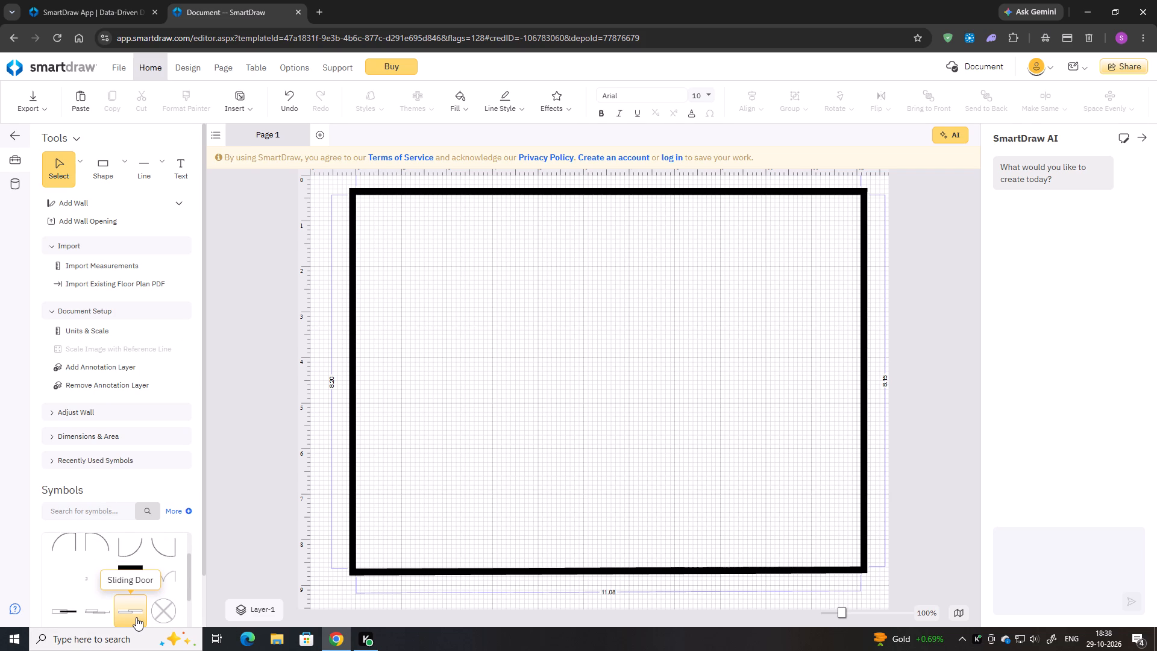
pyautogui.moveTo(133, 612); pyautogui.dragTo(525, 551)
pyautogui.moveTo(525, 551); pyautogui.dragTo(621, 564)
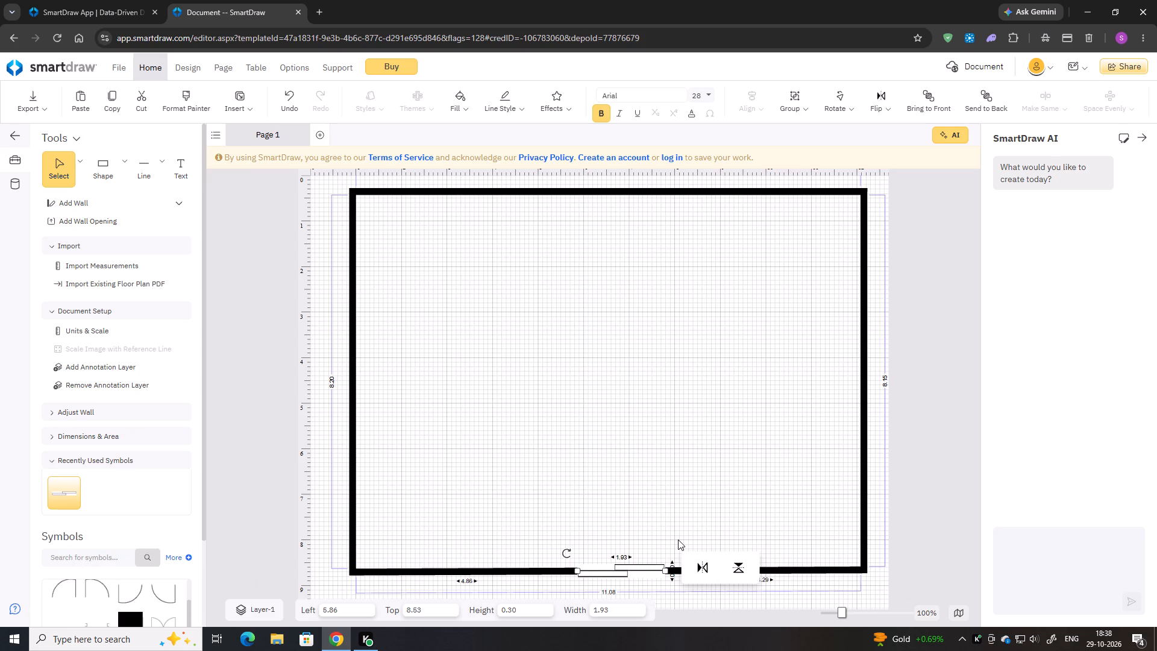
pyautogui.click(678, 539)
pyautogui.moveTo(629, 573); pyautogui.dragTo(618, 574)
pyautogui.click(643, 502)
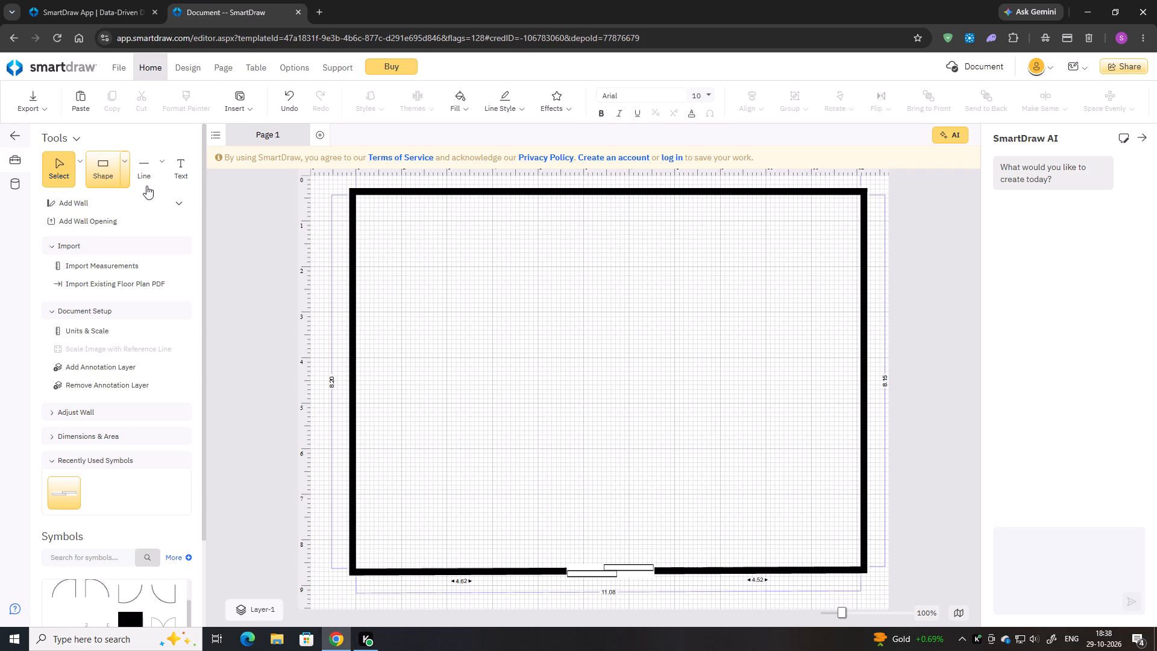
# Draw a horizontal interior wall about 11.19 long from the left wall to the right wall, at about 5.44 from the top.
pyautogui.click(98, 197)
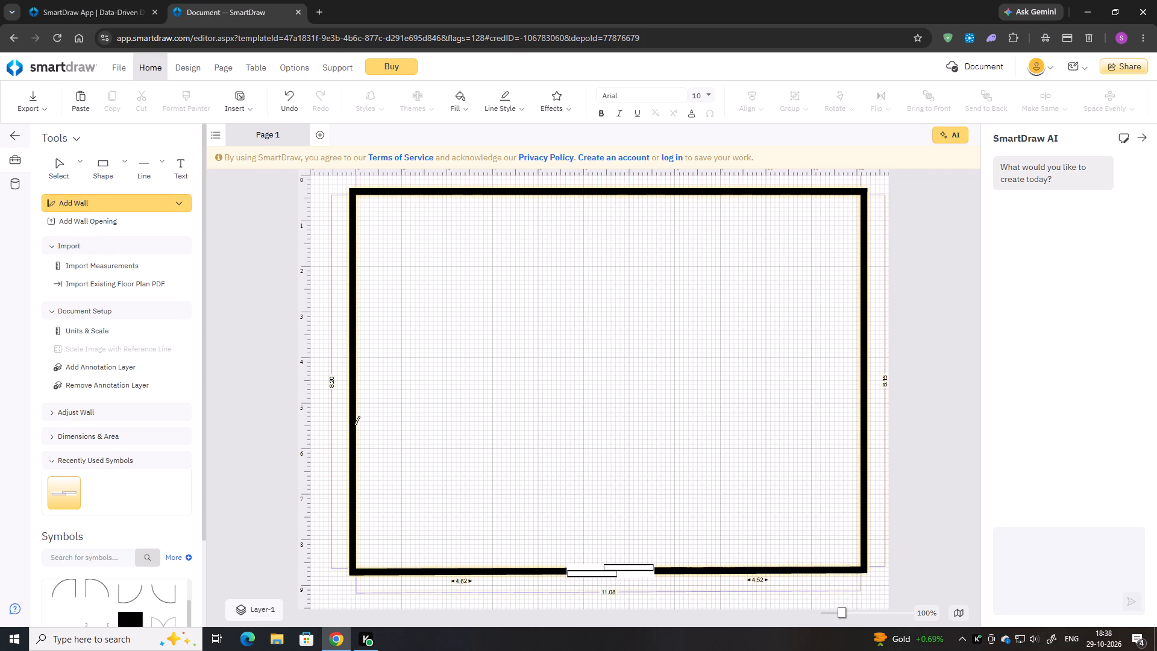
pyautogui.click(354, 423)
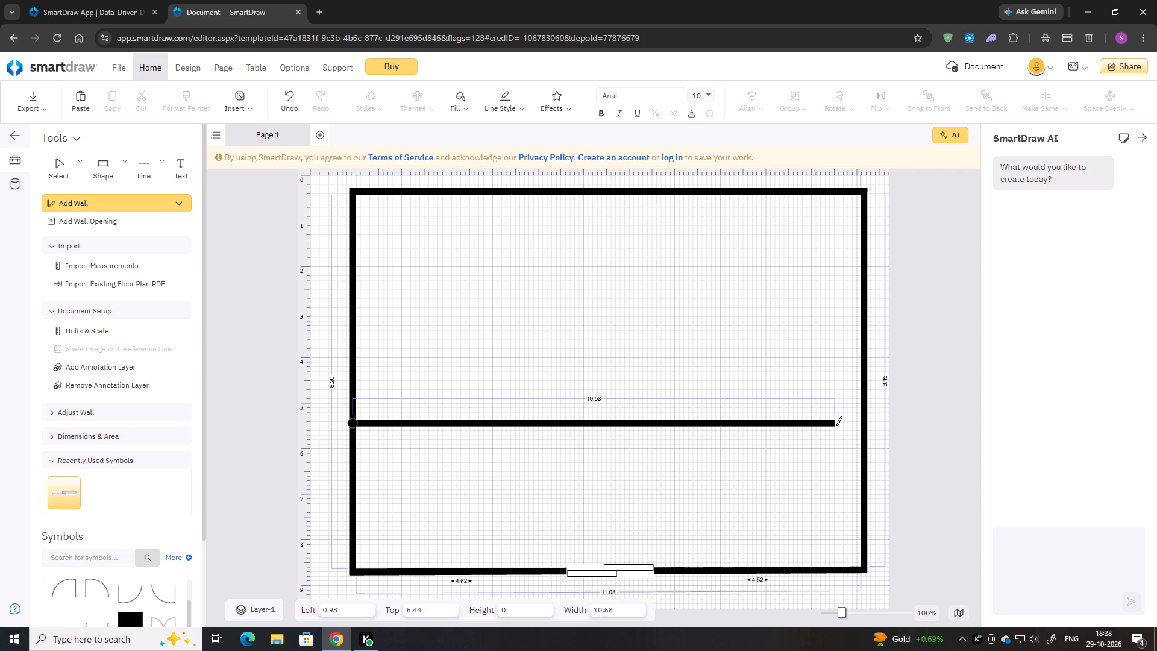
pyautogui.click(862, 421)
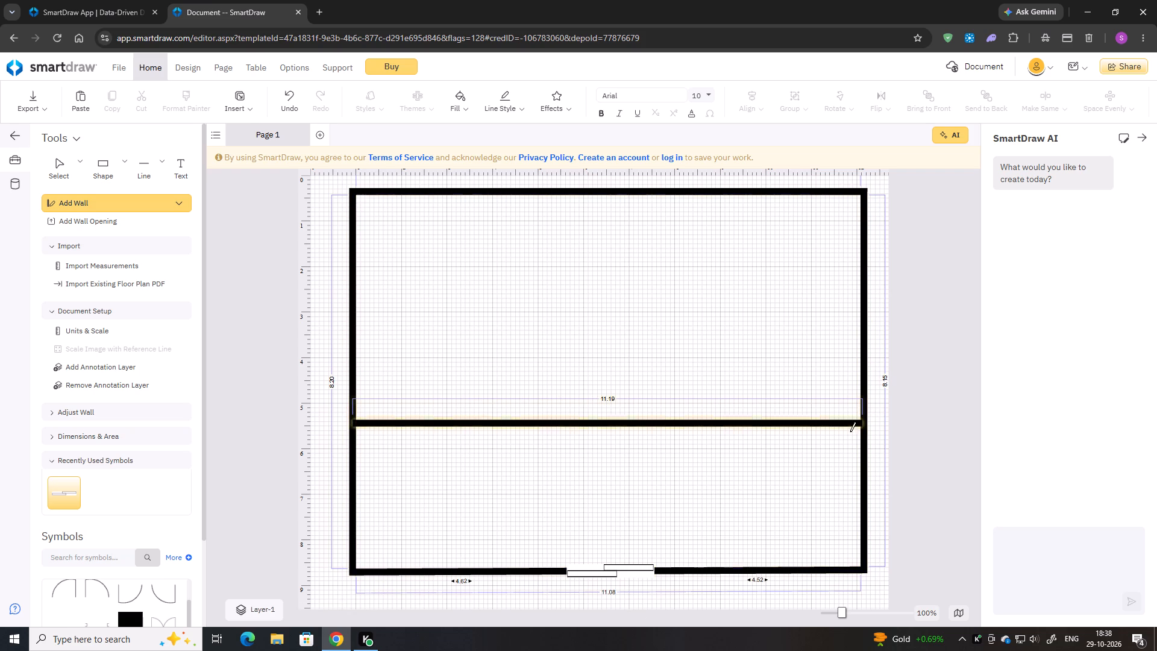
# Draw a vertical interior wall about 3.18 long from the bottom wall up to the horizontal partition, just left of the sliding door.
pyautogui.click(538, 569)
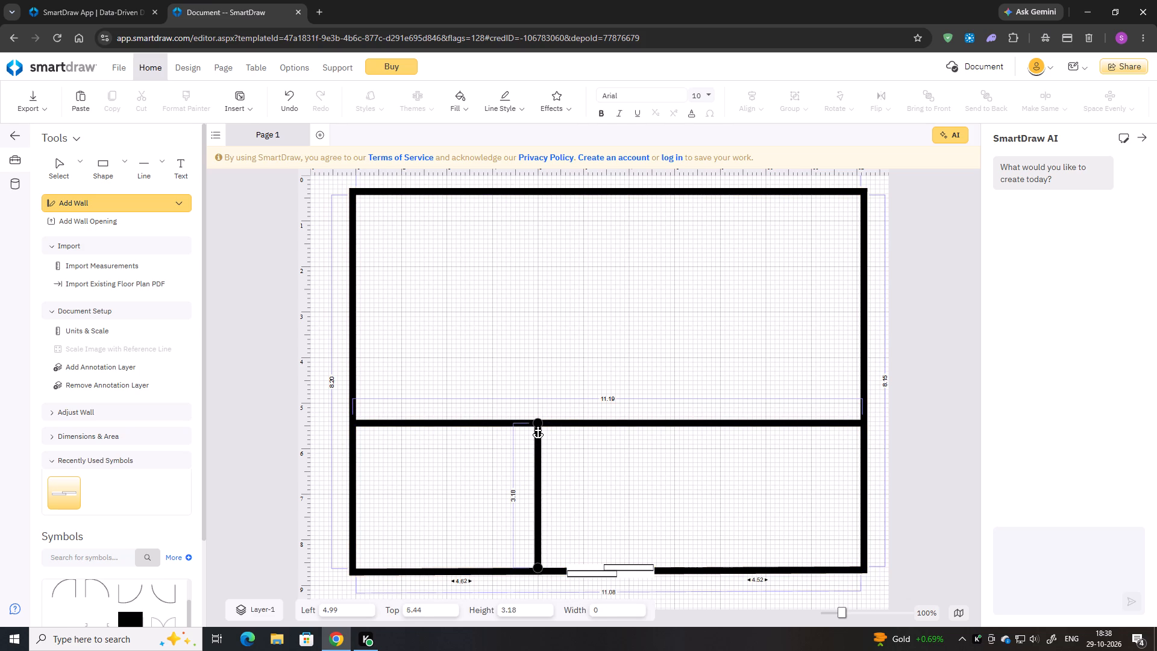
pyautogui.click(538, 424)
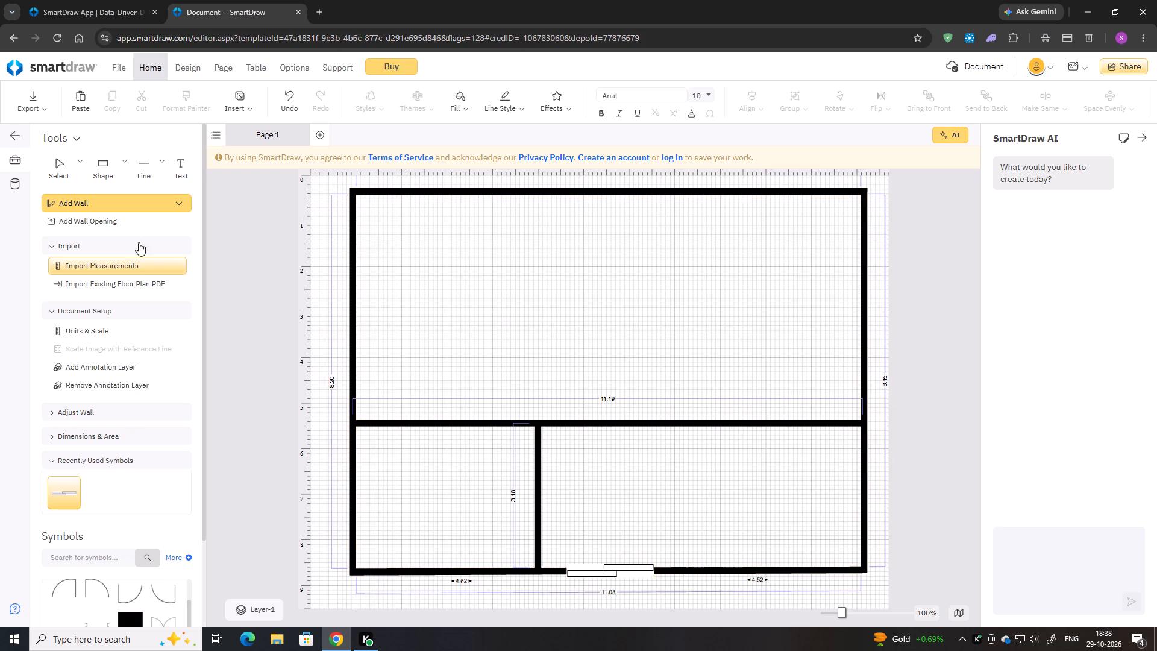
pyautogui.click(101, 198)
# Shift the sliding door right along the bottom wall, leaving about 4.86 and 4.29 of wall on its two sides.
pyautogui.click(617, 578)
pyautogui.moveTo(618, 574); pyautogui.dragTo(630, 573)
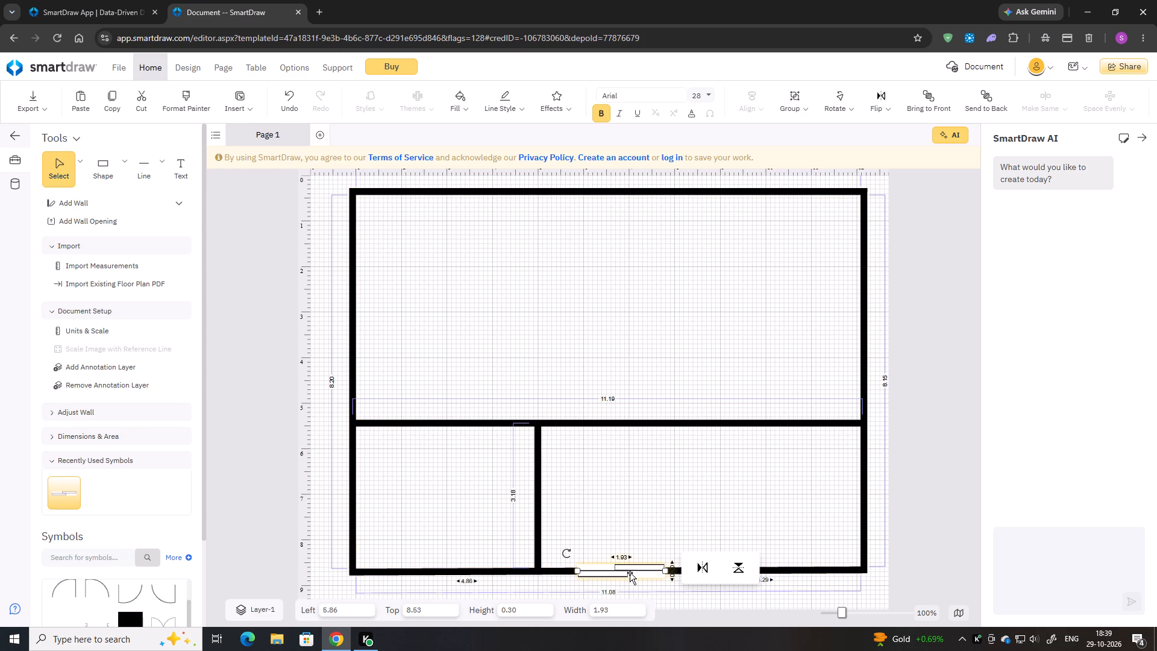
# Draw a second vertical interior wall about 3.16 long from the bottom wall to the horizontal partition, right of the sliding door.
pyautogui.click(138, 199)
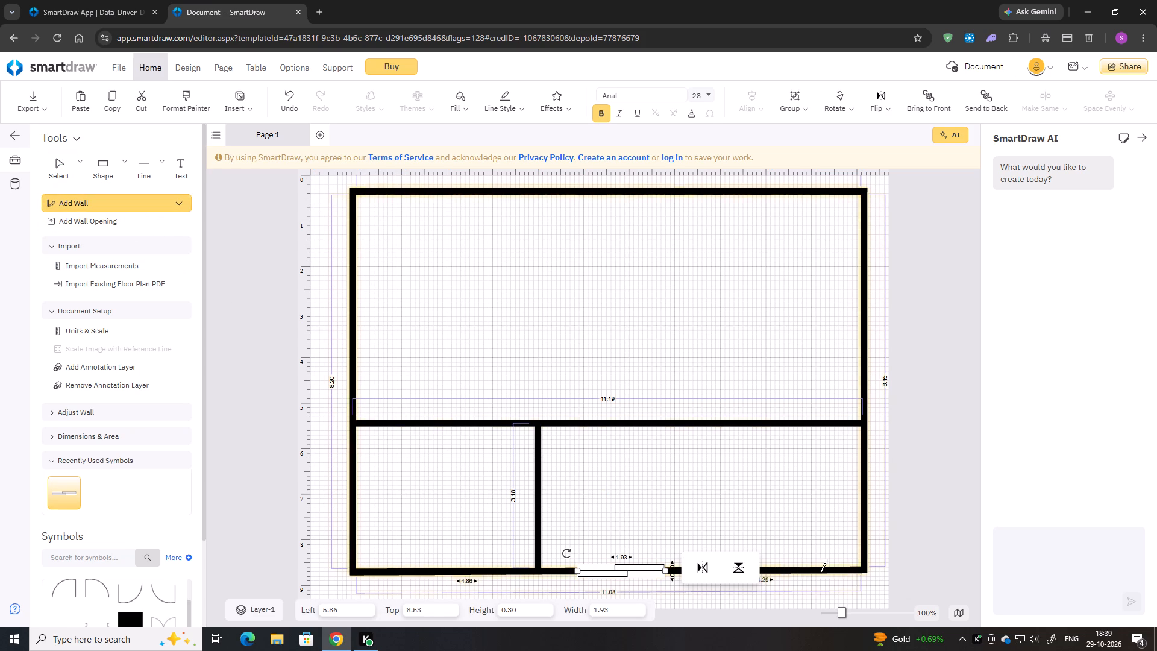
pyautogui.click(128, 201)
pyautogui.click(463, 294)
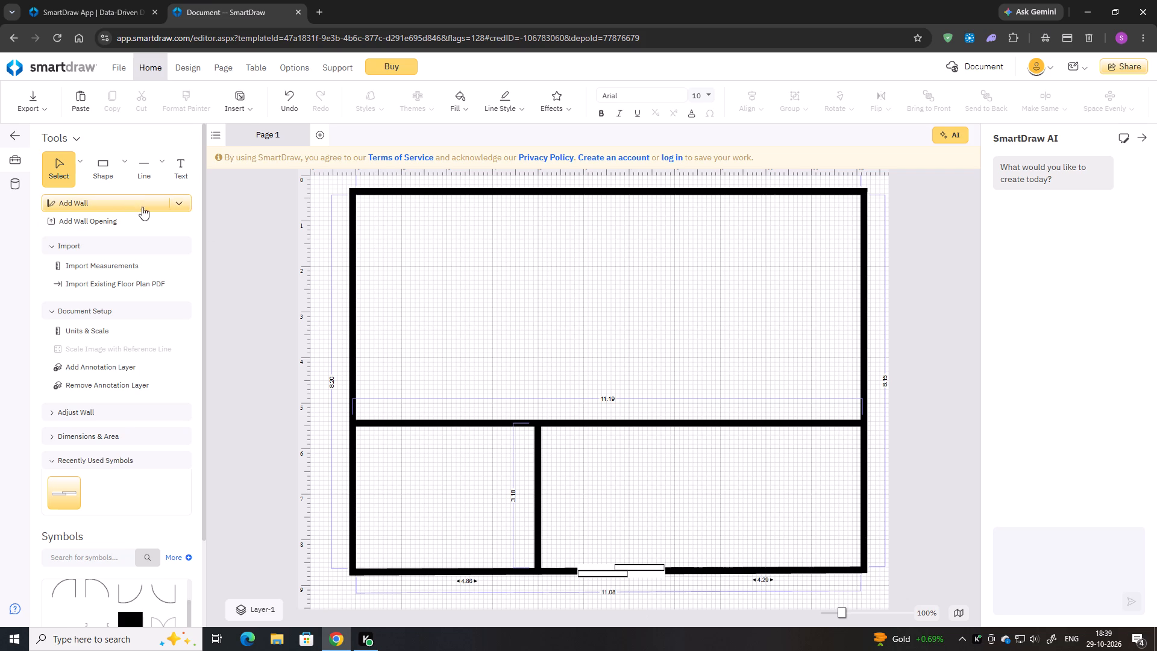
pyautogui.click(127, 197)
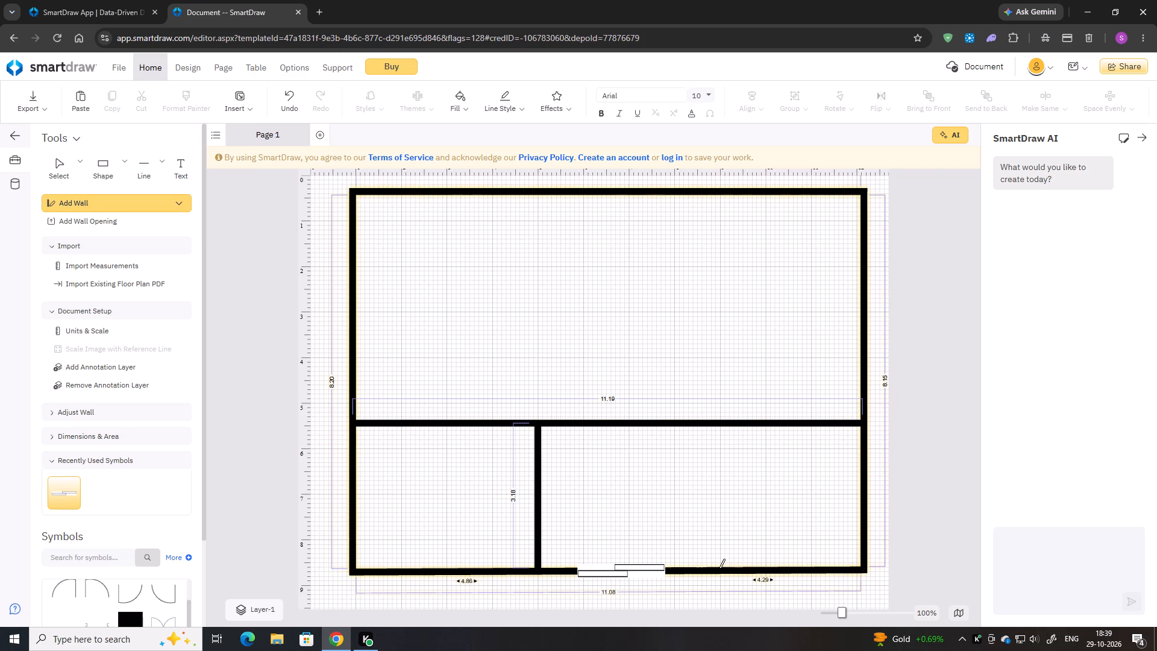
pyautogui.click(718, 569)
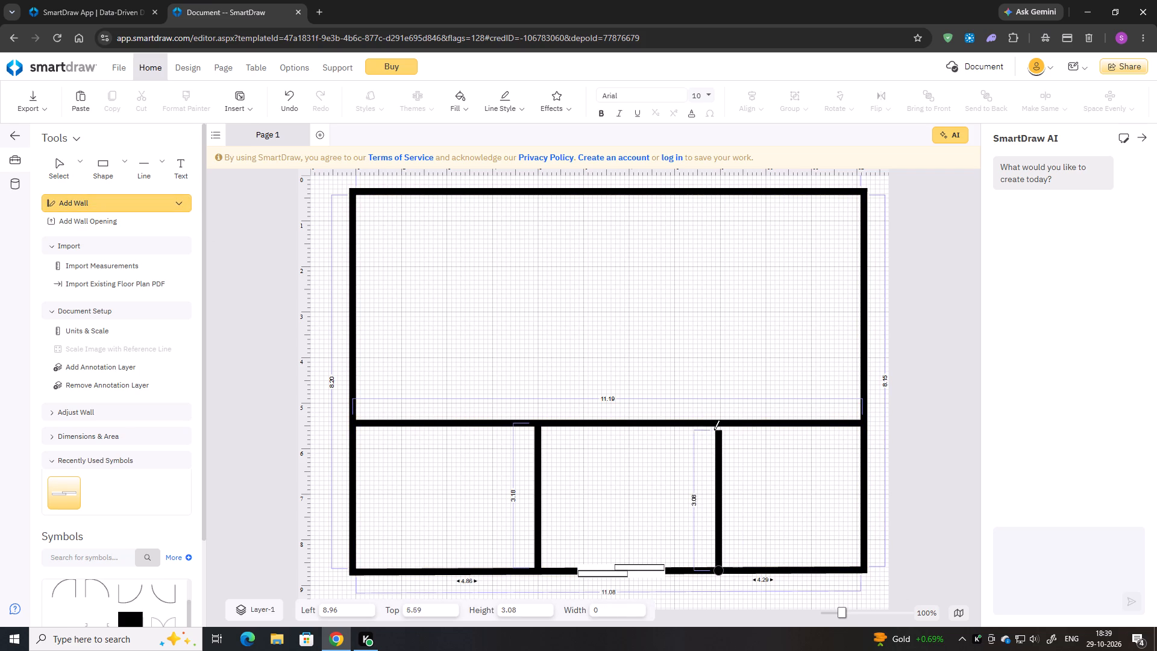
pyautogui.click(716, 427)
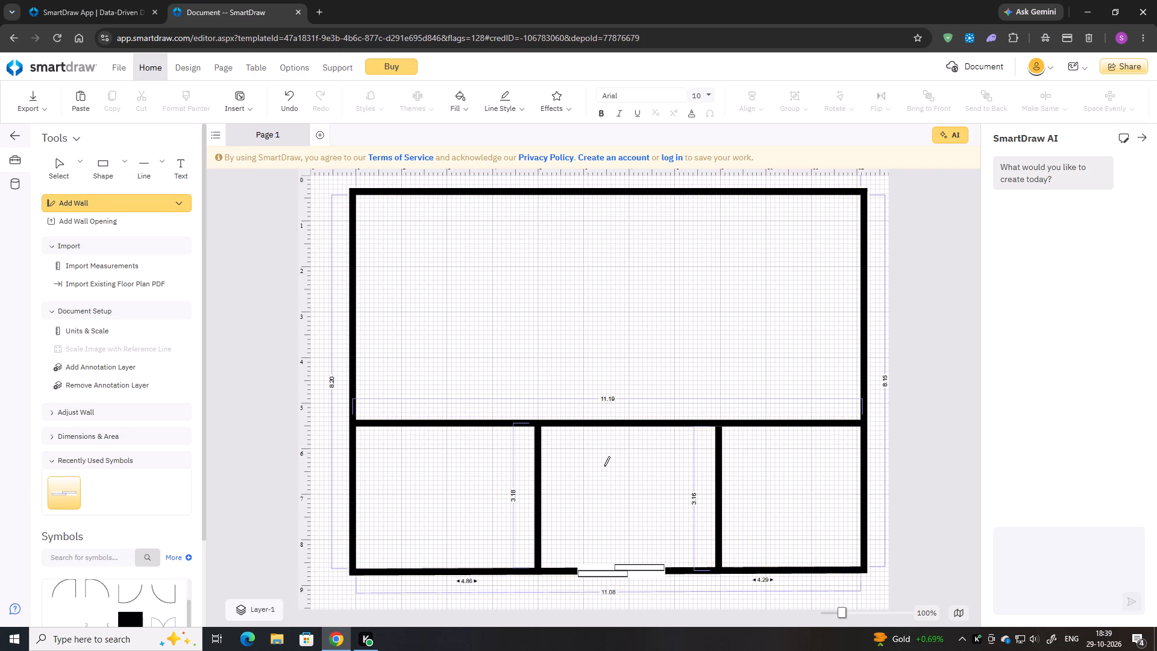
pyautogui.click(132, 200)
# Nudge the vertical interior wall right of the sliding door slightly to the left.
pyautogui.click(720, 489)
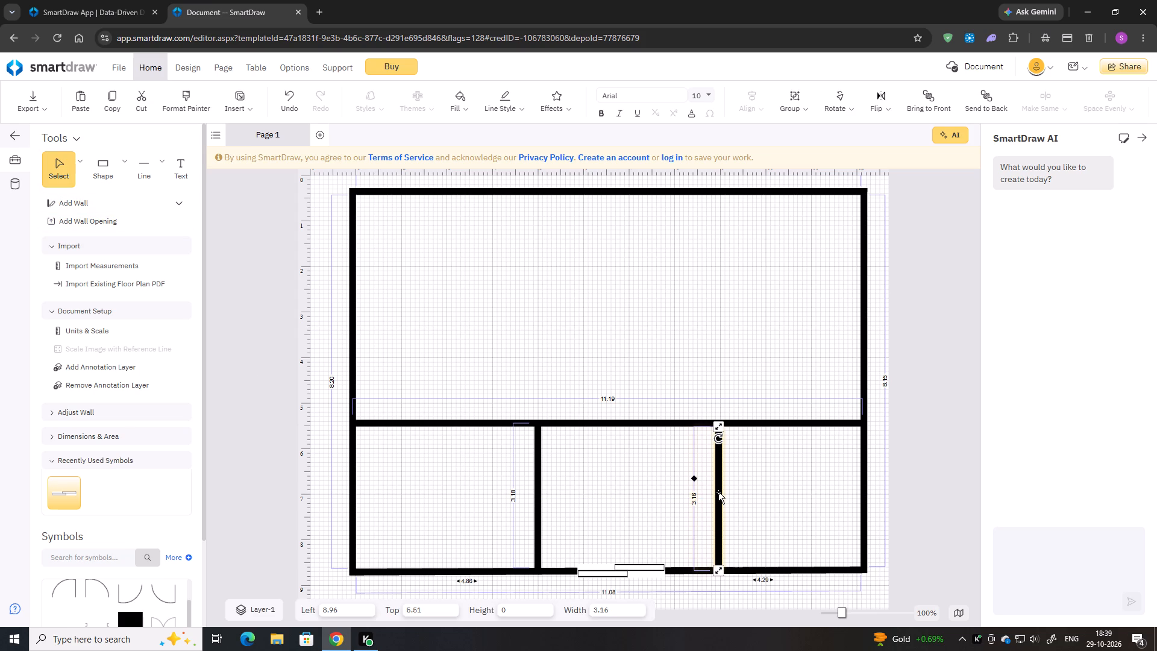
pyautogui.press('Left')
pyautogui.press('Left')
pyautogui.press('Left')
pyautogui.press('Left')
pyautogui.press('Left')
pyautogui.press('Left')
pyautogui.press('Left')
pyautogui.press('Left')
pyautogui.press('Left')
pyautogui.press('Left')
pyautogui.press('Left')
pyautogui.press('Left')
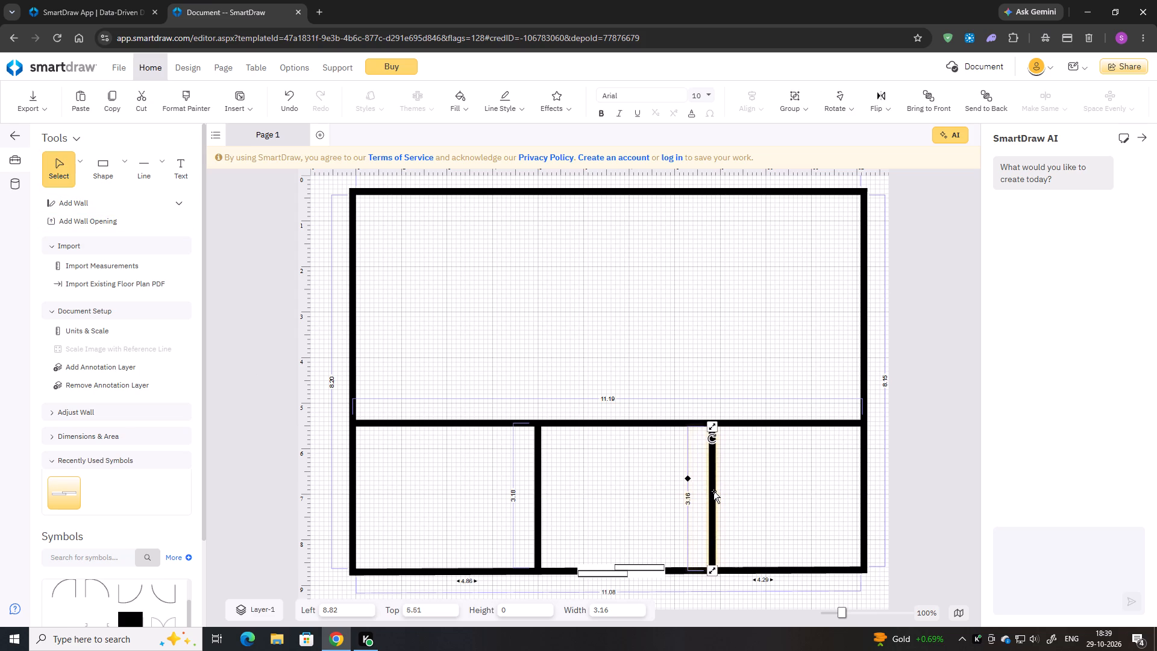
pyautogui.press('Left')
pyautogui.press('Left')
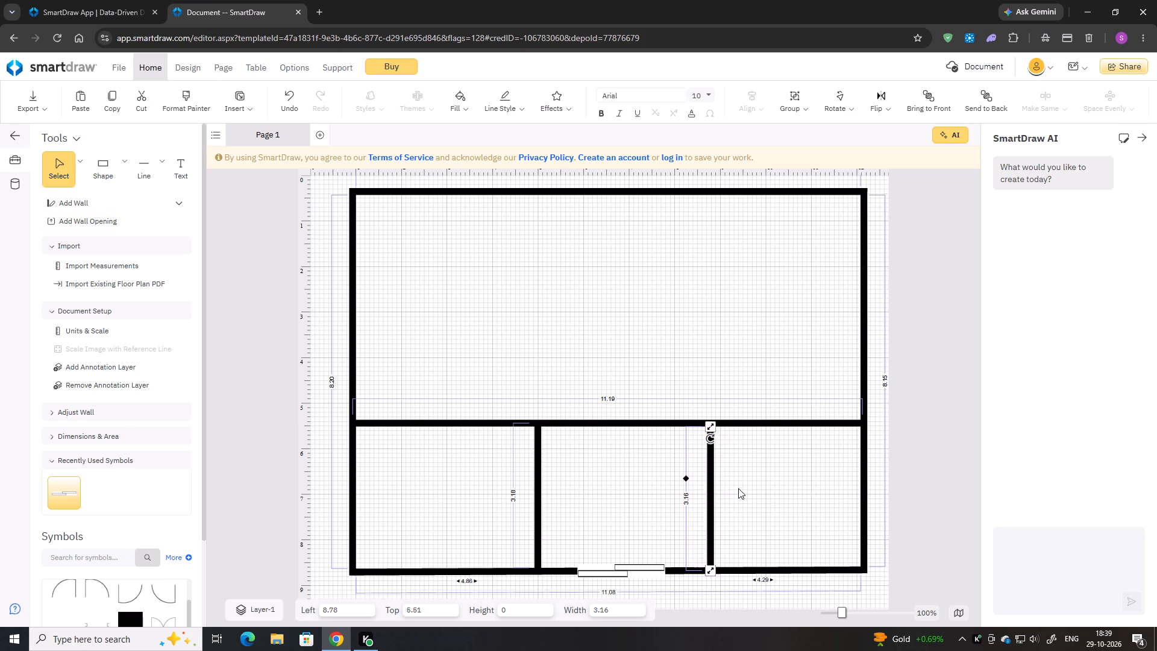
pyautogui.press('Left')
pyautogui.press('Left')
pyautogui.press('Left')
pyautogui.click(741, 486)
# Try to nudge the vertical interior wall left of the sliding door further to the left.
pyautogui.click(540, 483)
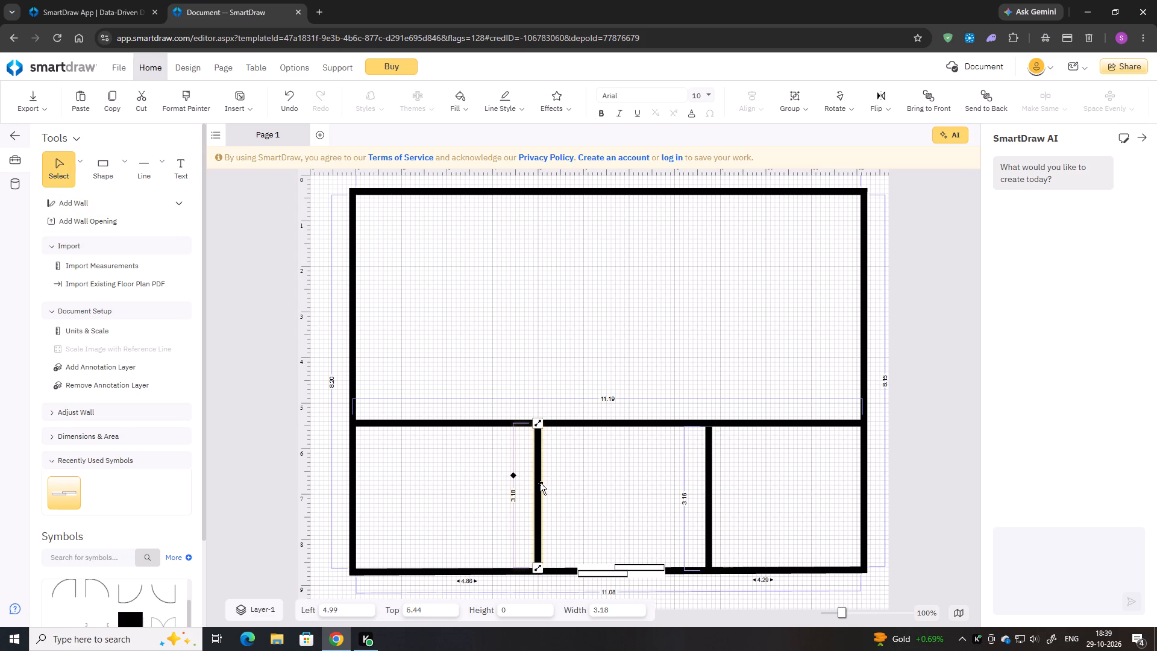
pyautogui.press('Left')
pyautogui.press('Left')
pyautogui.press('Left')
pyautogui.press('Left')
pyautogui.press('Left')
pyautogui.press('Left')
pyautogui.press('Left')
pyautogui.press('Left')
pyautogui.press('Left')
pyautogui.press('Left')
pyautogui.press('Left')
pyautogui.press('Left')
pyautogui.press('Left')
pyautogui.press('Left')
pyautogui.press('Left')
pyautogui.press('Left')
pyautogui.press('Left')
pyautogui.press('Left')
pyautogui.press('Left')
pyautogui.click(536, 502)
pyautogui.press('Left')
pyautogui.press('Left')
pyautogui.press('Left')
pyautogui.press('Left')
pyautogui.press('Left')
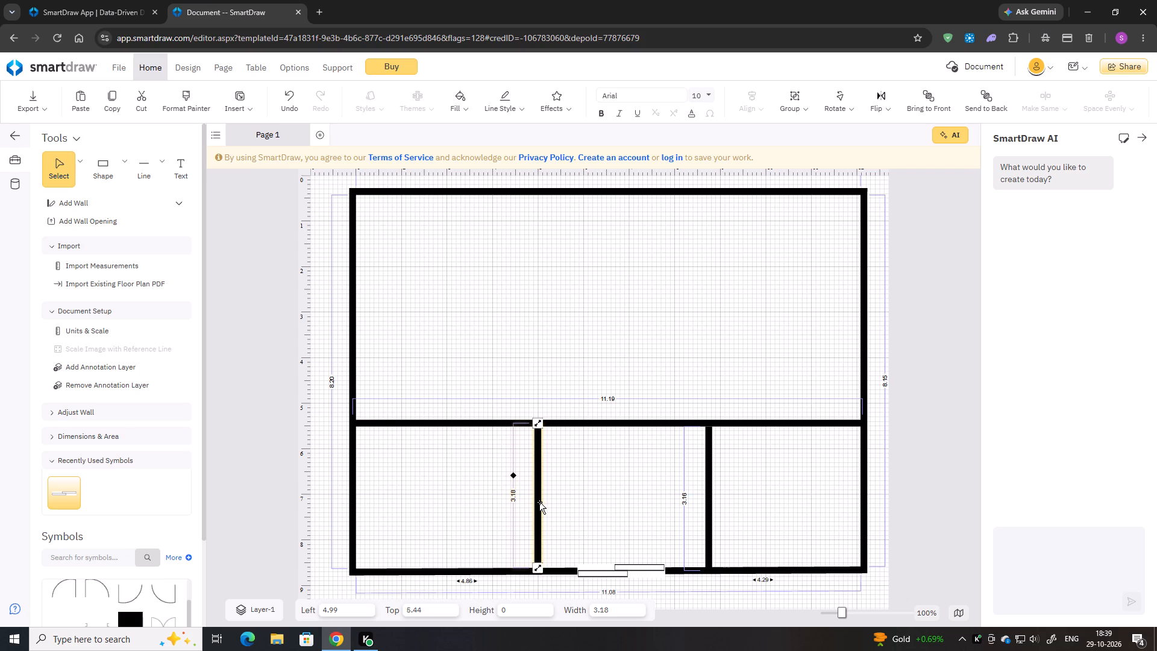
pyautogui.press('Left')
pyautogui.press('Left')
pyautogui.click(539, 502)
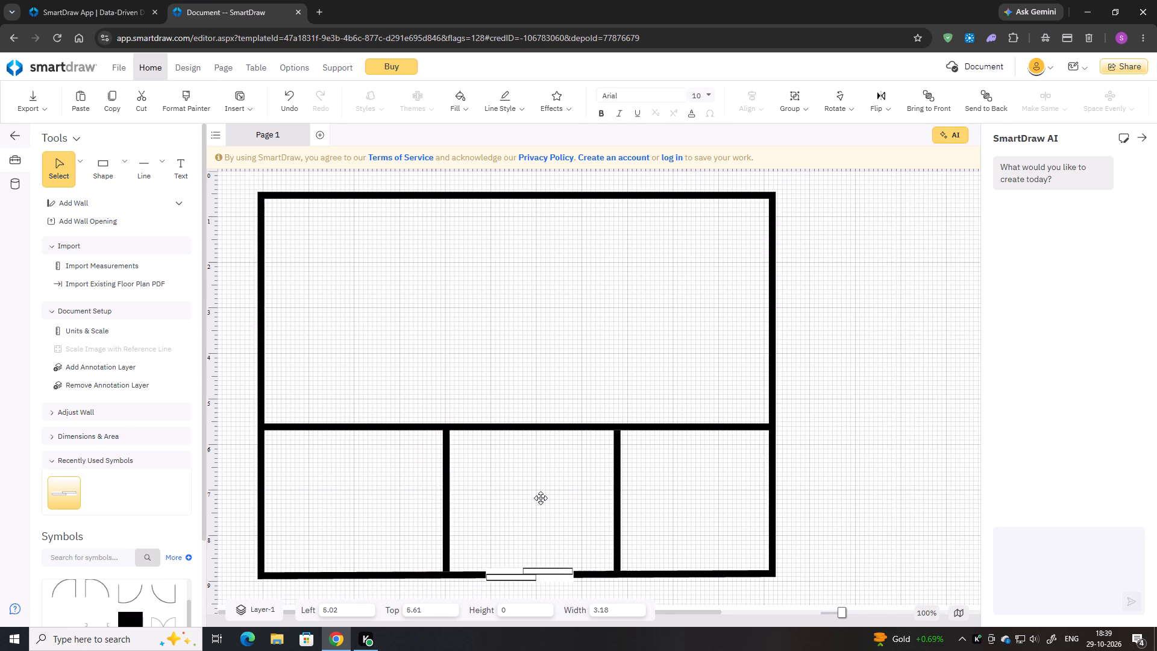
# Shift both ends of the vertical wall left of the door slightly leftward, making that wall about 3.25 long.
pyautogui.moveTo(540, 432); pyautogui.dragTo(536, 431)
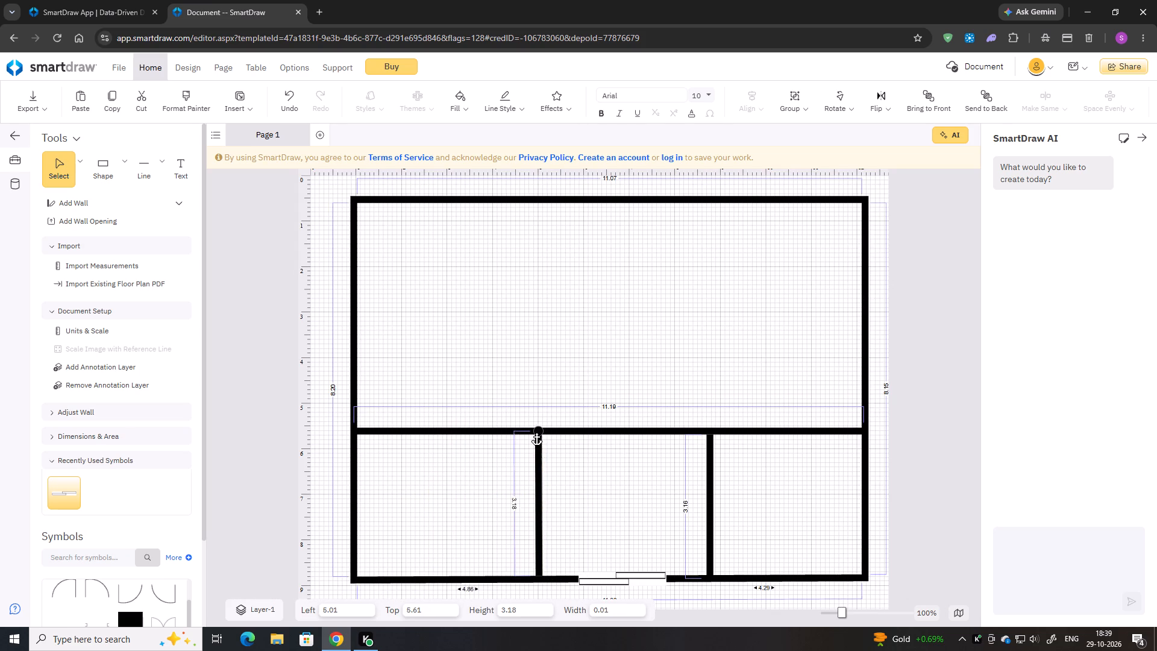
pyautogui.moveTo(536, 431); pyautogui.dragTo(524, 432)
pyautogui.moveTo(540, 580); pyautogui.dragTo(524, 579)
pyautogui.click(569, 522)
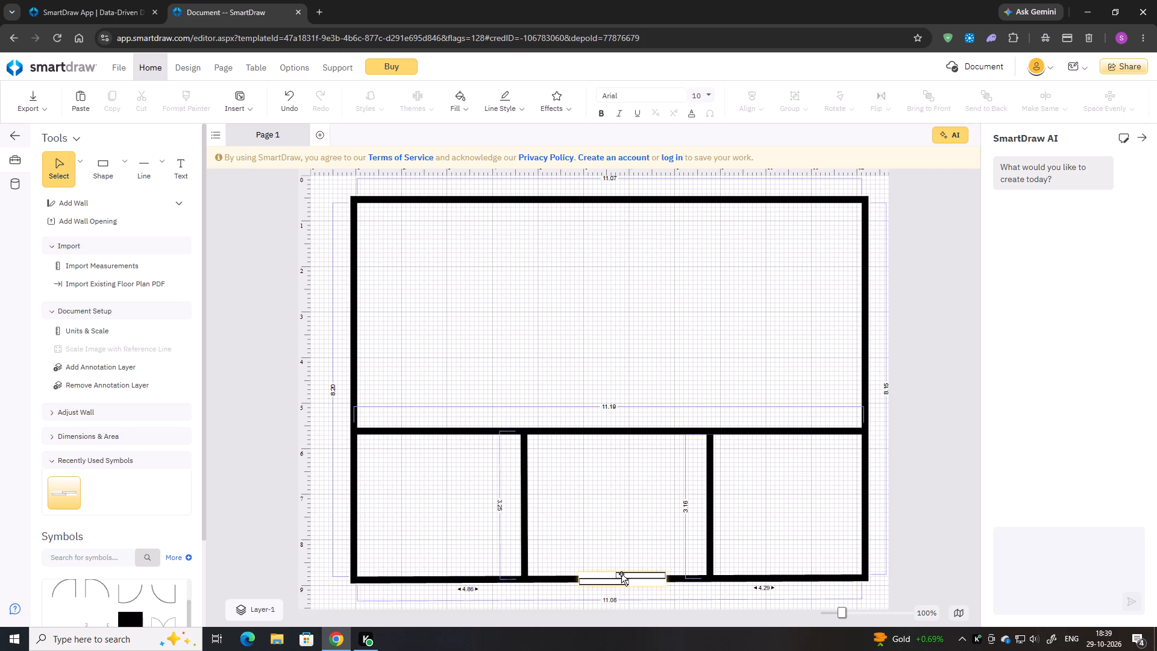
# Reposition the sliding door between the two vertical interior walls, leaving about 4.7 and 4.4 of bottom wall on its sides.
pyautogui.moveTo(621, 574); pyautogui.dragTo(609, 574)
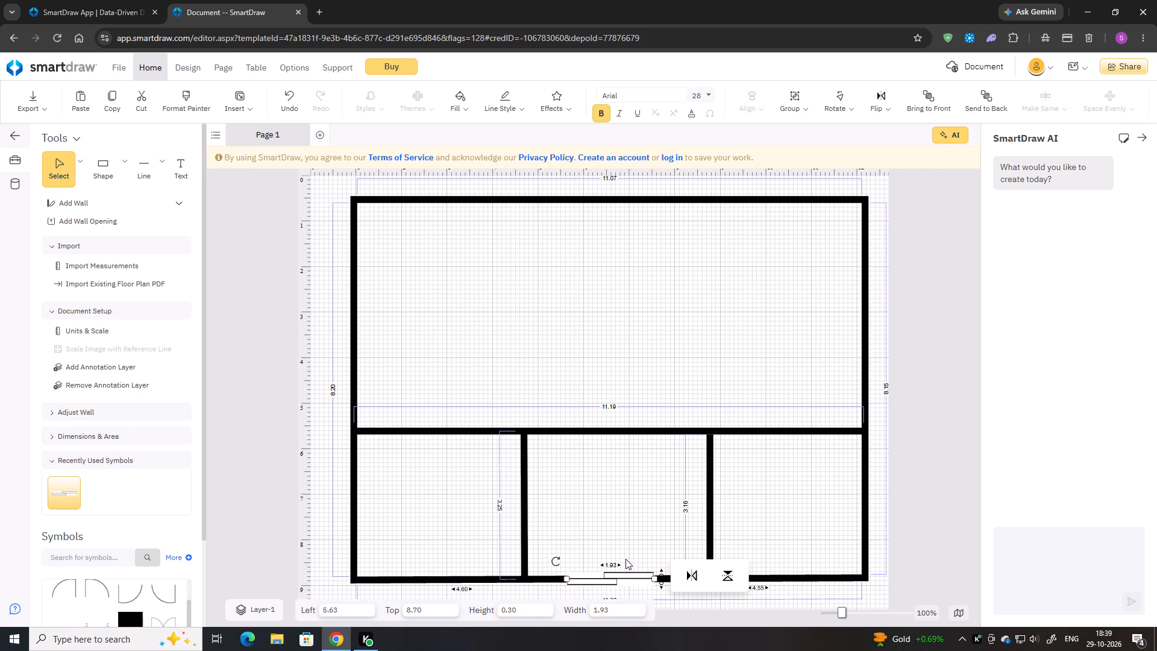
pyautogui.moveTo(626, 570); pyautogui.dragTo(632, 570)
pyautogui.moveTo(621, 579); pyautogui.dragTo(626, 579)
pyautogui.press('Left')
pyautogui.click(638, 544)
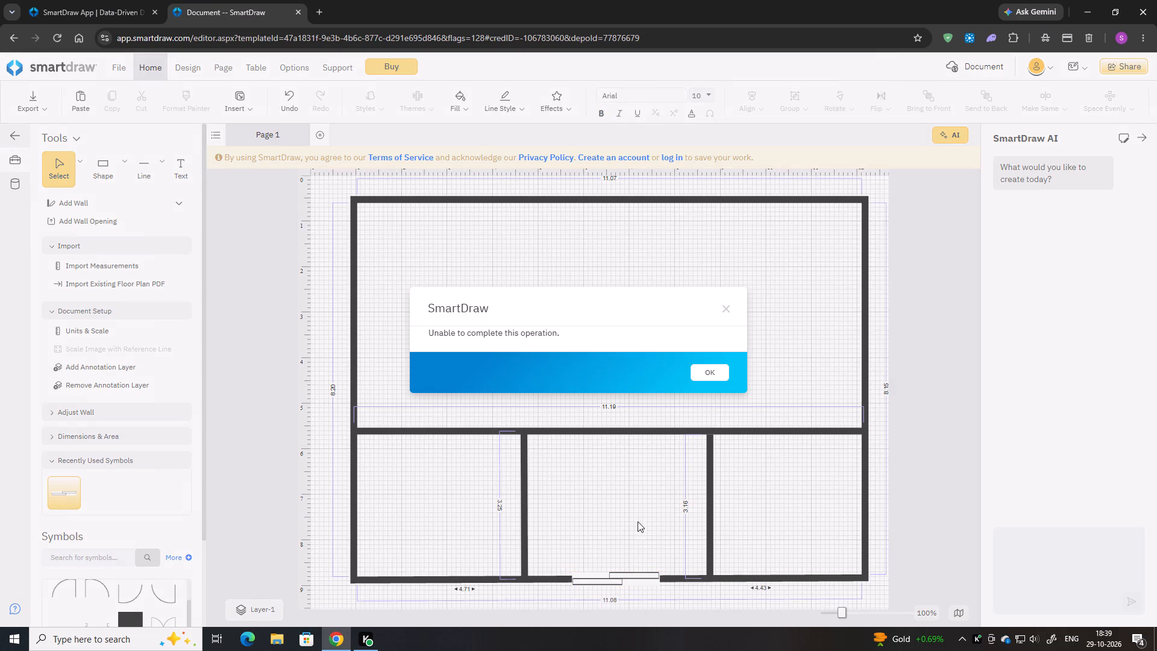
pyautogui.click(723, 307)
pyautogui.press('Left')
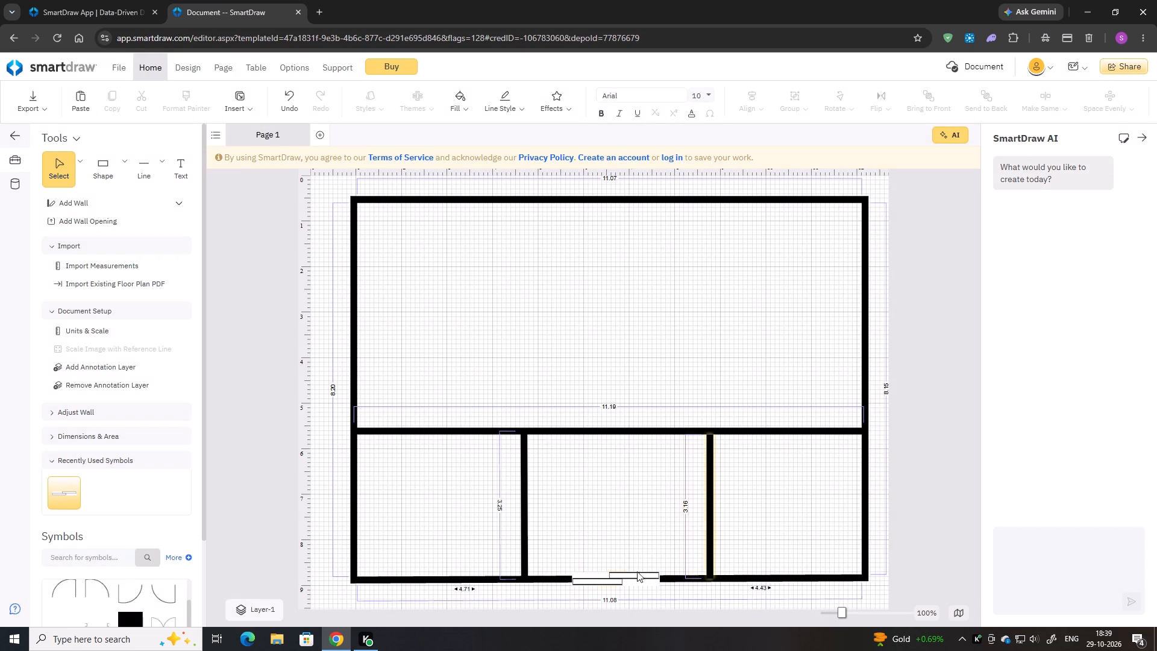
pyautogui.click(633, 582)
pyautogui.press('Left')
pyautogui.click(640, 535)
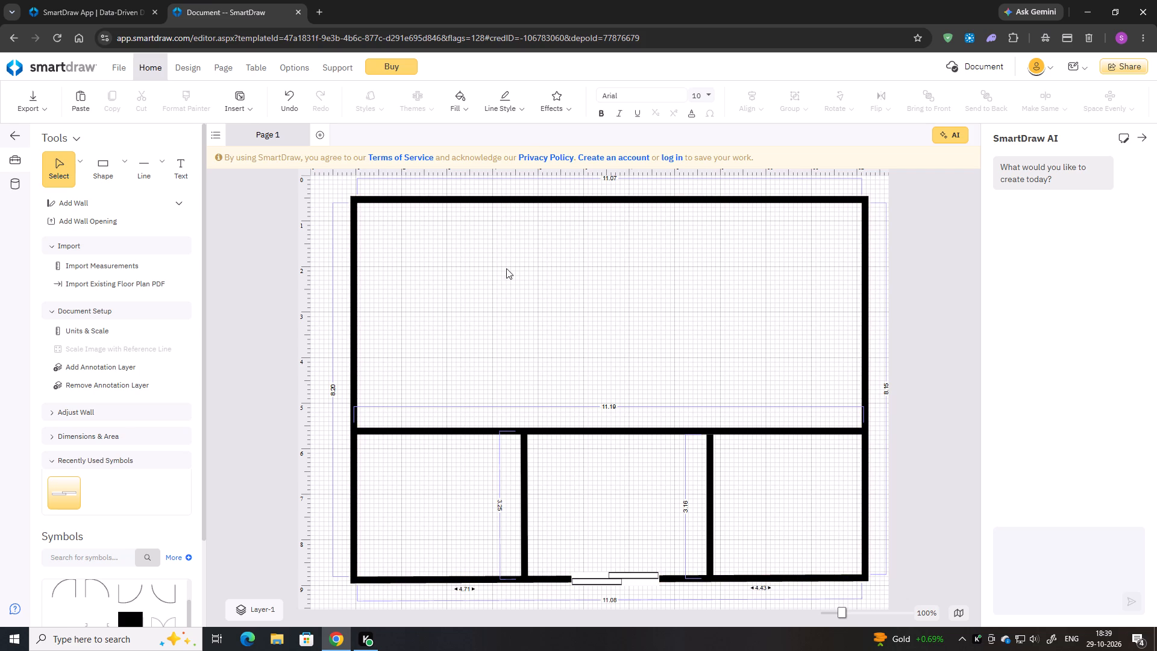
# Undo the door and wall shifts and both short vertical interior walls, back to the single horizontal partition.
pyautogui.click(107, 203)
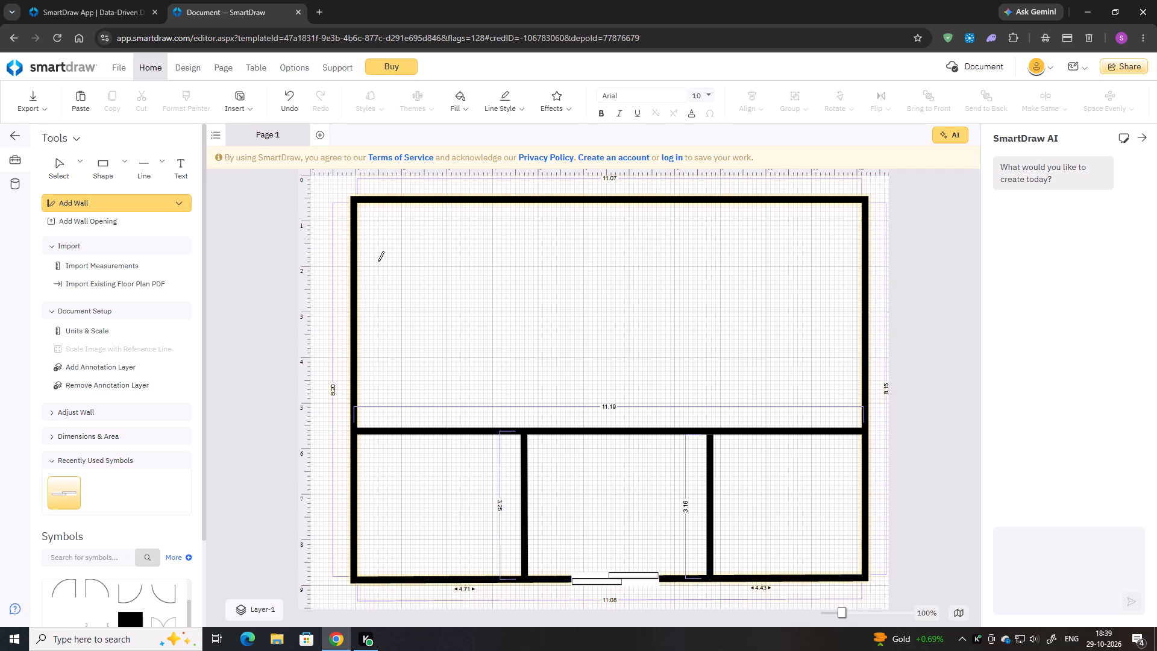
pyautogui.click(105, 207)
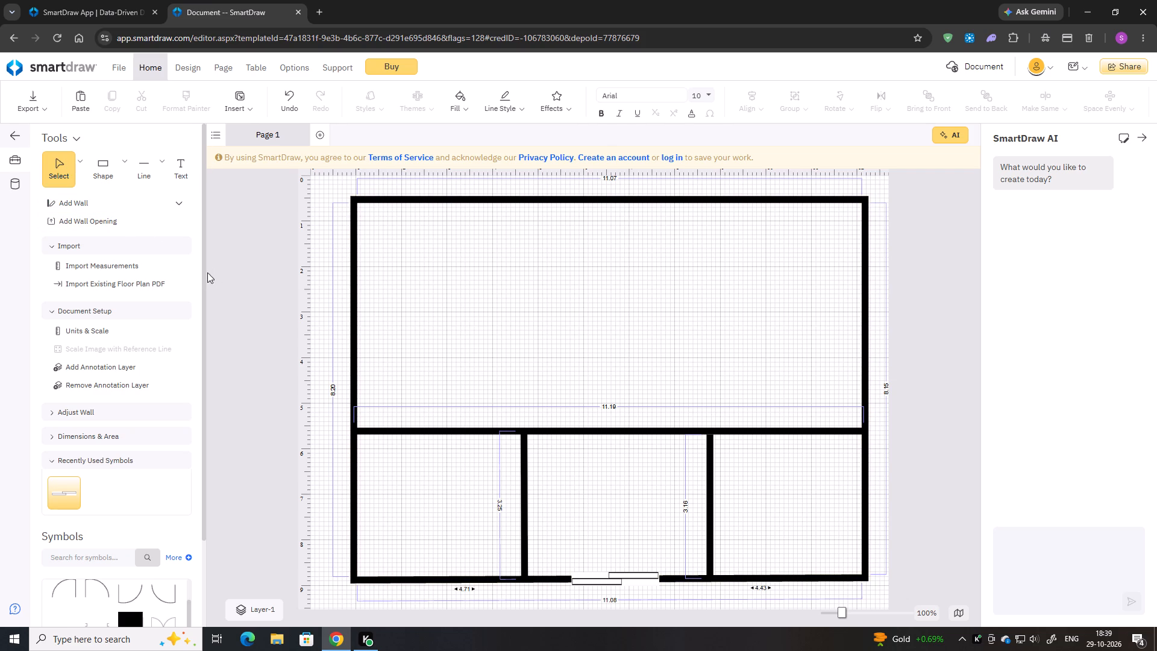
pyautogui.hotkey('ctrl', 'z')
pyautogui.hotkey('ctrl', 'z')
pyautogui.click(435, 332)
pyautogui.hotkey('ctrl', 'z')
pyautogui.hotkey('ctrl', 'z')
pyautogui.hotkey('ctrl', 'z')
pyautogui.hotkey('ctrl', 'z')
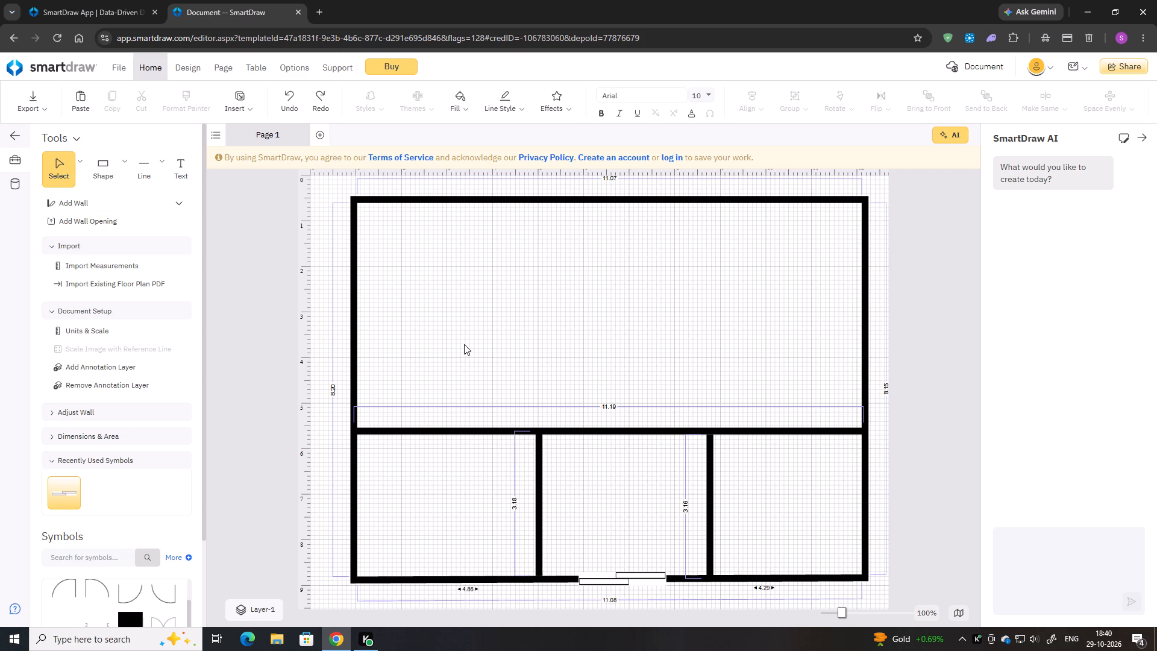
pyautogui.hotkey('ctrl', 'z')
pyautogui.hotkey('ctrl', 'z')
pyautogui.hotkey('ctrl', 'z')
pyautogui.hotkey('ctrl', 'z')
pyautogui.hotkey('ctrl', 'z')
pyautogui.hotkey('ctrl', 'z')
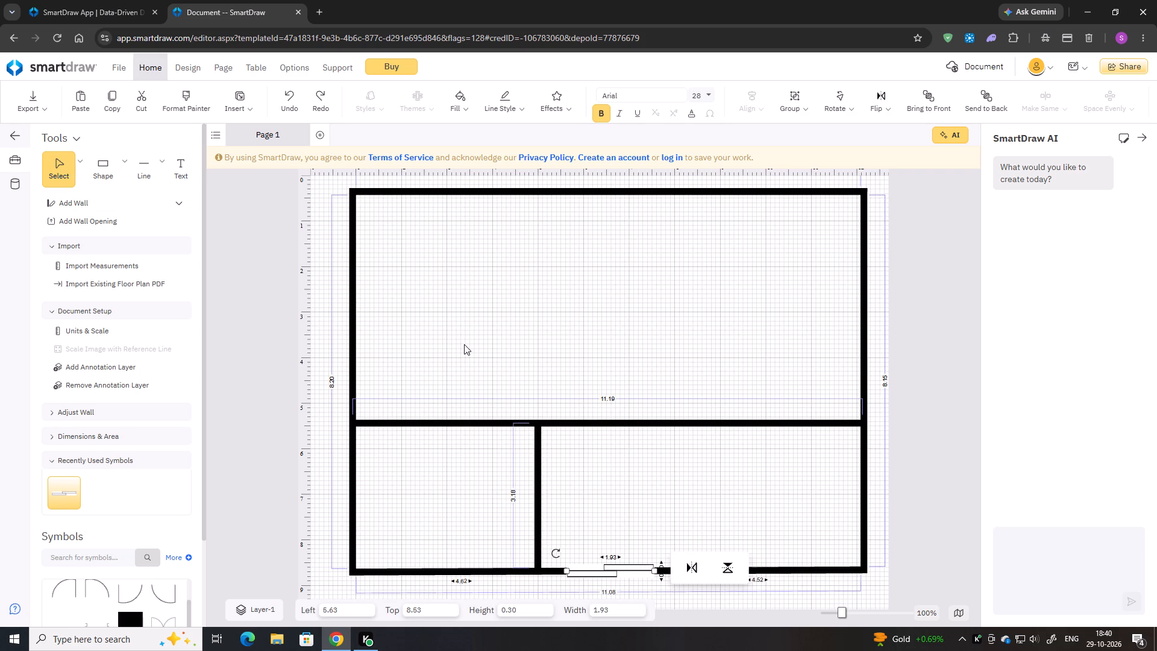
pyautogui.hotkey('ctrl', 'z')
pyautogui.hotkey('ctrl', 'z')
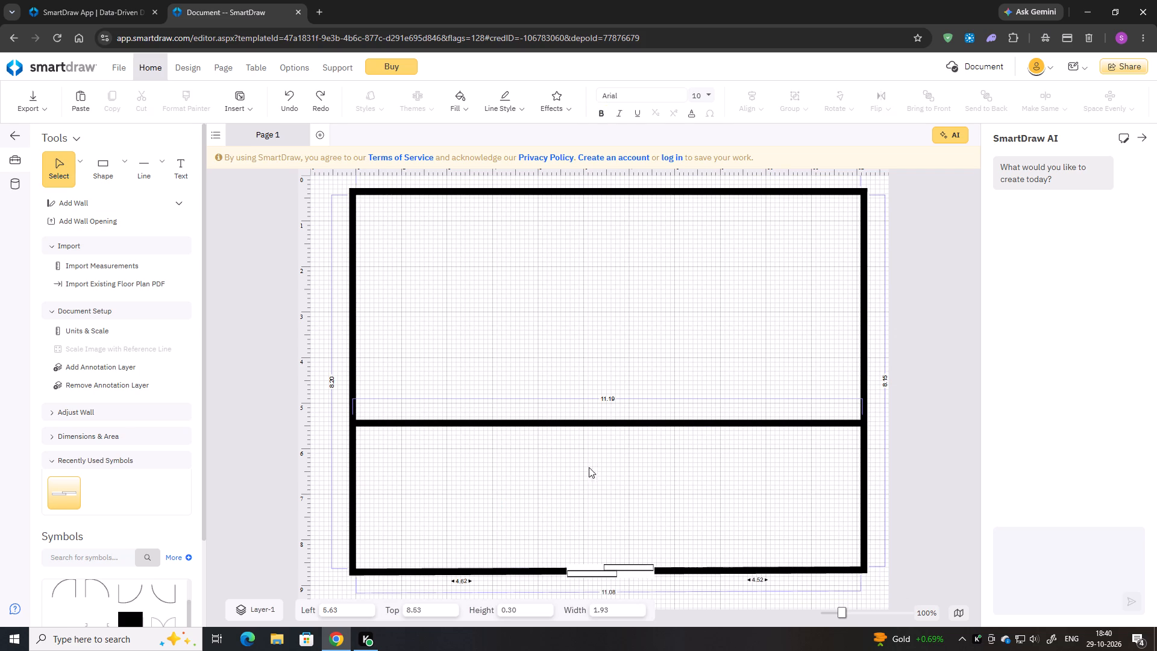
# Delete the sliding door from the bottom wall.
pyautogui.click(595, 568)
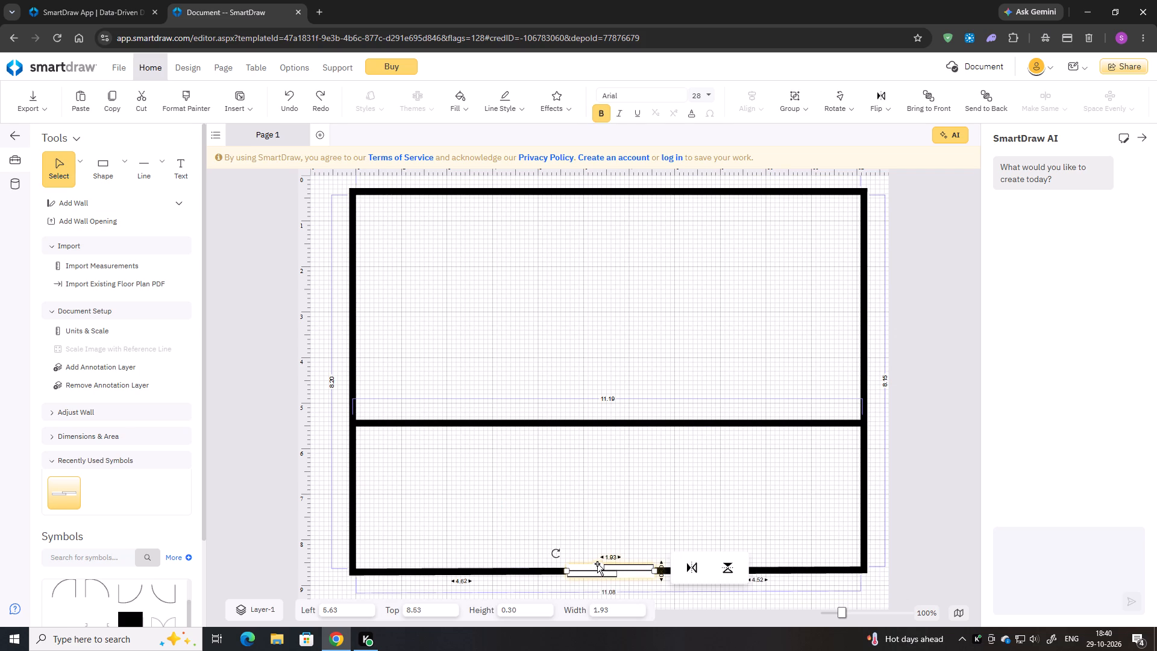
pyautogui.press('Delete')
# Draw a vertical interior wall about 8.32 long from the top wall to the bottom wall, at about 4.00 horizontally.
pyautogui.click(119, 200)
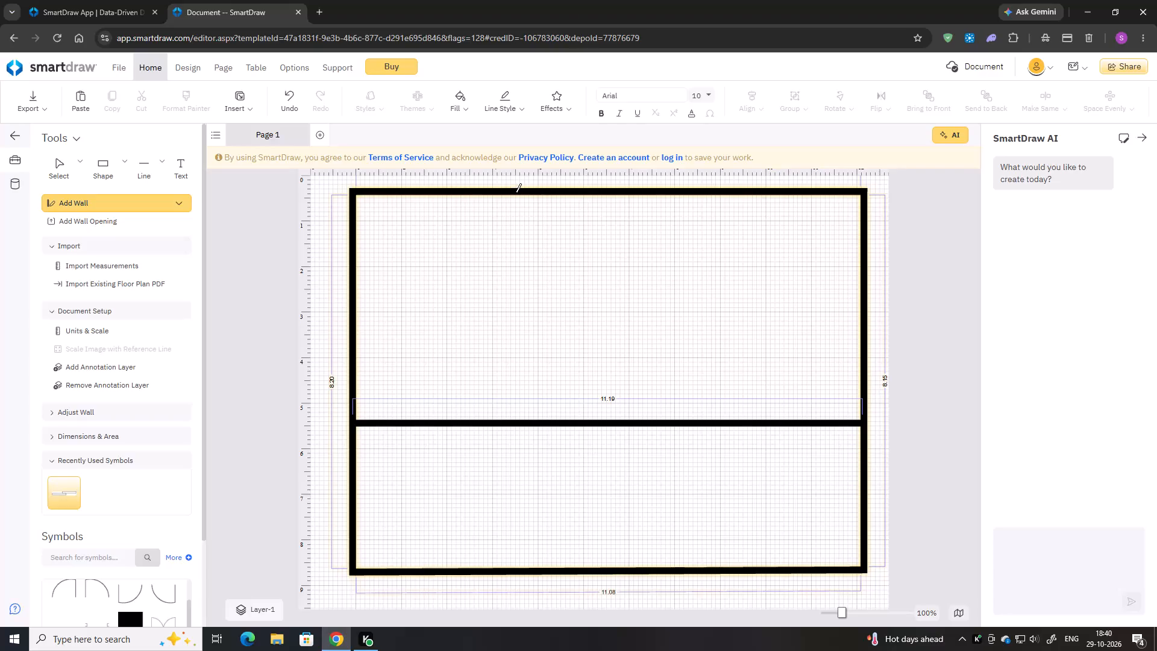
pyautogui.click(492, 194)
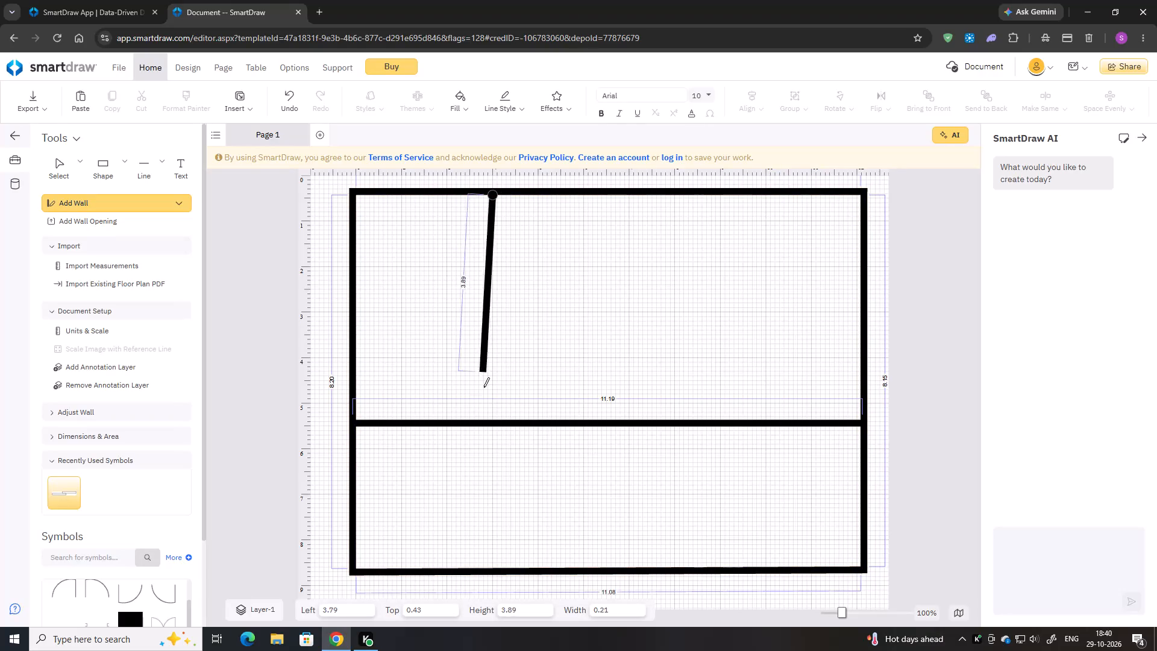
pyautogui.click(483, 574)
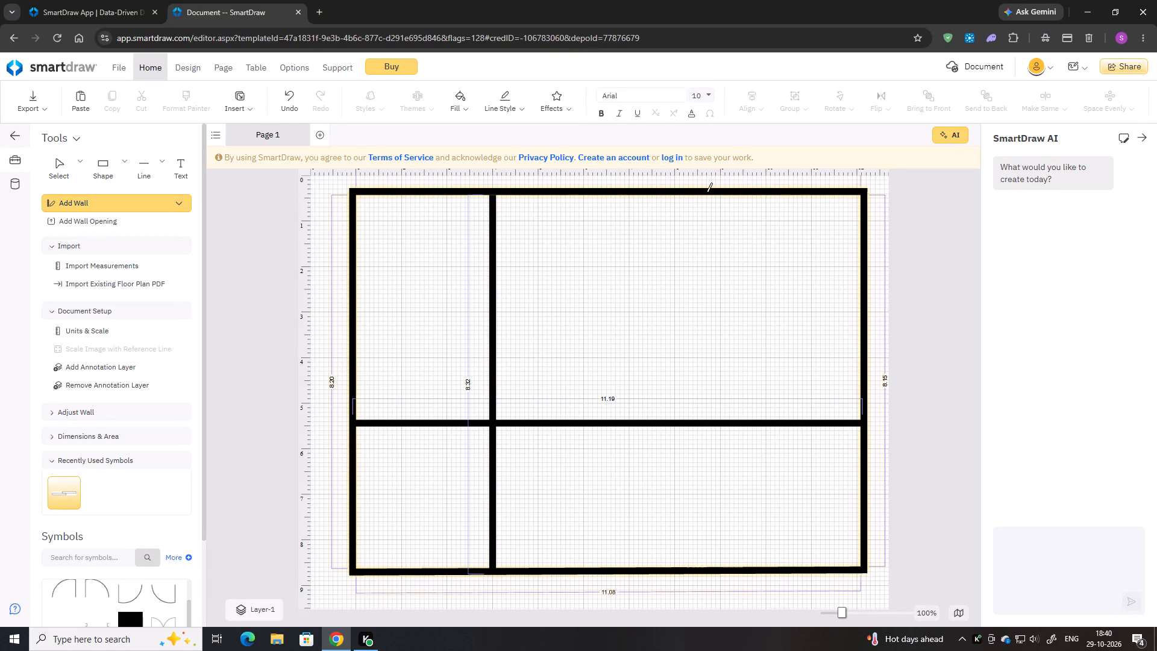
# Draw a second full-height vertical interior wall about 8.35 long from the top wall to the bottom wall, at about 8.96 horizontally.
pyautogui.click(718, 192)
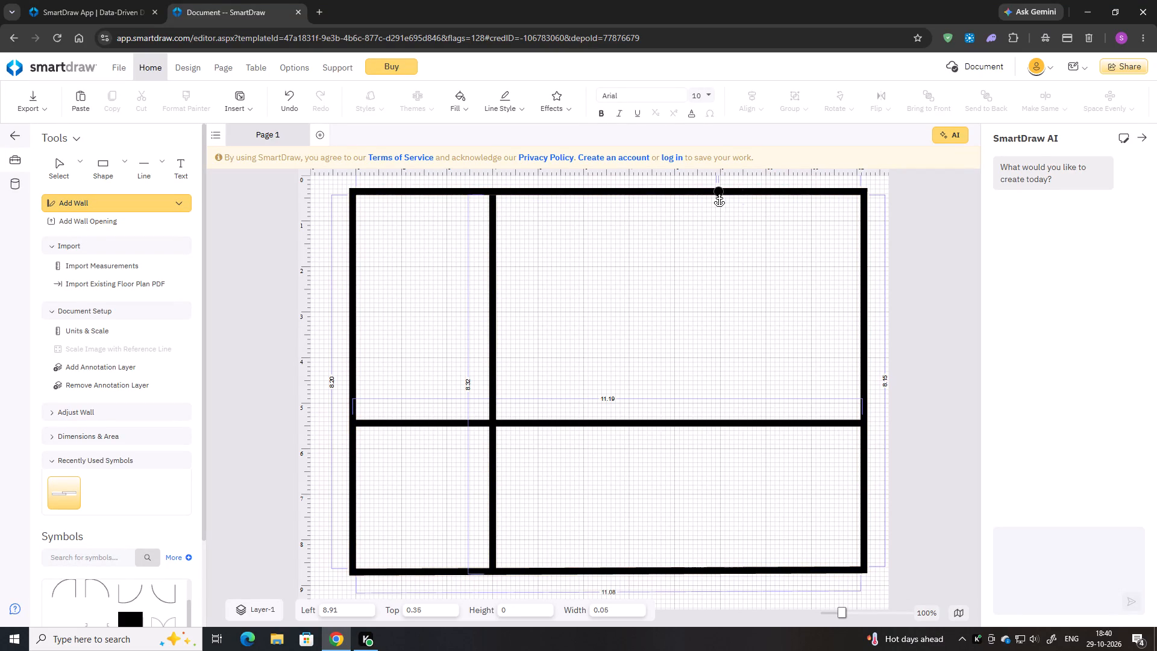
pyautogui.click(708, 572)
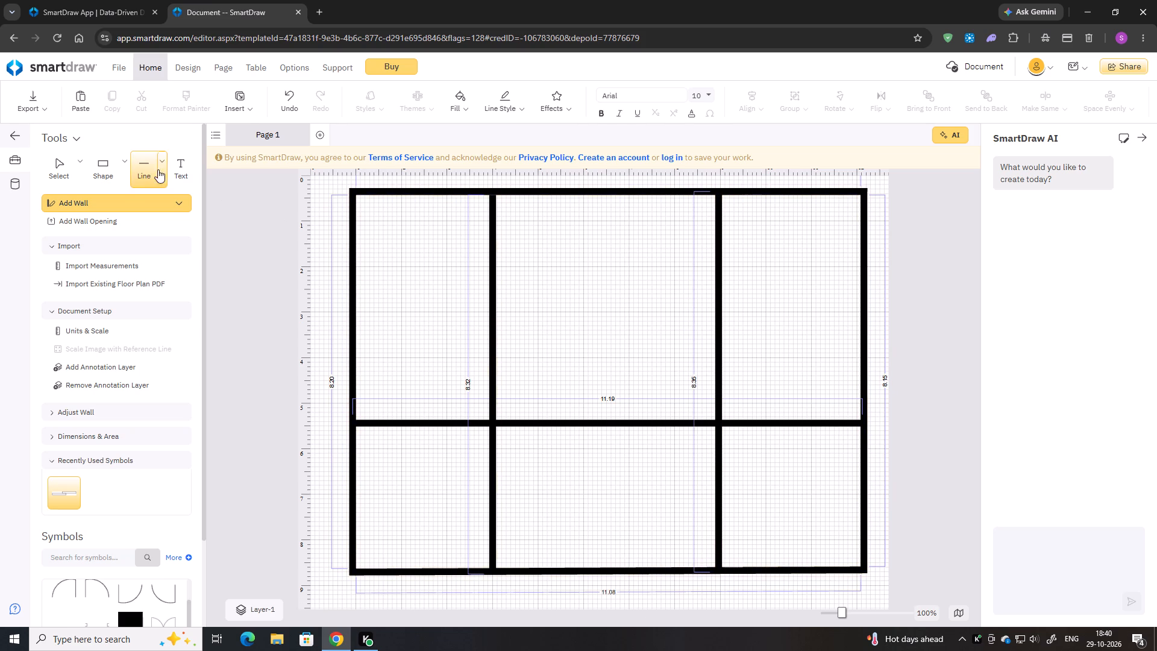
pyautogui.click(116, 192)
pyautogui.click(116, 197)
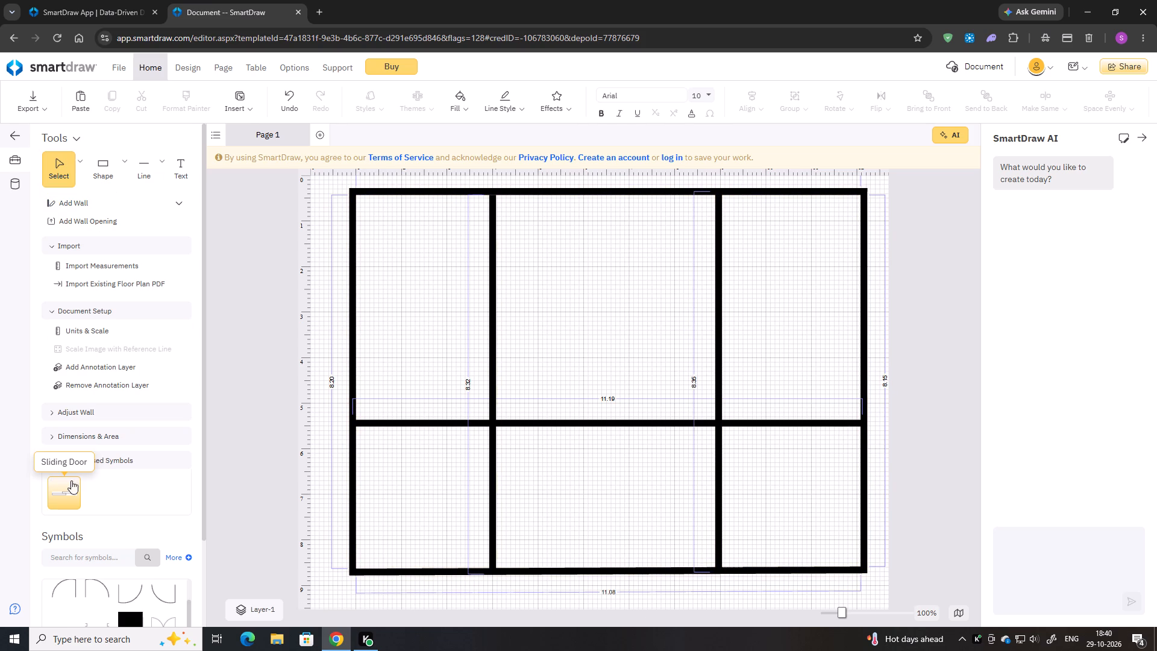
# Insert a Sliding Door in the bottom wall between the two vertical walls, leaving about 4.62 and 4.52 on its sides.
pyautogui.moveTo(57, 494); pyautogui.dragTo(607, 560)
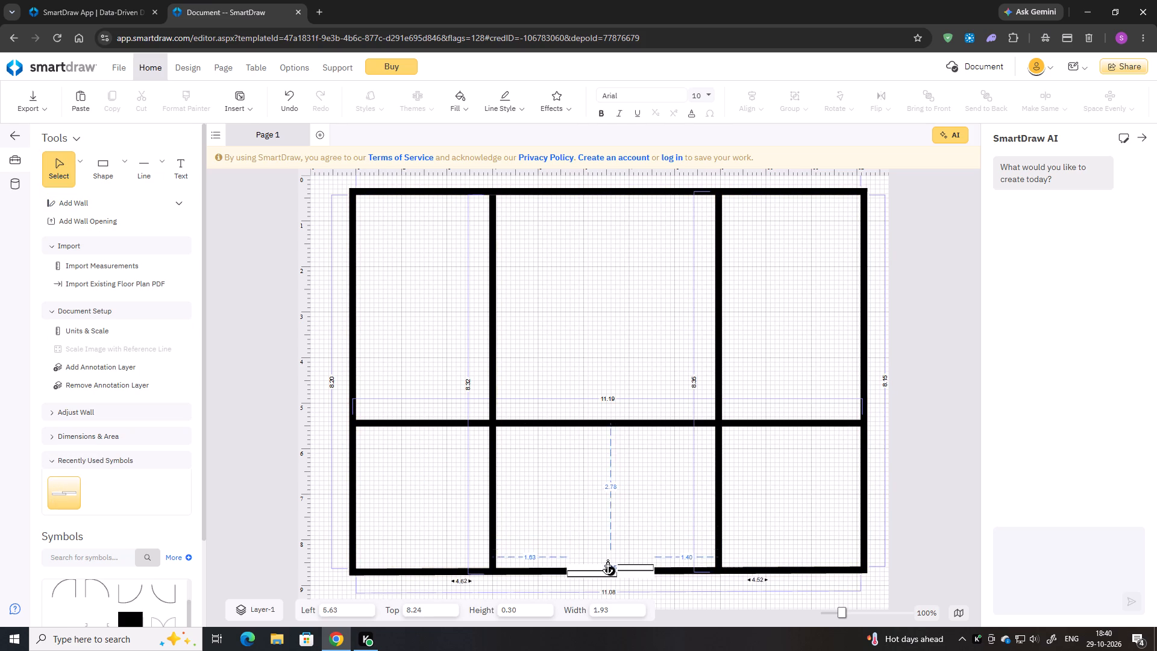
# Shift the Sliding Door slightly along the bottom wall, leaving about 4.50 and 4.64 on its sides.
pyautogui.moveTo(607, 560); pyautogui.dragTo(606, 562)
pyautogui.click(623, 514)
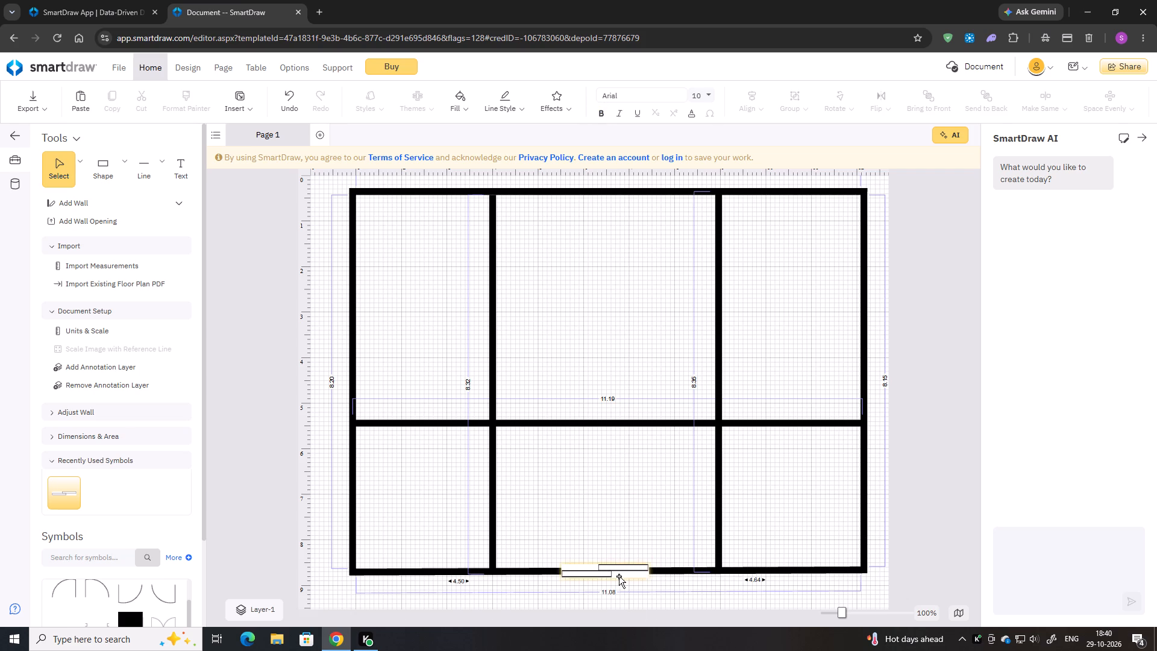
pyautogui.click(619, 576)
pyautogui.click(635, 508)
pyautogui.click(628, 567)
pyautogui.press('Right')
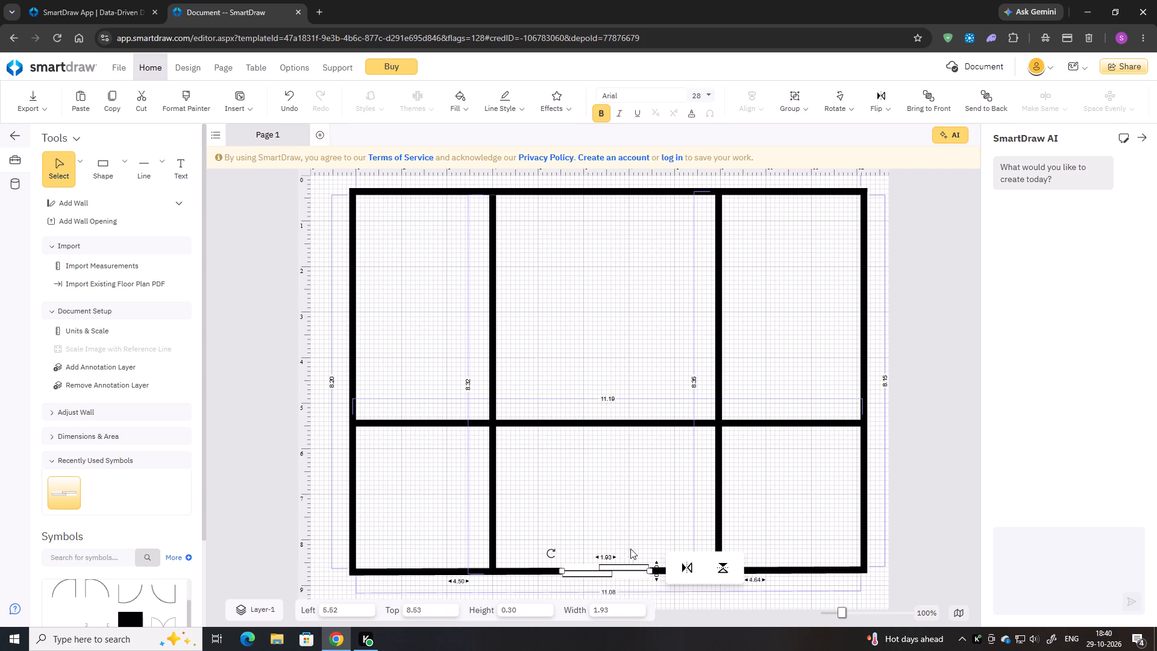
pyautogui.click(632, 523)
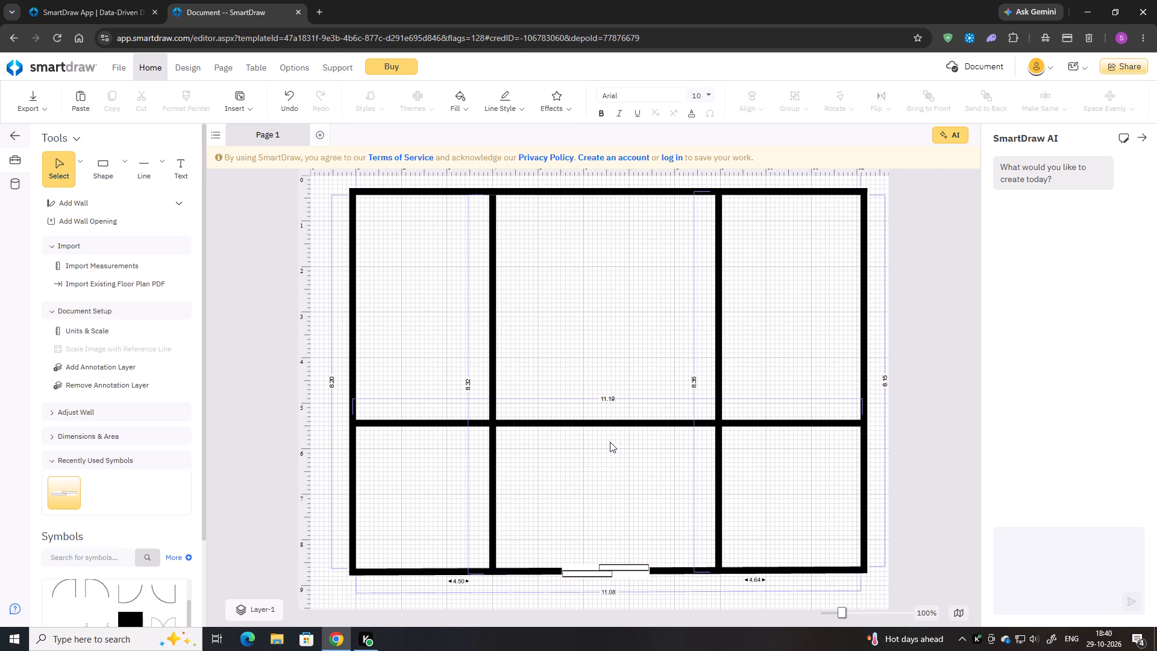
# Insert a Wall Opening about 1.22 wide in the horizontal interior wall, between the two vertical walls.
pyautogui.scroll(-1, 116, 492)
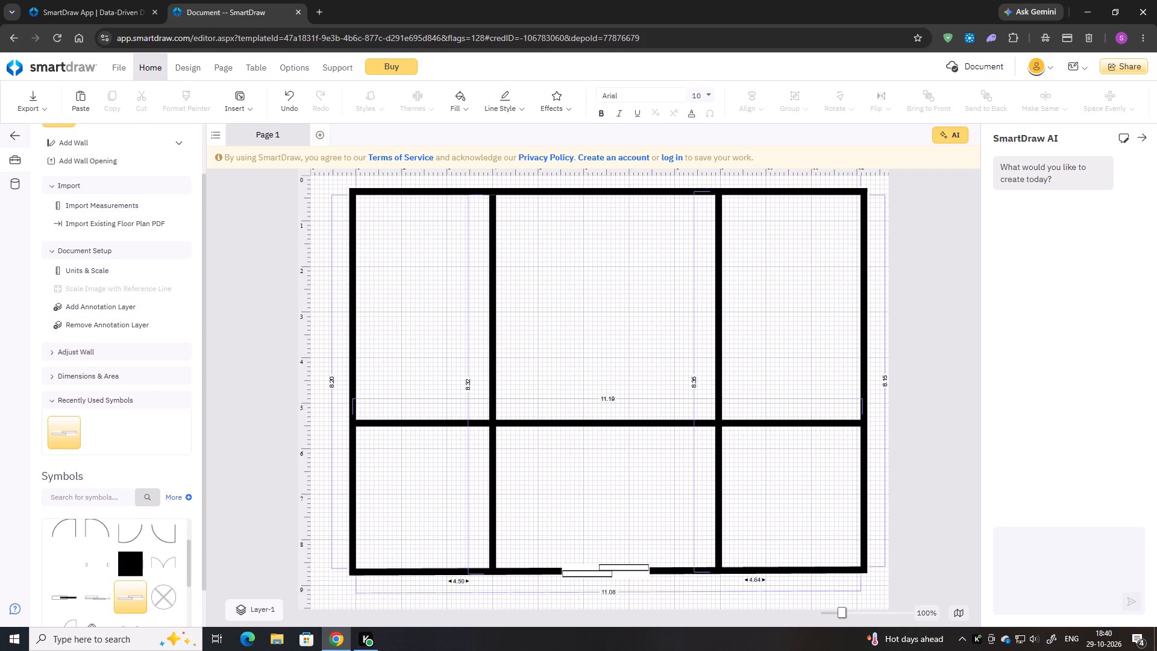
pyautogui.scroll(-1, 125, 492)
pyautogui.moveTo(67, 519); pyautogui.dragTo(289, 445)
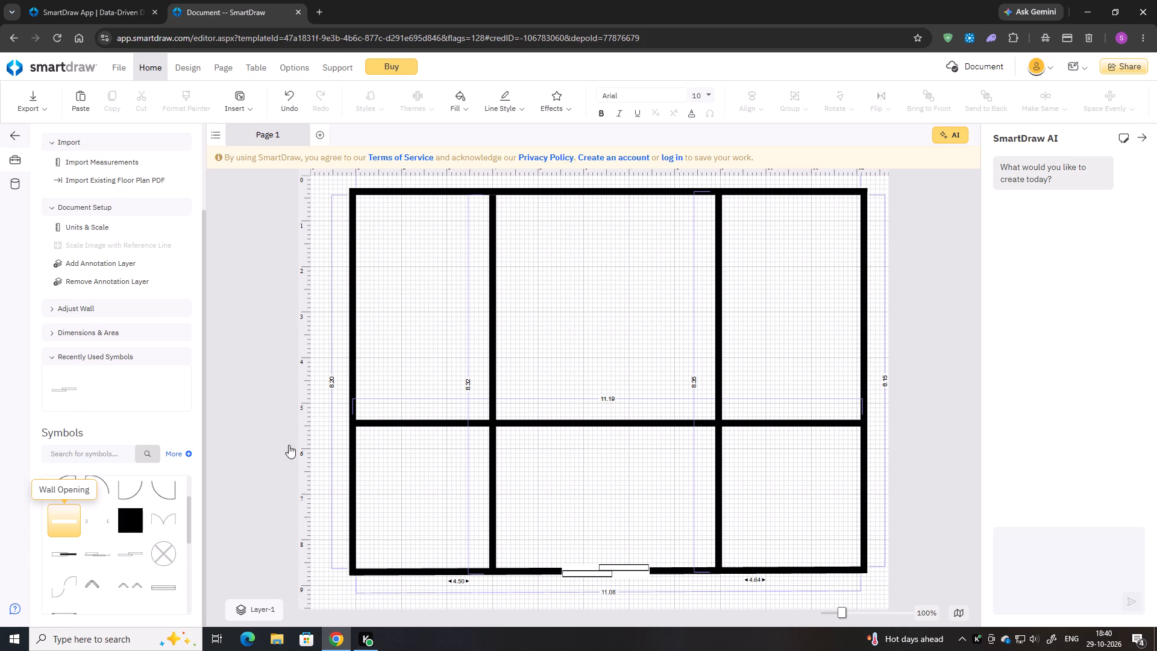
pyautogui.moveTo(289, 445); pyautogui.dragTo(572, 427)
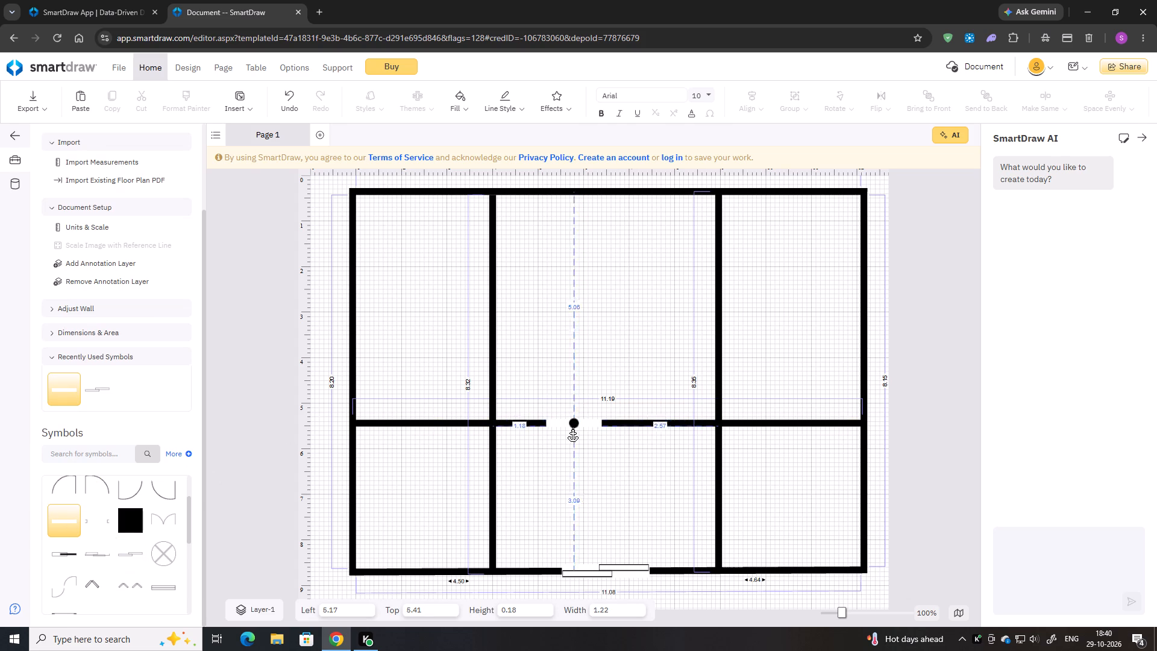
pyautogui.moveTo(572, 427); pyautogui.dragTo(544, 426)
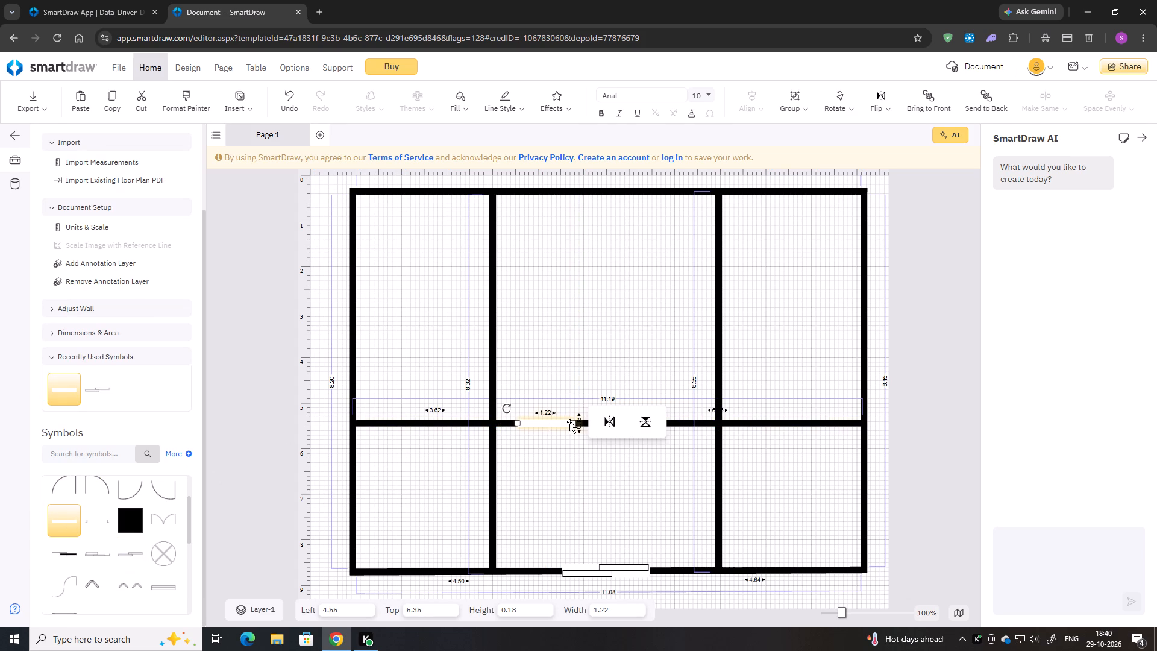
# Widen the wall opening to about 4.82 and shift it to span the distance between the two vertical walls.
pyautogui.moveTo(571, 421); pyautogui.dragTo(702, 426)
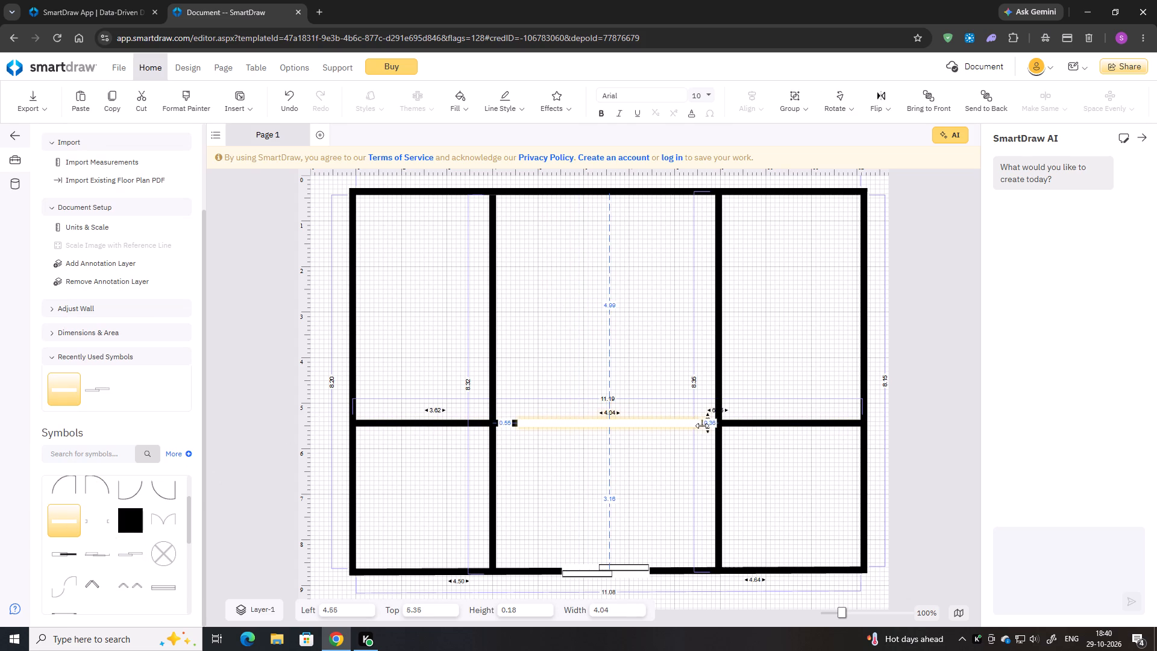
pyautogui.moveTo(702, 426); pyautogui.dragTo(709, 425)
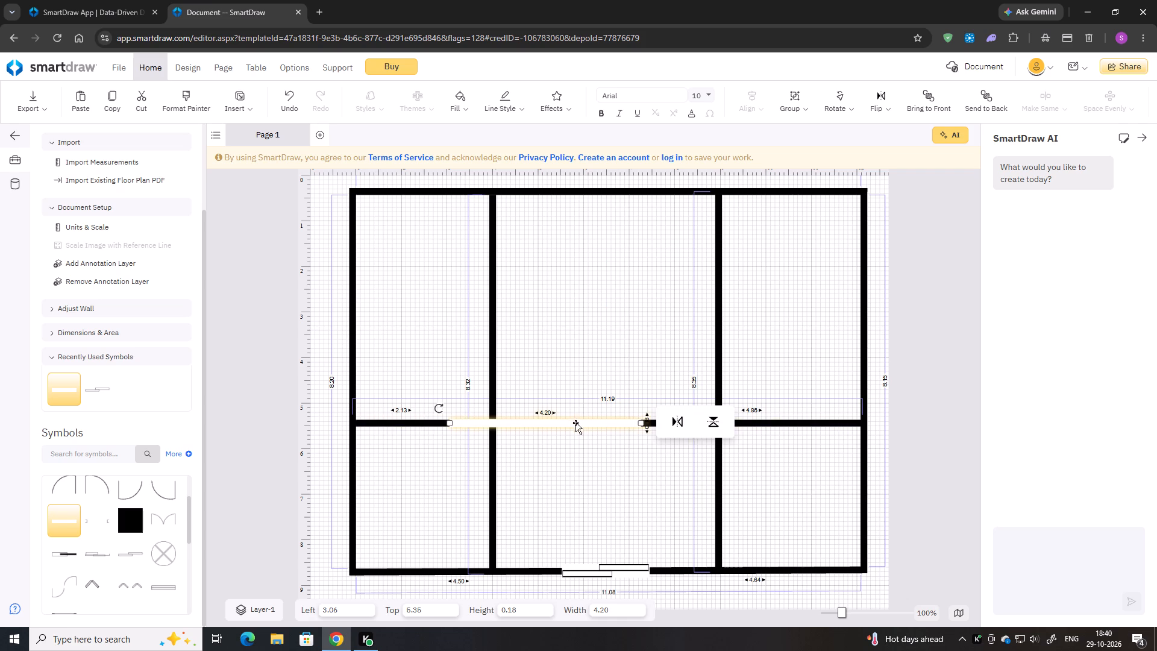
pyautogui.moveTo(575, 425); pyautogui.dragTo(622, 425)
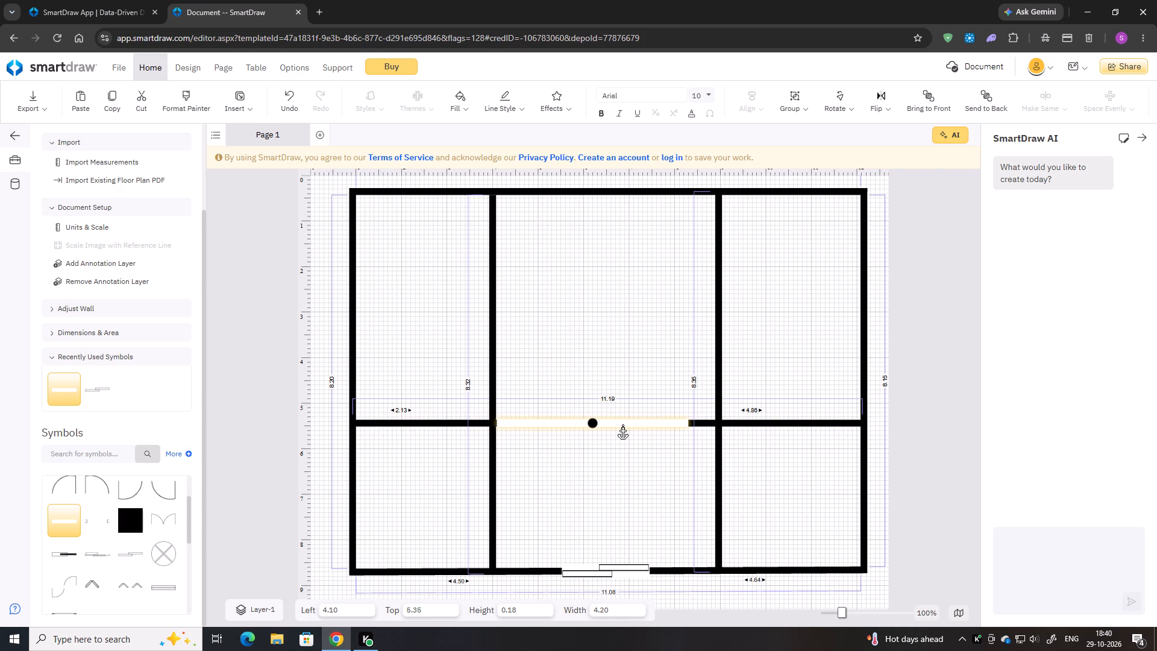
pyautogui.moveTo(622, 425); pyautogui.dragTo(622, 426)
pyautogui.moveTo(686, 421); pyautogui.dragTo(694, 427)
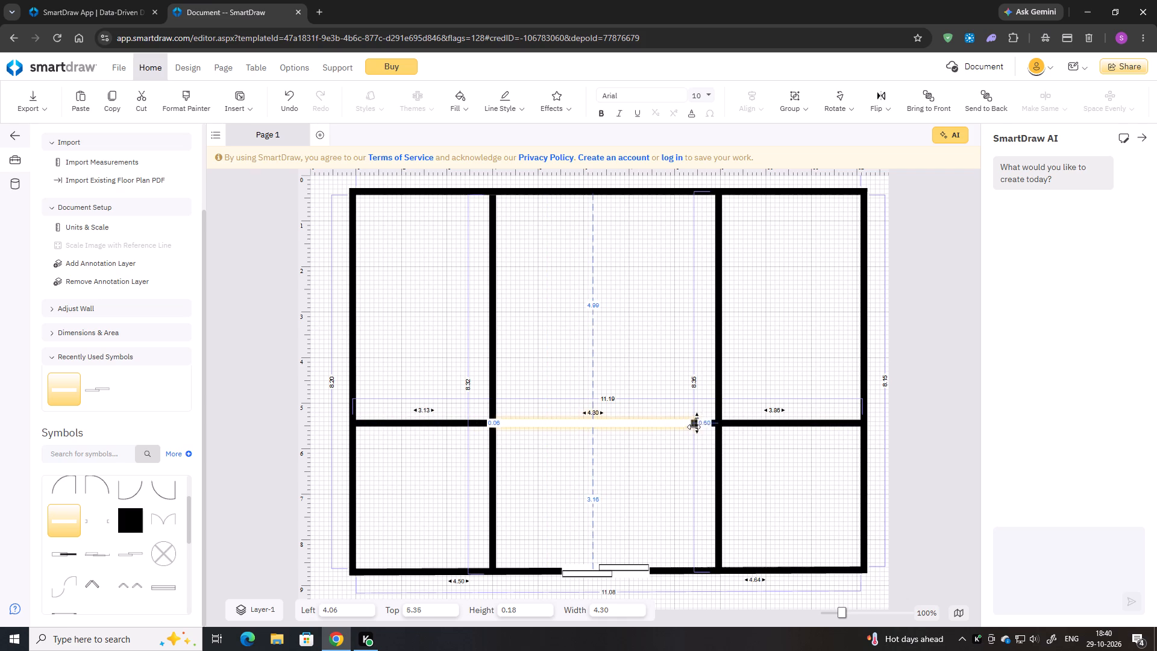
pyautogui.moveTo(694, 427); pyautogui.dragTo(706, 429)
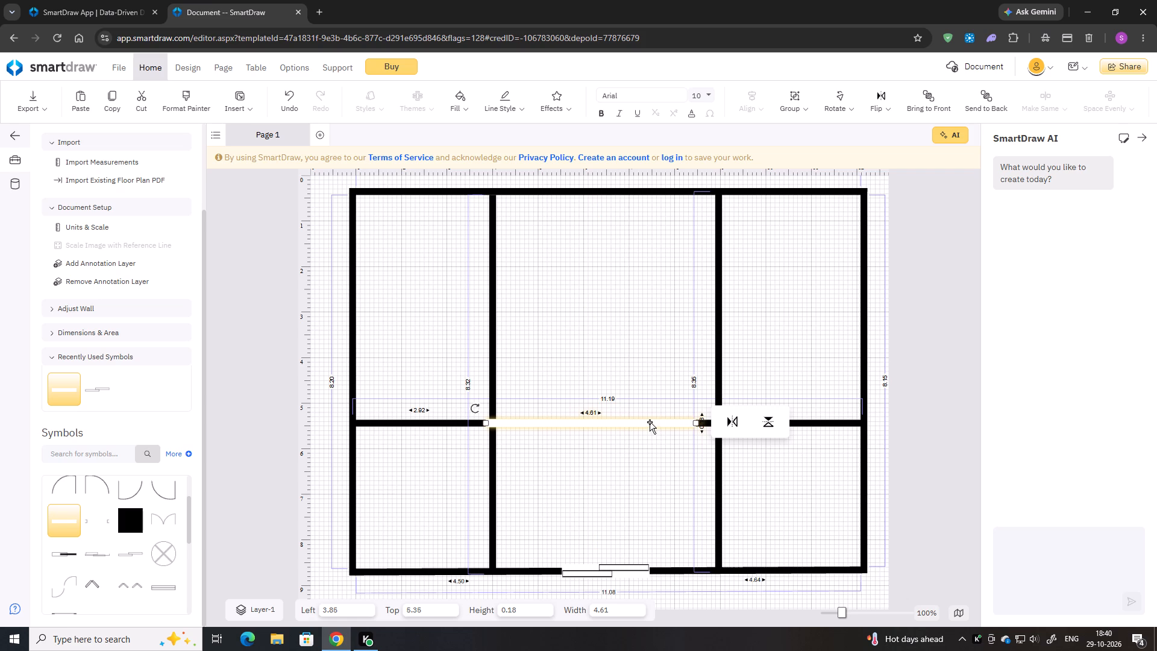
pyautogui.moveTo(648, 421); pyautogui.dragTo(660, 421)
pyautogui.moveTo(709, 424); pyautogui.dragTo(715, 425)
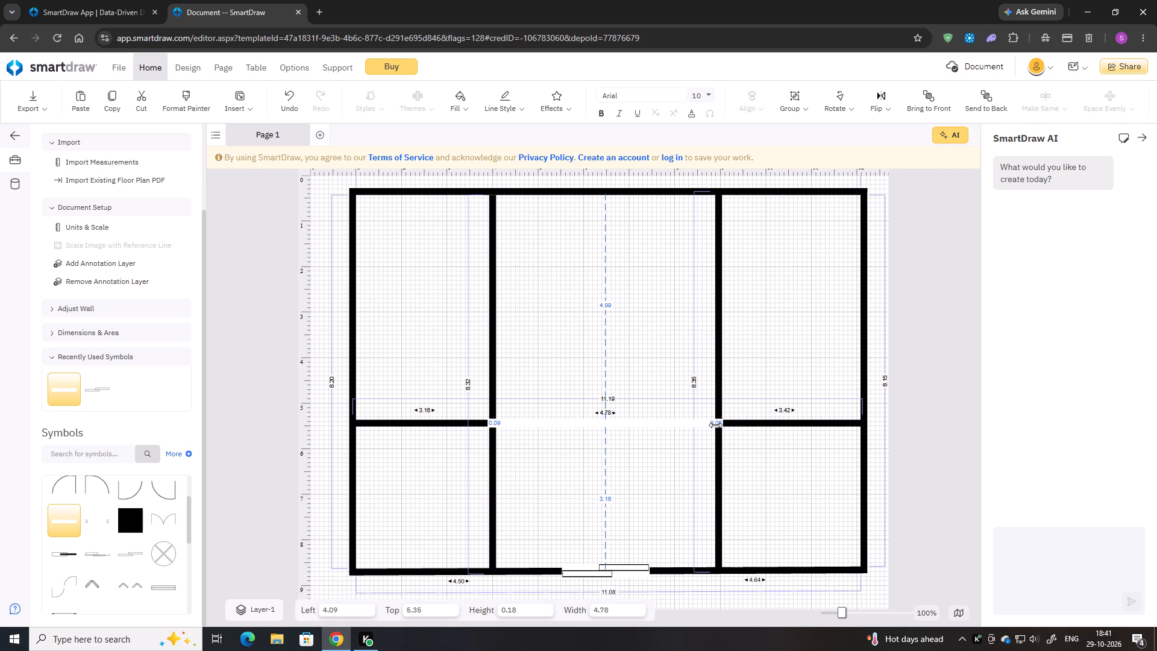
pyautogui.moveTo(715, 425); pyautogui.dragTo(716, 425)
# Nudge the wall opening horizontally to line its ends up with the two vertical walls.
pyautogui.click(681, 425)
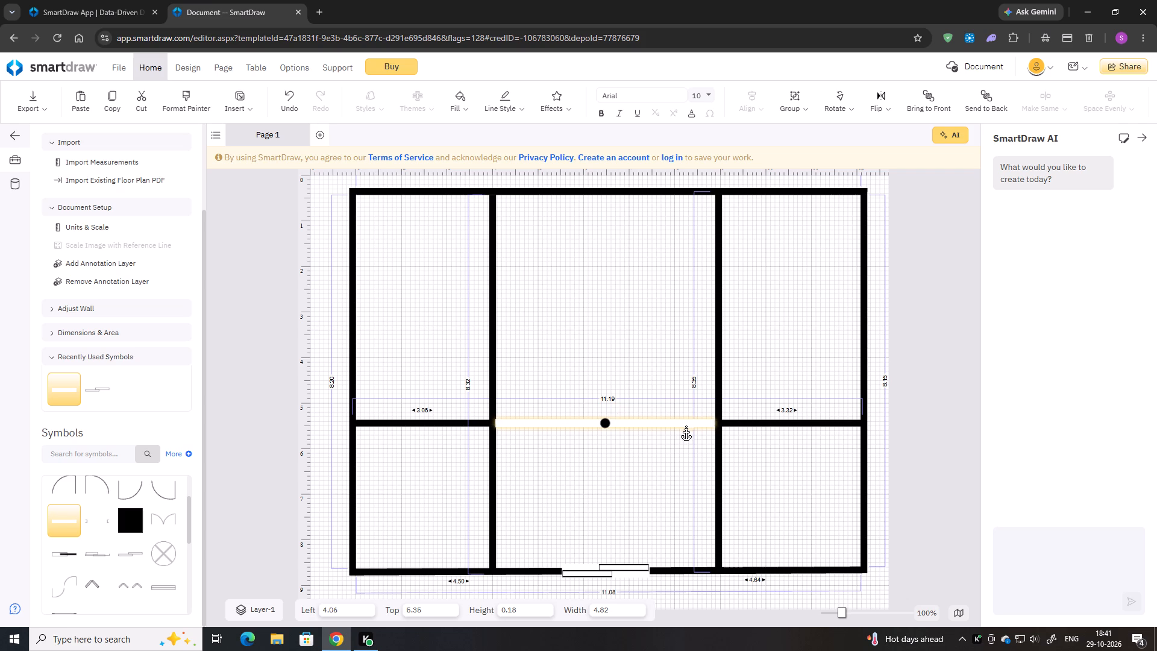
pyautogui.press('Right')
pyautogui.click(664, 380)
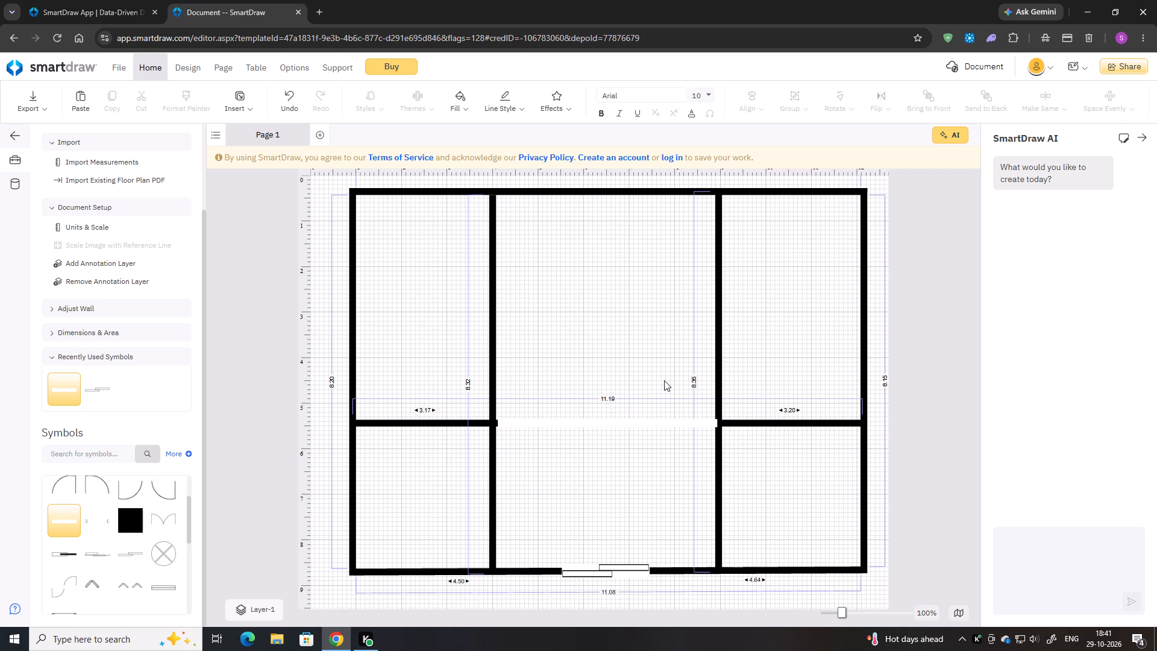
pyautogui.press('Left')
pyautogui.click(666, 429)
pyautogui.press('Left')
pyautogui.press('Left')
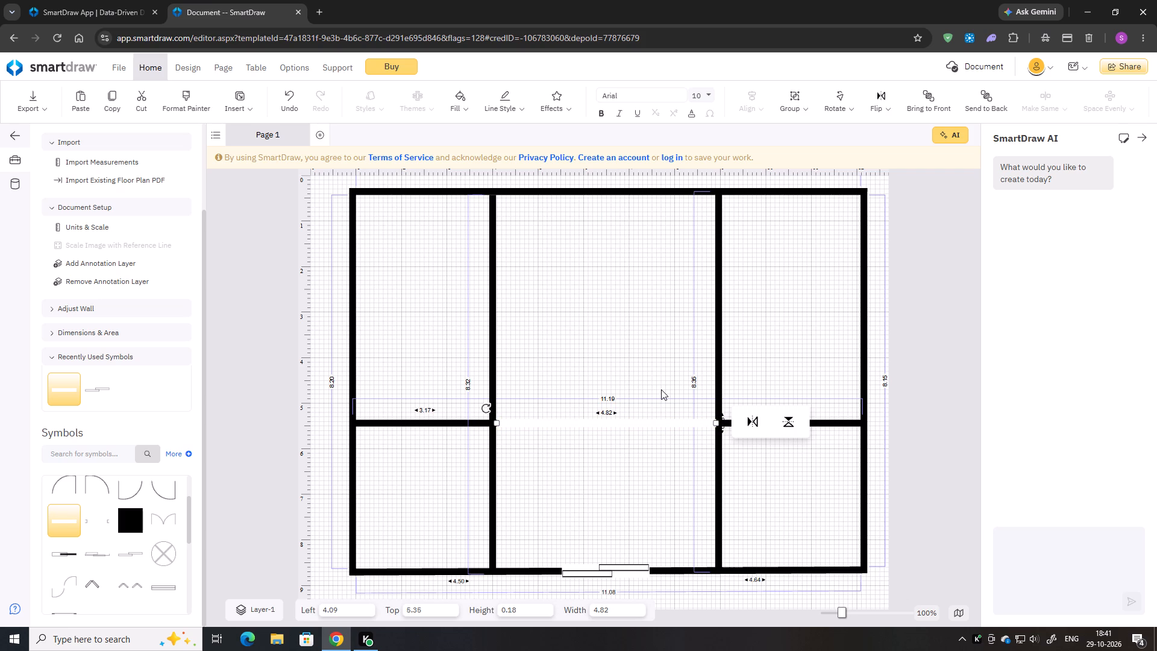
pyautogui.press('Left')
pyautogui.click(661, 389)
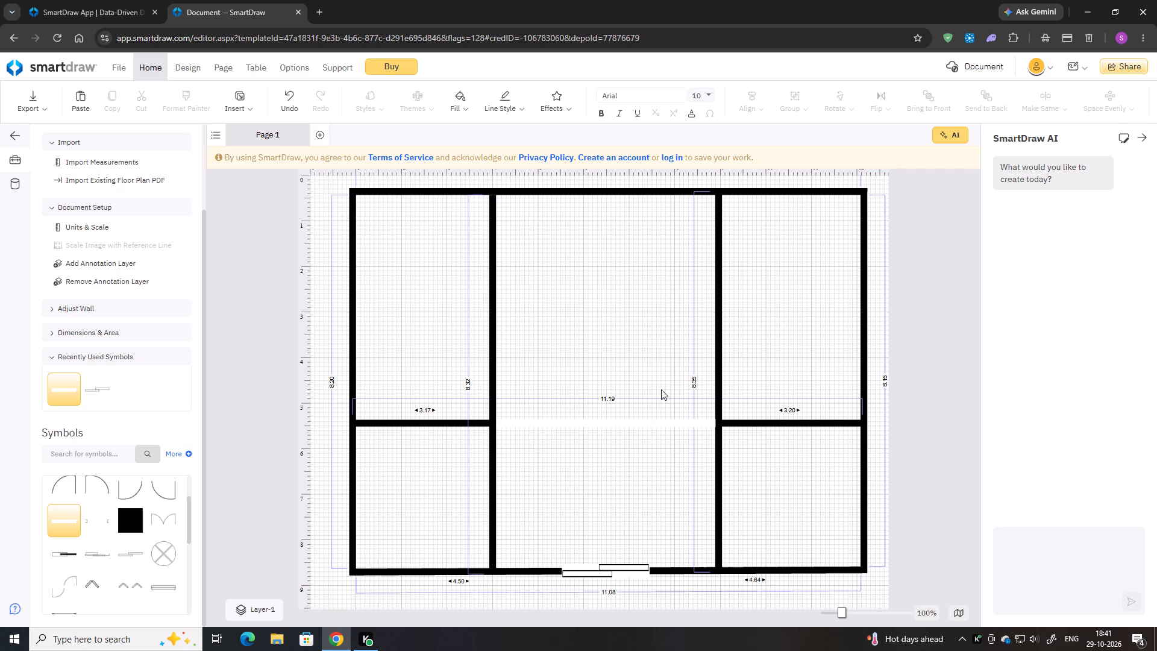
# Insert a Door (28") in the left vertical wall near the horizontal wall, flipped vertically to open into the lower-left room.
pyautogui.scroll(-1, 598, 313)
pyautogui.scroll(1, 598, 313)
pyautogui.moveTo(99, 493); pyautogui.dragTo(476, 447)
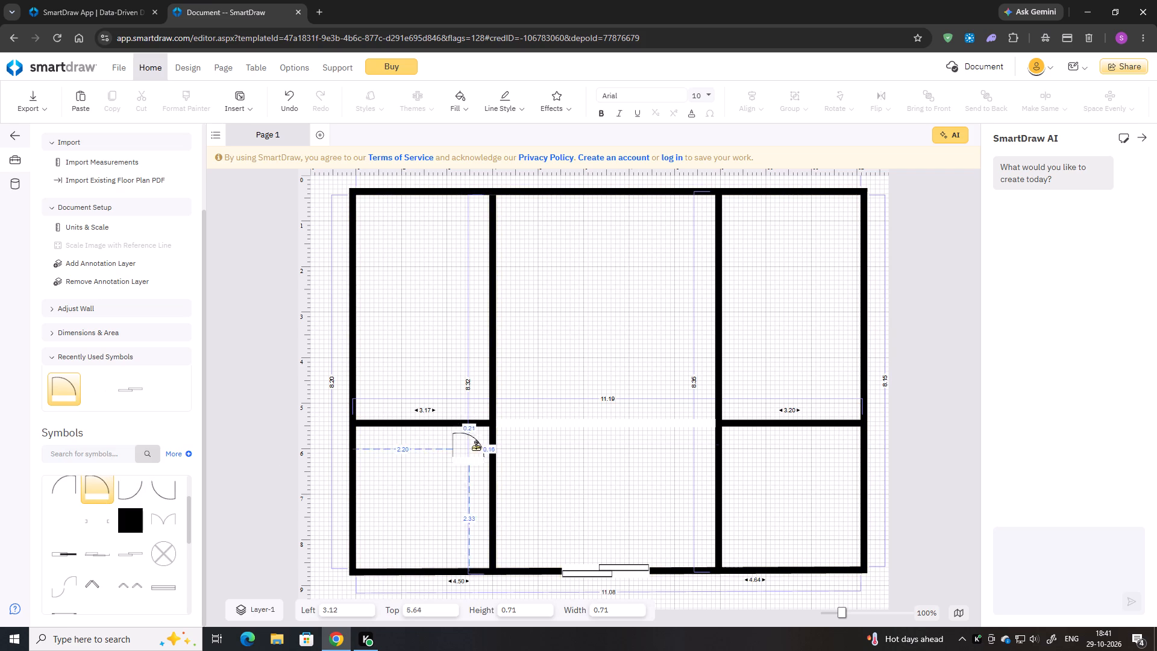
pyautogui.moveTo(476, 447); pyautogui.dragTo(493, 432)
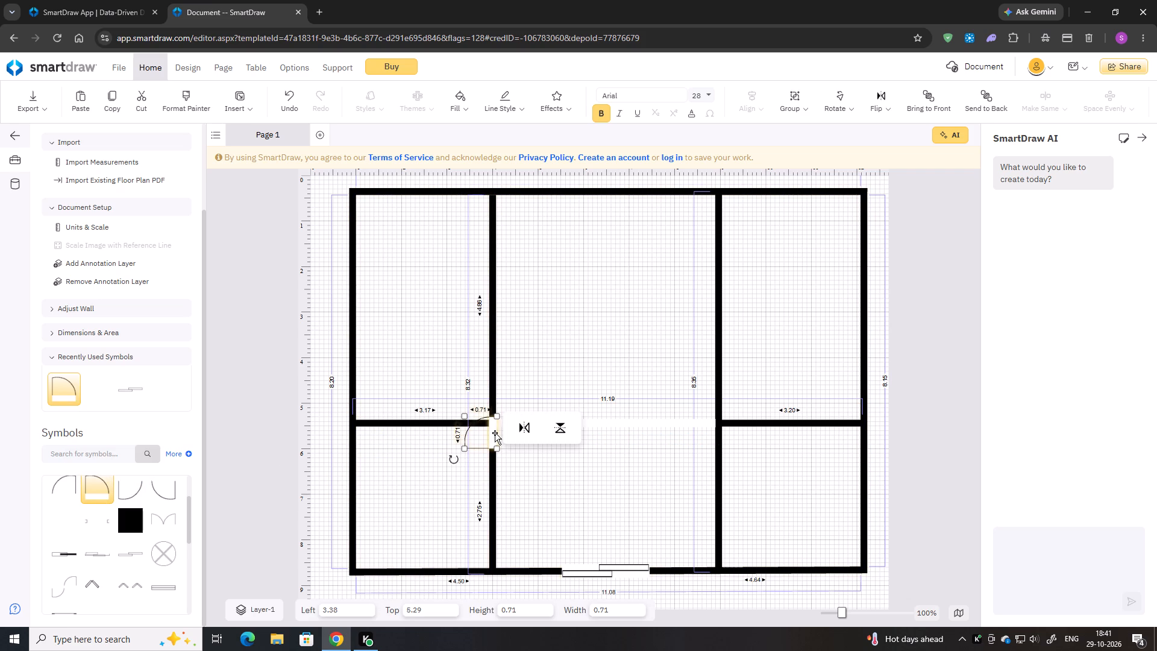
pyautogui.click(565, 432)
# Nudge the lower-left room's door down to just below the horizontal wall, at a top position of about 5.53.
pyautogui.press('Down')
pyautogui.press('Down')
pyautogui.press('Down')
pyautogui.press('Down')
pyautogui.press('Down')
pyautogui.press('Down')
pyautogui.press('Down')
pyautogui.press('Down')
pyautogui.press('Down')
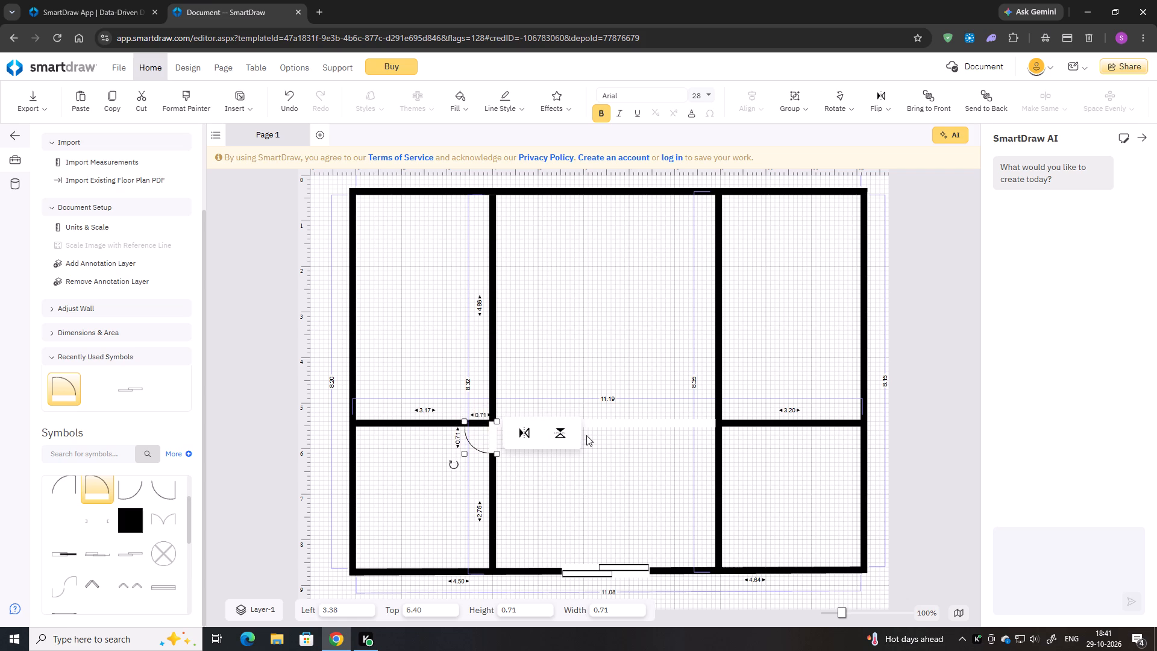
pyautogui.press('Down')
pyautogui.press('Down')
pyautogui.press('Down')
pyautogui.press('Down')
pyautogui.press('Down')
pyautogui.press('Down')
pyautogui.press('Down')
pyautogui.press('Down')
pyautogui.press('Down')
pyautogui.press('Down')
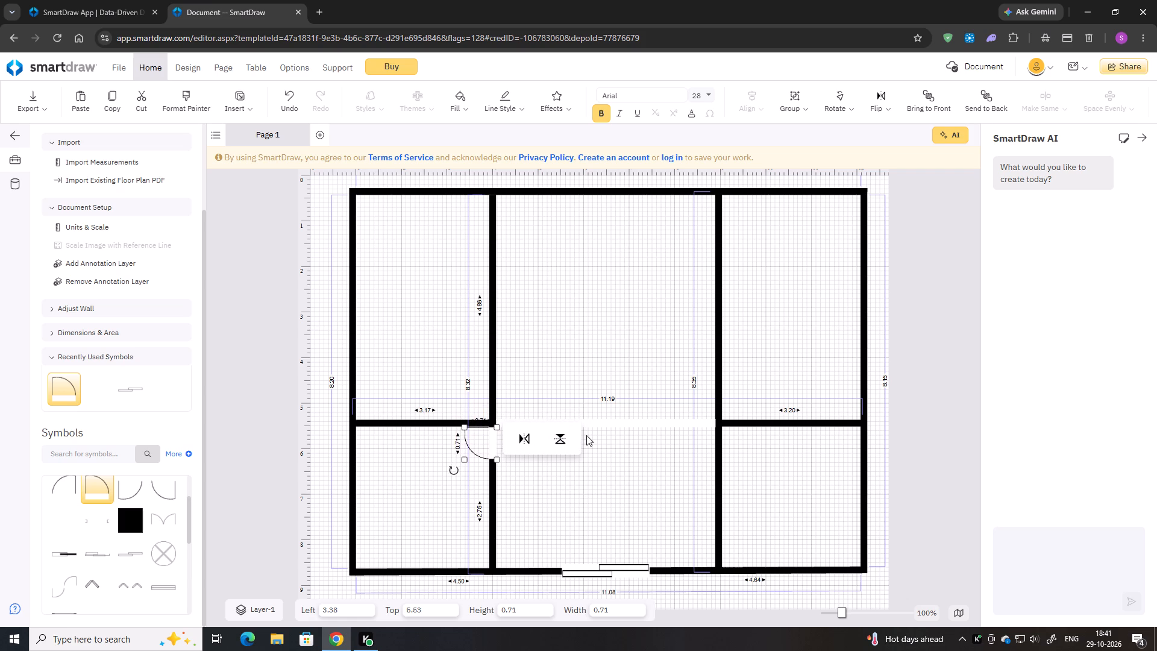
# Insert a second door in the right vertical wall near the horizontal wall, flipped to open into the lower-right room.
pyautogui.moveTo(58, 500); pyautogui.dragTo(565, 446)
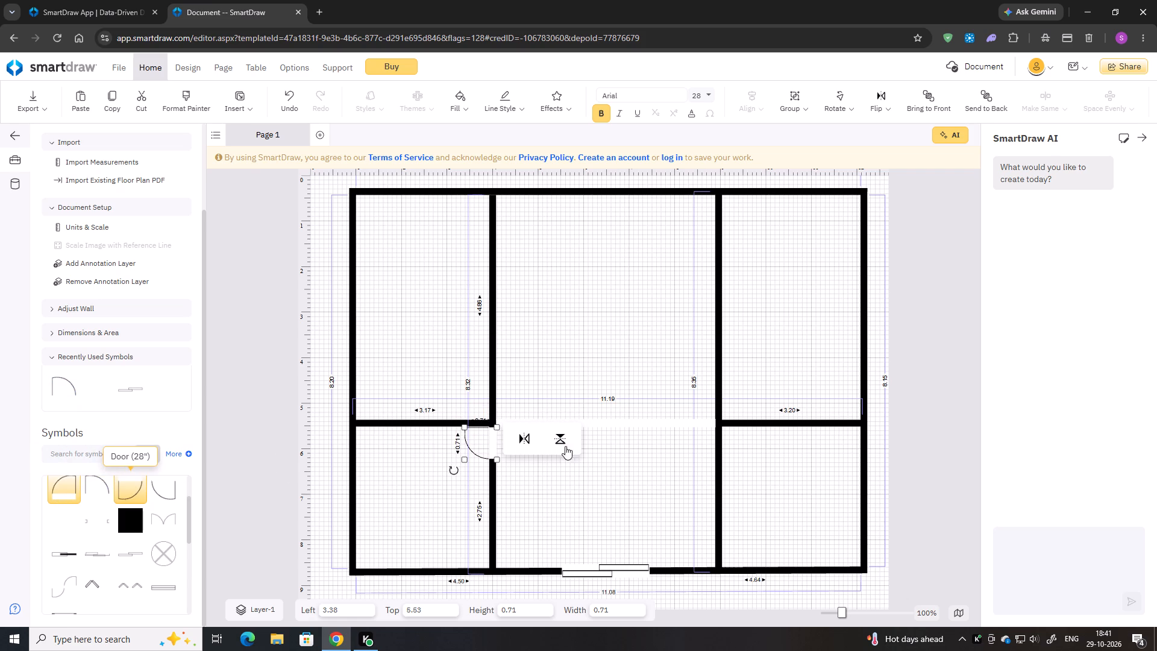
pyautogui.moveTo(565, 446); pyautogui.dragTo(717, 436)
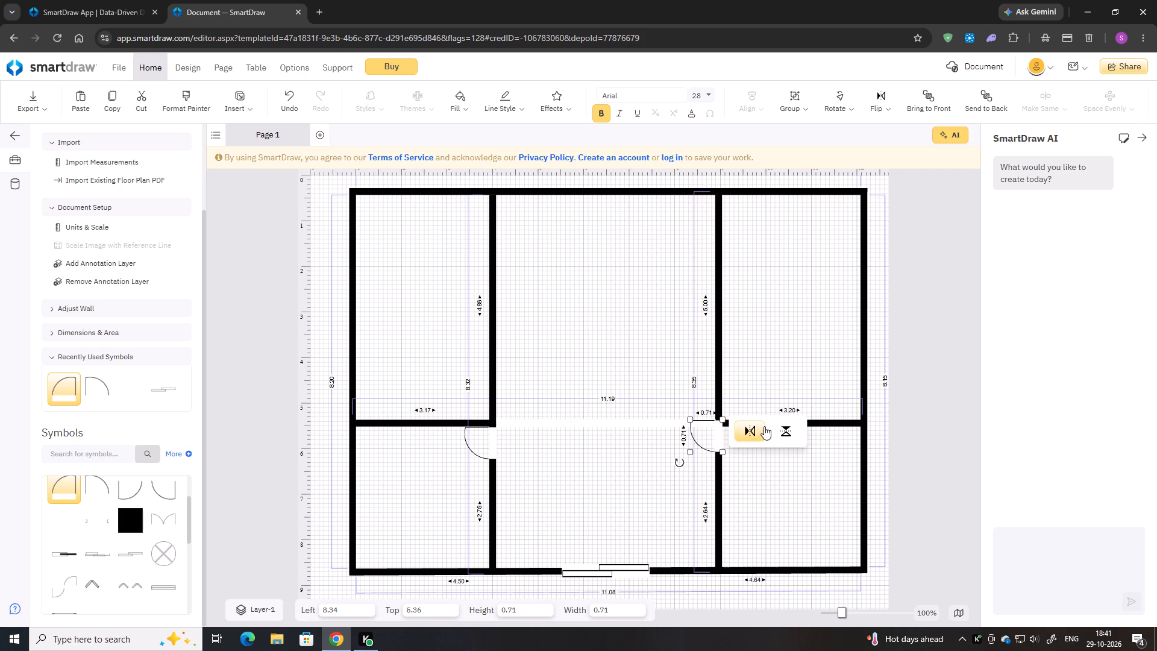
pyautogui.click(791, 432)
pyautogui.click(745, 423)
pyautogui.click(806, 430)
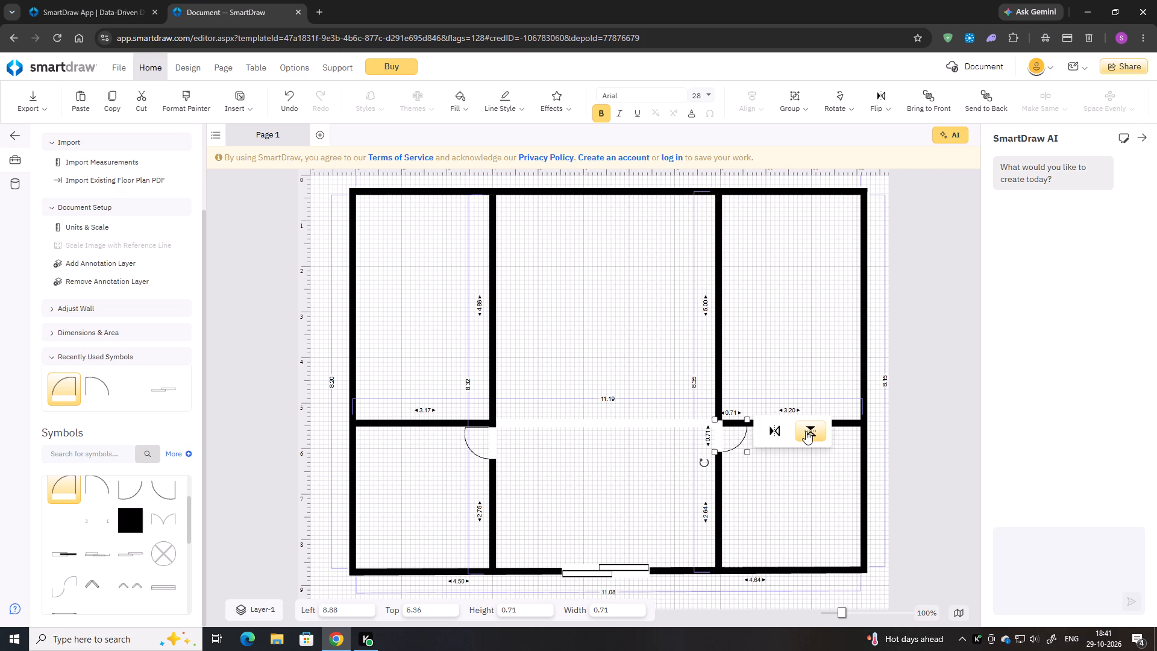
# Nudge the lower-right room's door down to just below the horizontal wall, at a top position of about 5.52.
pyautogui.press('Down')
pyautogui.press('Down')
pyautogui.press('Down')
pyautogui.press('Down')
pyautogui.press('Down')
pyautogui.press('Down')
pyautogui.press('Down')
pyautogui.press('Down')
pyautogui.press('Down')
pyautogui.press('Down')
pyautogui.press('Down')
pyautogui.press('Down')
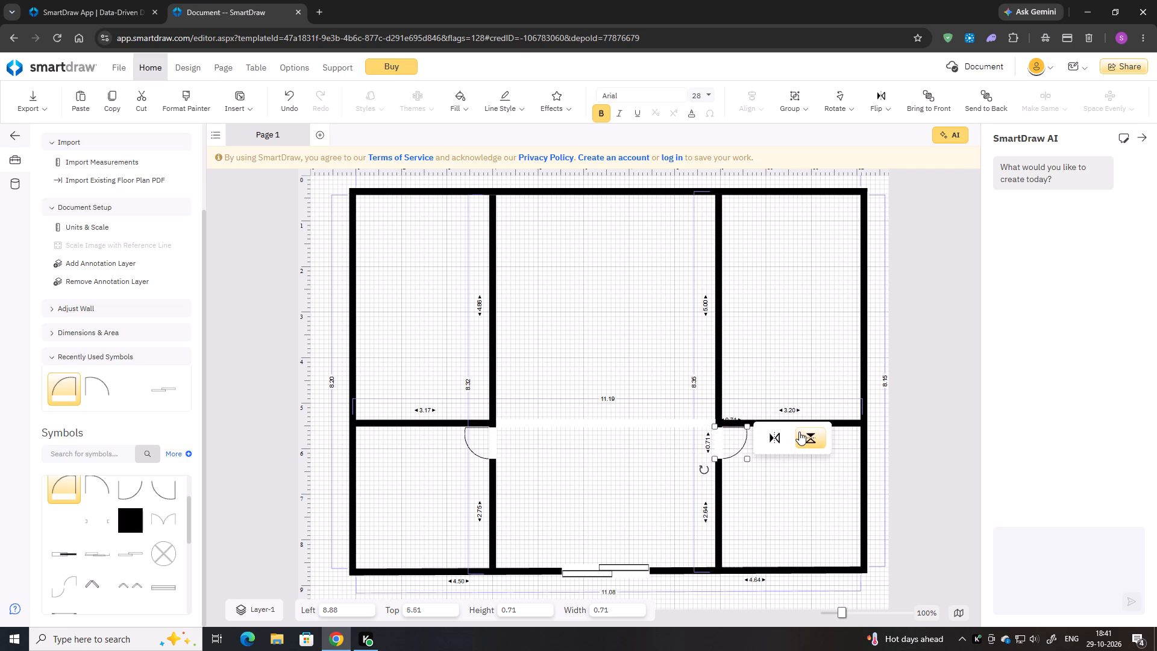
pyautogui.click(753, 485)
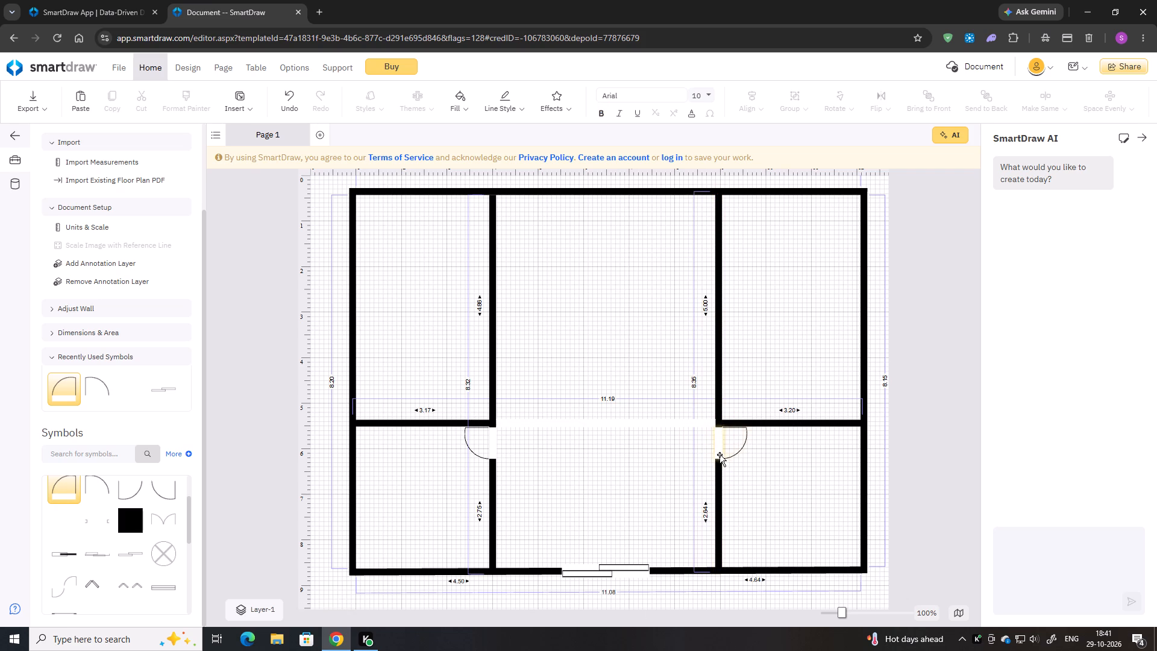
pyautogui.click(720, 454)
pyautogui.press('Down')
pyautogui.click(748, 471)
# Copy the lower-right room's door into the left vertical wall above the horizontal wall, flipped both ways to open into the upper-left room.
pyautogui.click(724, 446)
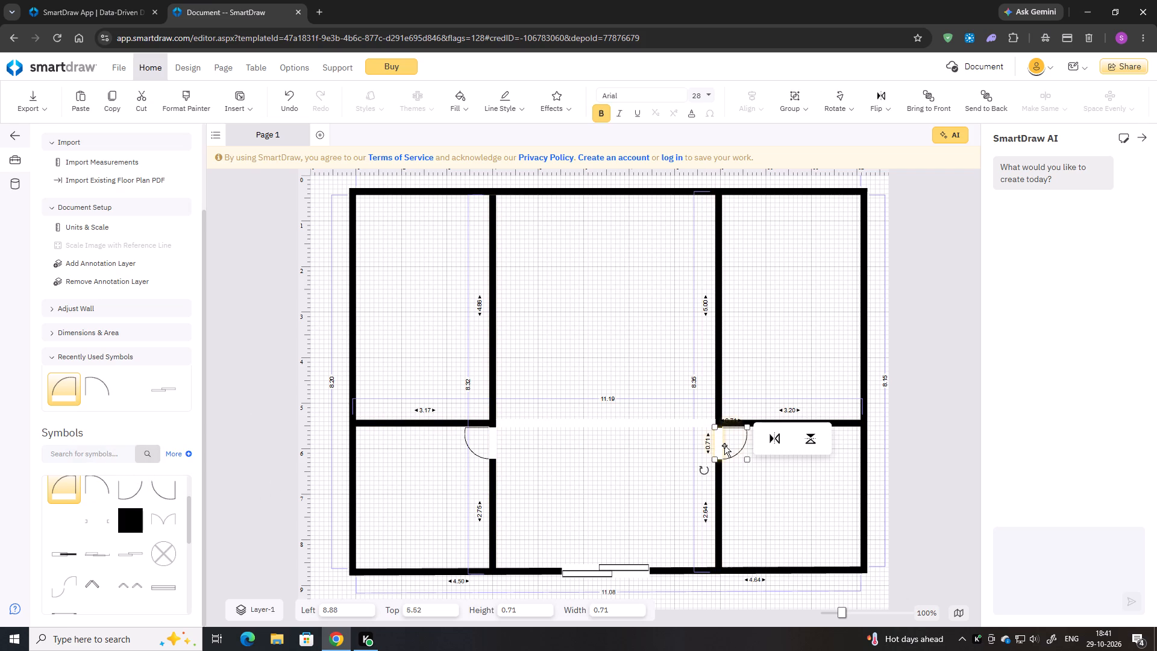
pyautogui.hotkey('ctrl', 'c')
pyautogui.hotkey('ctrl', 'v')
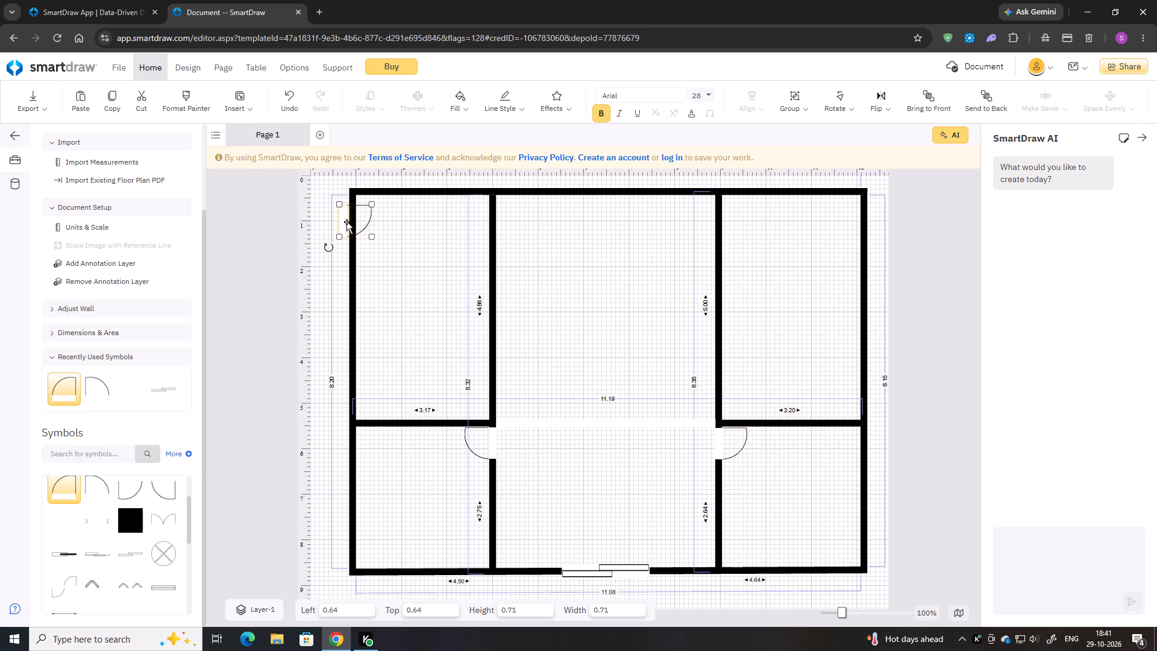
pyautogui.moveTo(343, 221); pyautogui.dragTo(492, 398)
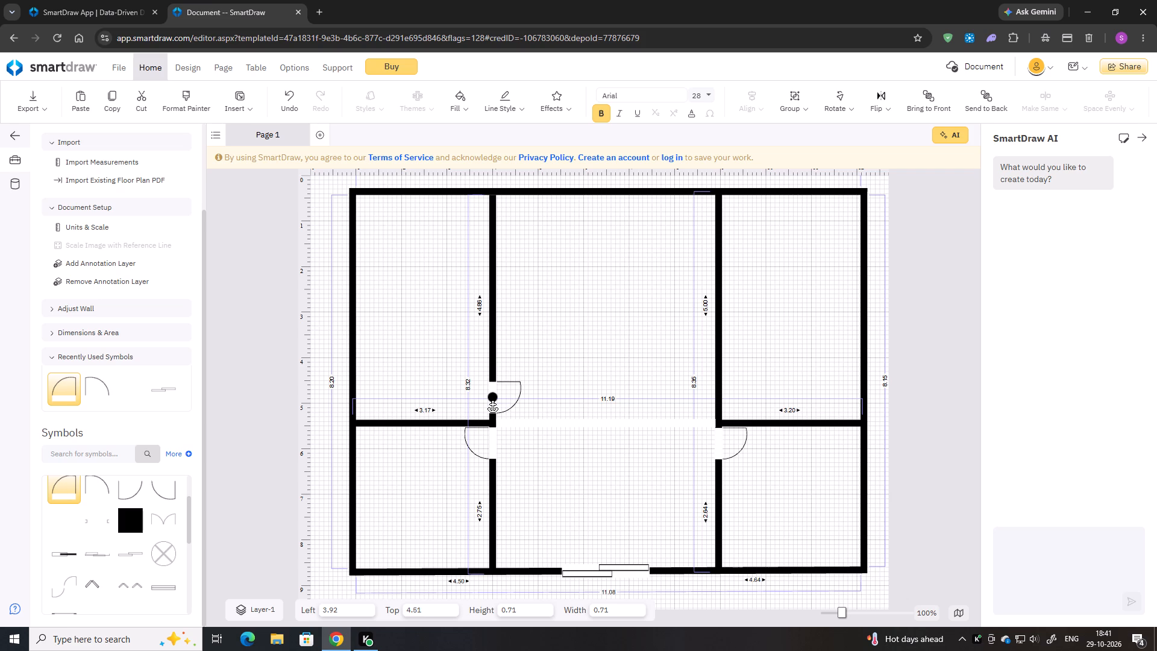
pyautogui.moveTo(492, 398); pyautogui.dragTo(492, 398)
pyautogui.click(578, 390)
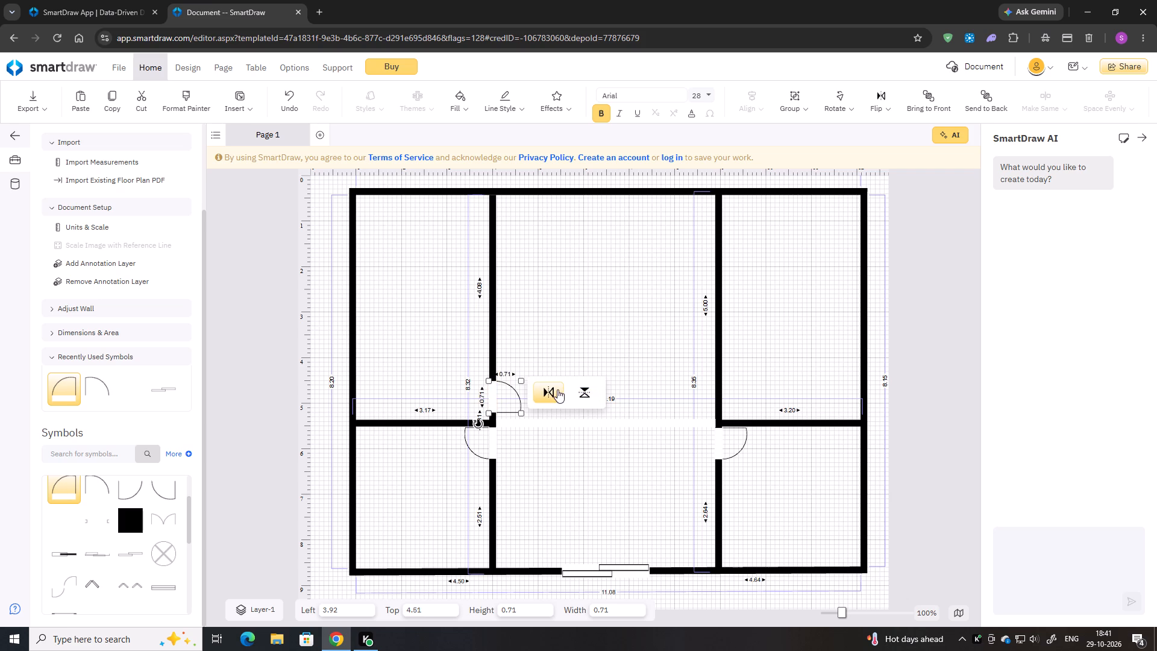
pyautogui.click(557, 389)
# Nudge the upper-left room's door down toward the horizontal wall, to a top position of about 4.64.
pyautogui.press('Down')
pyautogui.press('Down')
pyautogui.press('Down')
pyautogui.press('Down')
pyautogui.press('Down')
pyautogui.press('Down')
pyautogui.press('Down')
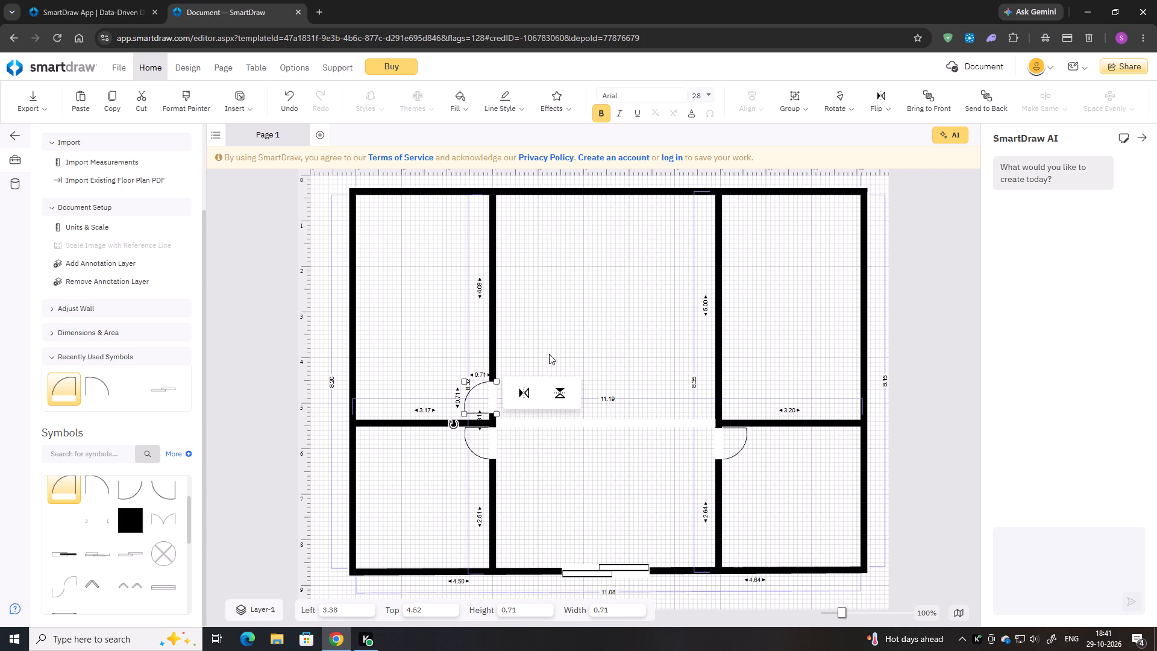
pyautogui.press('Down')
pyautogui.press('Down')
pyautogui.press('Down')
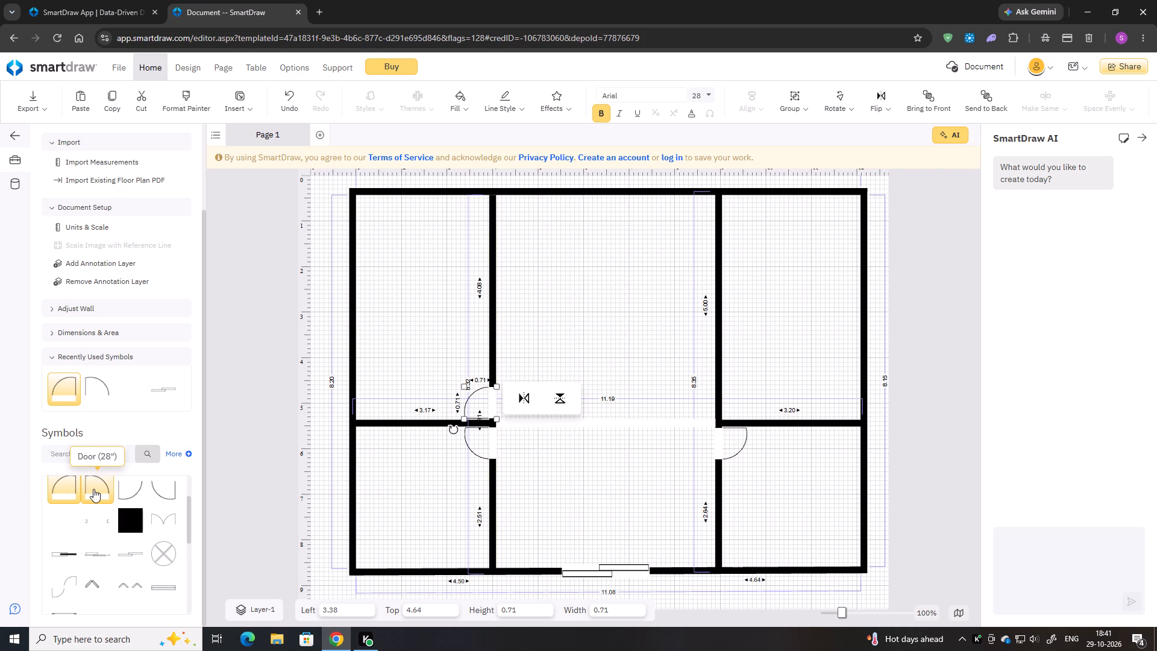
# Insert a door in the right vertical wall above the horizontal wall, flipped to open into the upper-right room.
pyautogui.moveTo(96, 396); pyautogui.dragTo(727, 392)
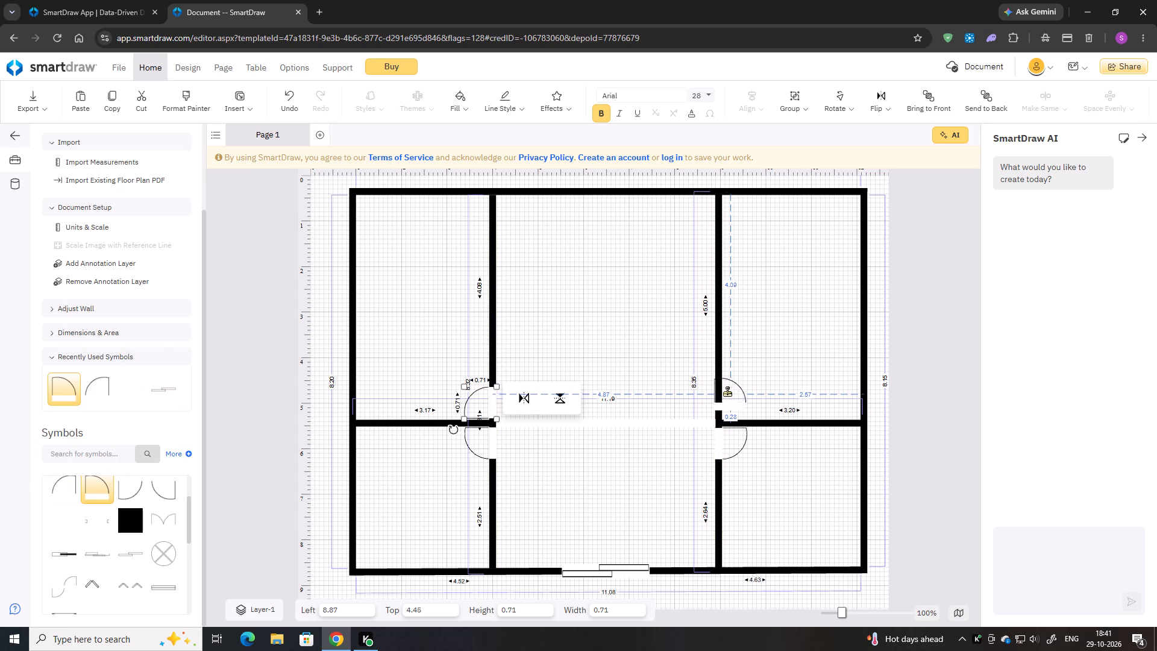
pyautogui.moveTo(727, 392); pyautogui.dragTo(716, 389)
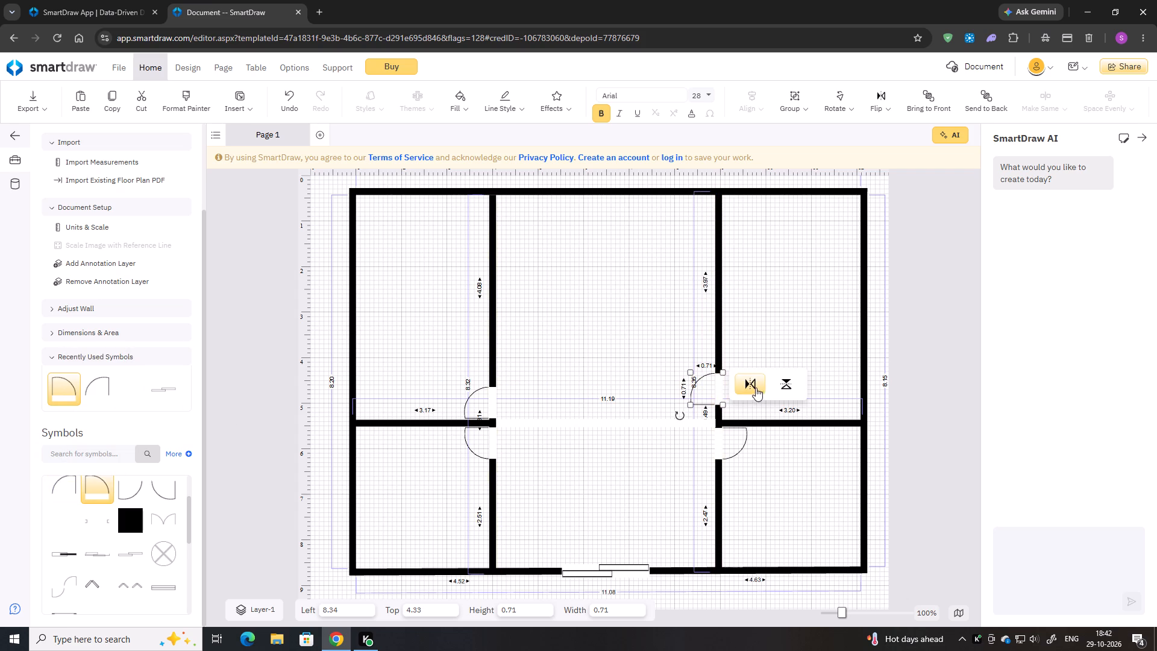
pyautogui.click(756, 388)
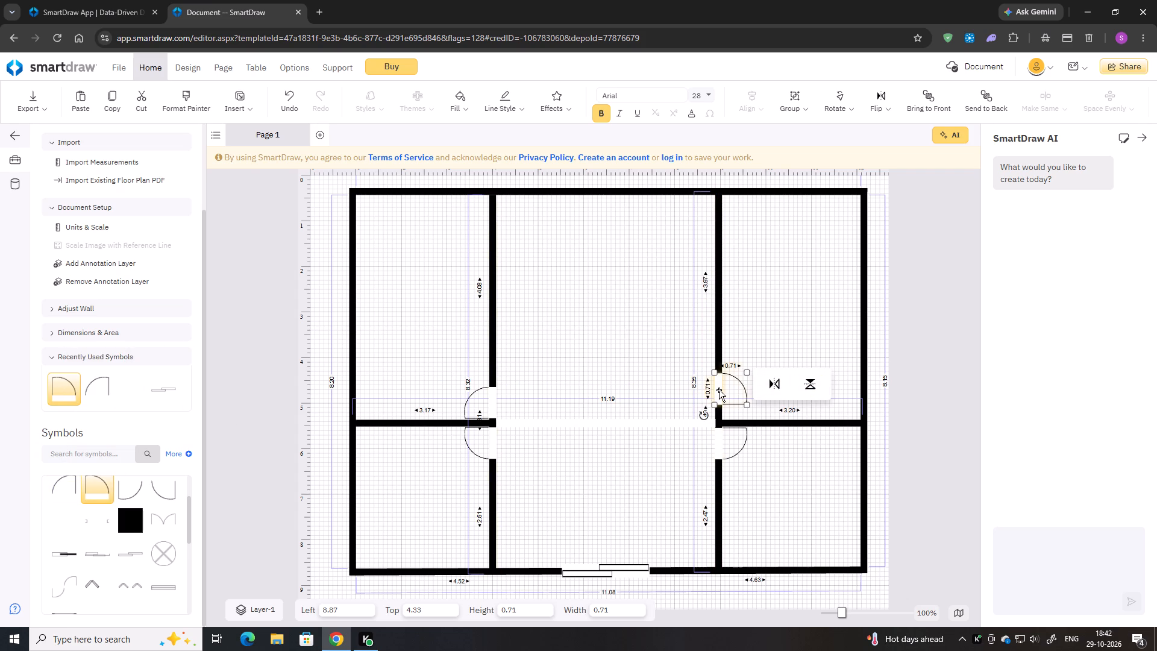
# Nudge the upper-right room's door down to just above the horizontal wall, at a top position of about 4.63.
pyautogui.press('Down')
pyautogui.press('Down')
pyautogui.press('Down')
pyautogui.press('Down')
pyautogui.press('Down')
pyautogui.press('Down')
pyautogui.press('Down')
pyautogui.press('Down')
pyautogui.press('Down')
pyautogui.press('Down')
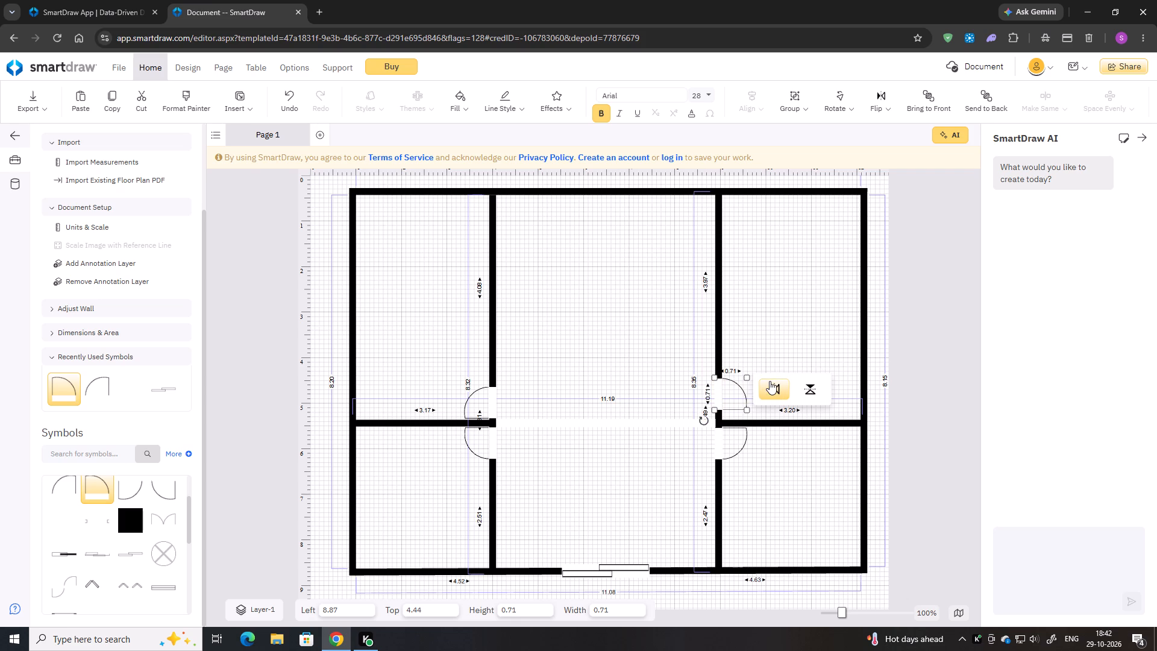
pyautogui.press('Down')
pyautogui.press('Down')
pyautogui.press('Down')
pyautogui.press('Down')
pyautogui.press('Down')
pyautogui.press('Down')
pyautogui.press('Down')
pyautogui.press('Down')
pyautogui.press('Down')
pyautogui.press('Down')
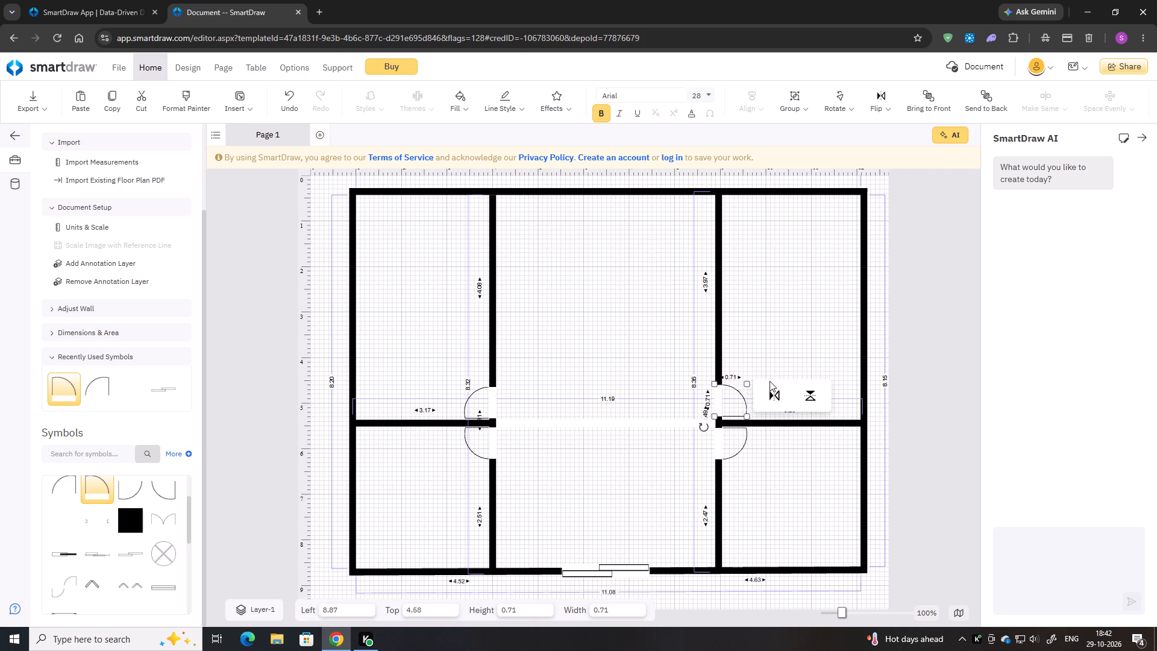
pyautogui.press('Down')
pyautogui.press('Down')
pyautogui.press('Down')
pyautogui.press('Down')
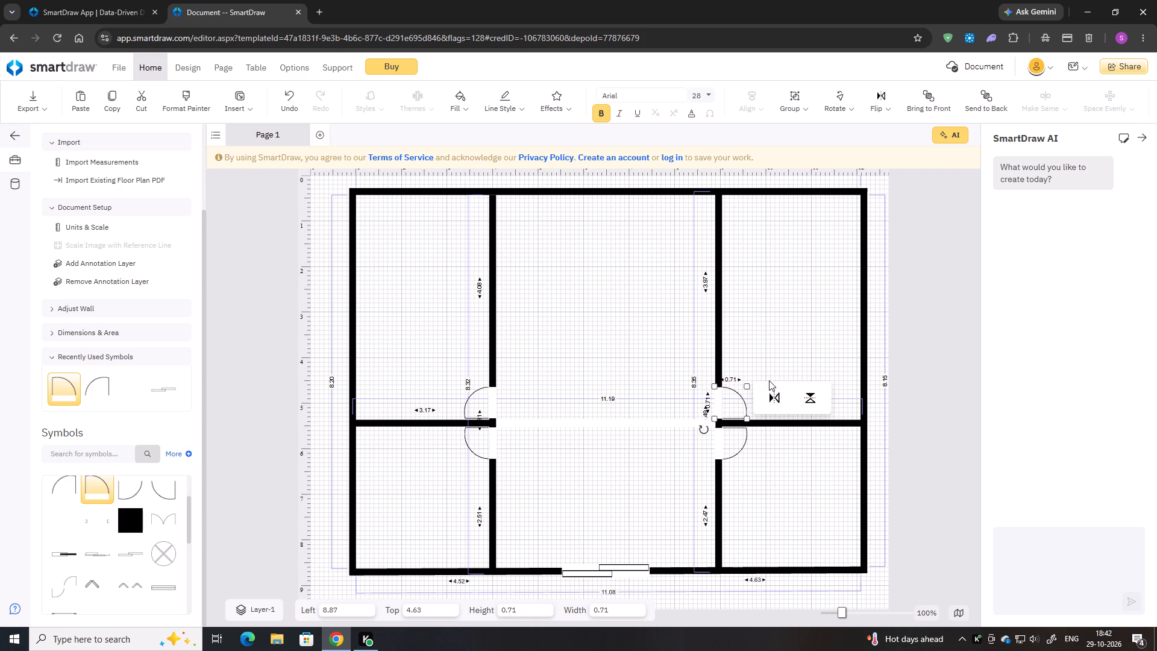
pyautogui.press('Up')
pyautogui.click(759, 365)
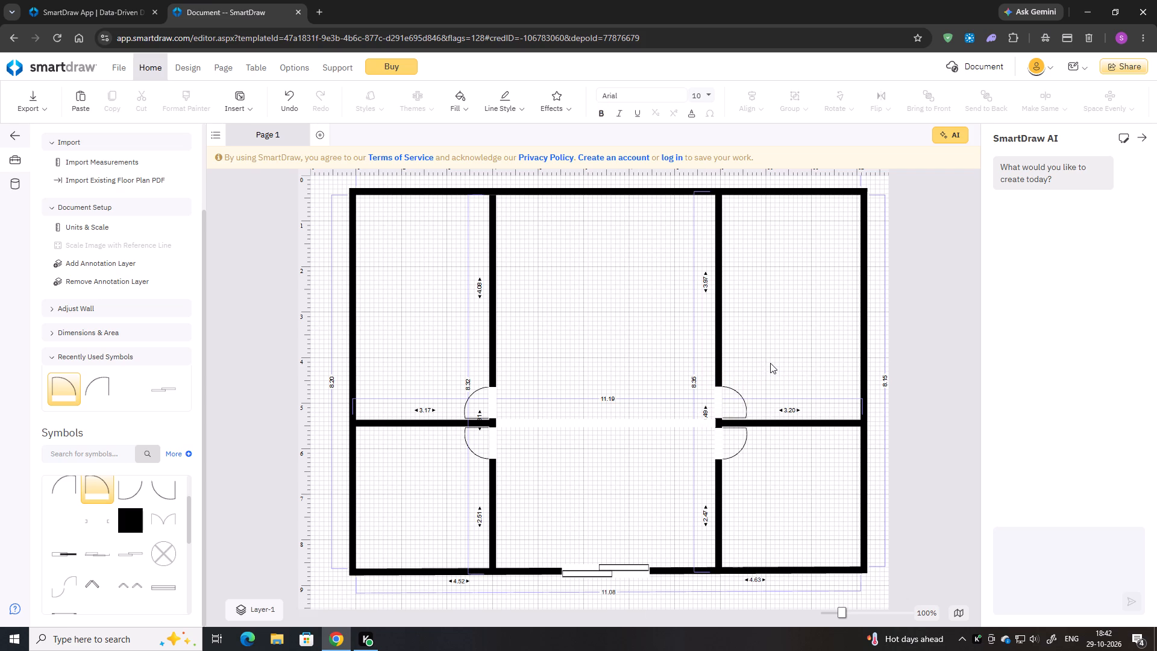
# Insert a double bed from the Beds symbols into the upper-left room, near the top wall.
pyautogui.scroll(-1, 563, 369)
pyautogui.scroll(1, 568, 364)
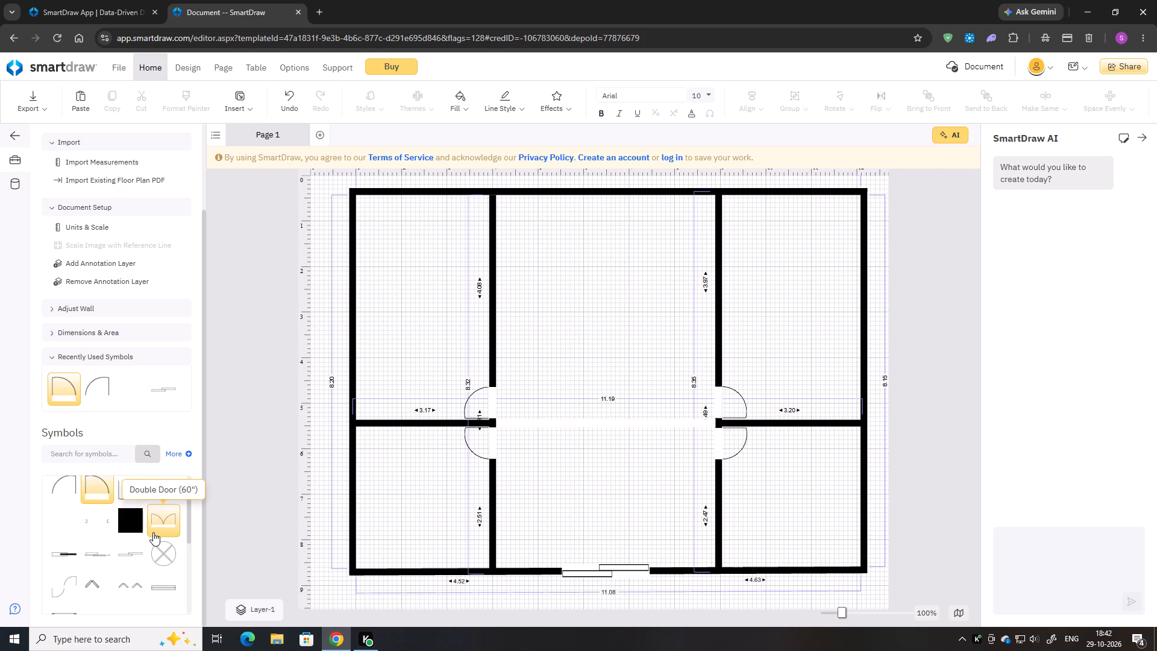
pyautogui.scroll(-2, 153, 532)
pyautogui.scroll(2, 154, 524)
pyautogui.scroll(-2, 192, 556)
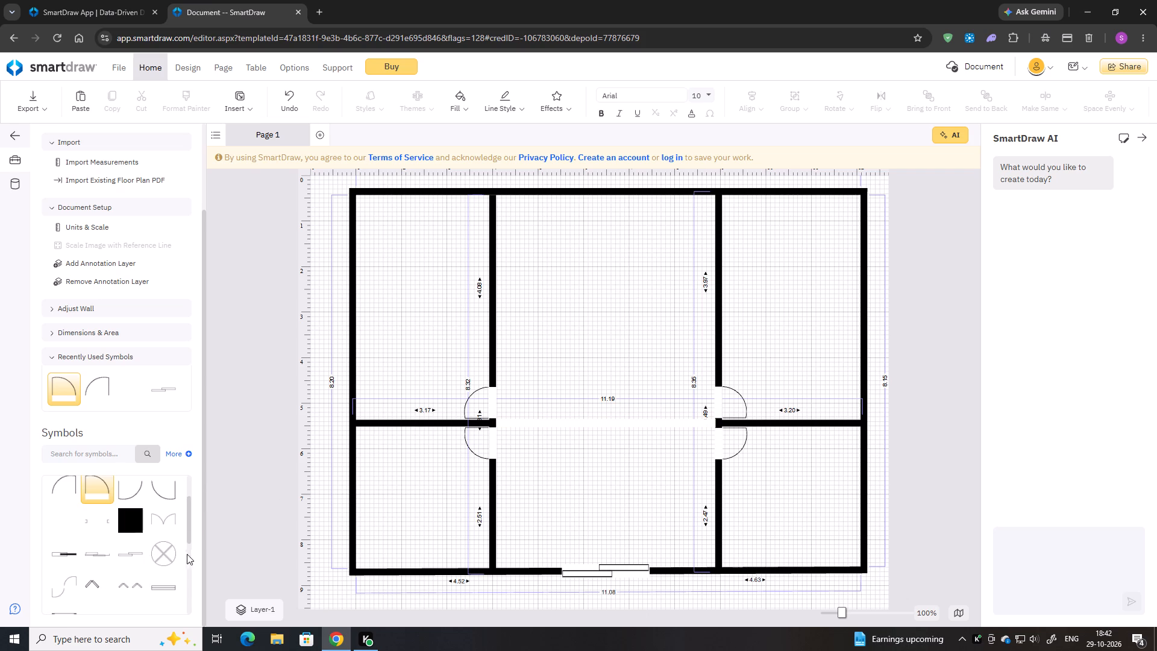
pyautogui.scroll(-3, 187, 554)
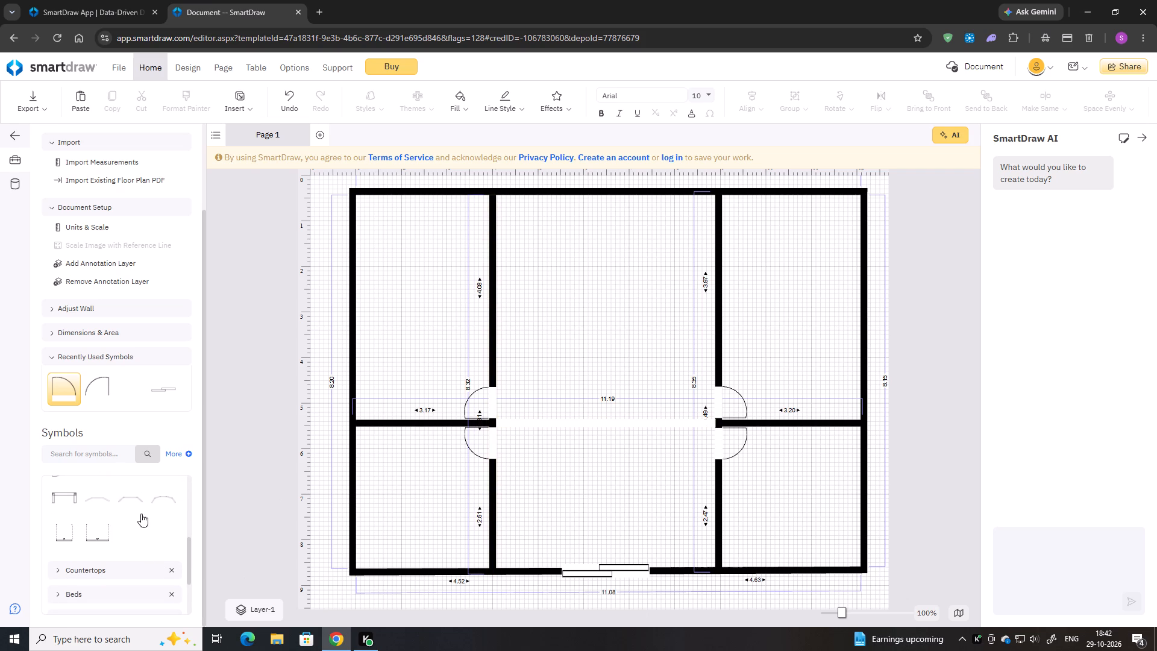
pyautogui.scroll(-4, 127, 511)
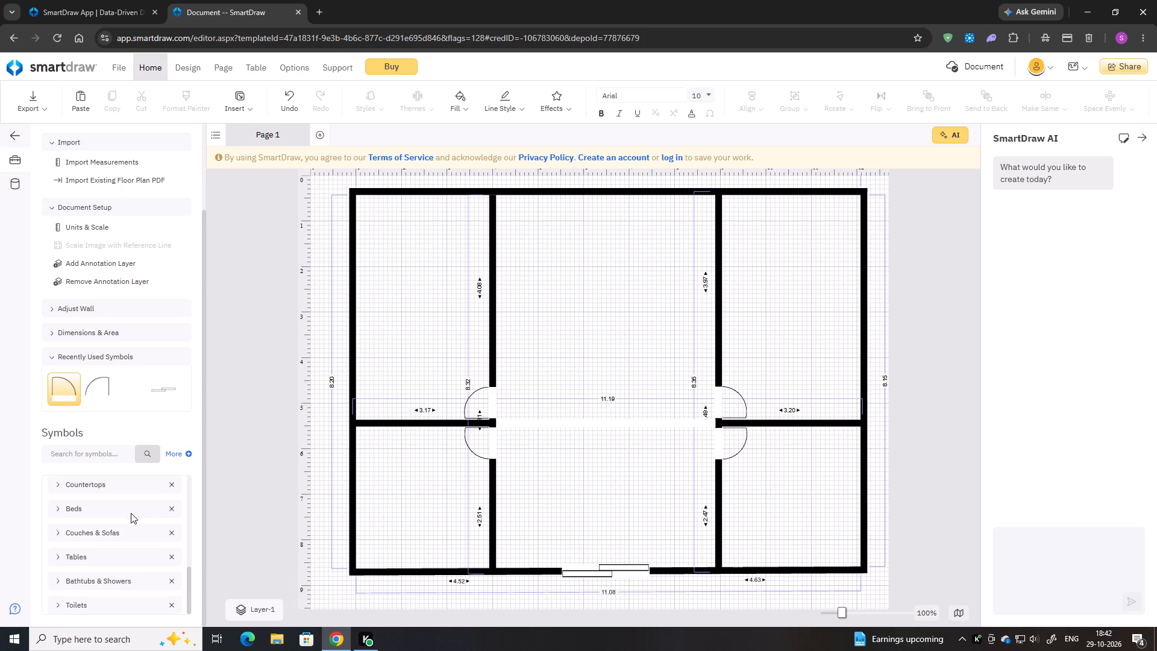
pyautogui.click(66, 512)
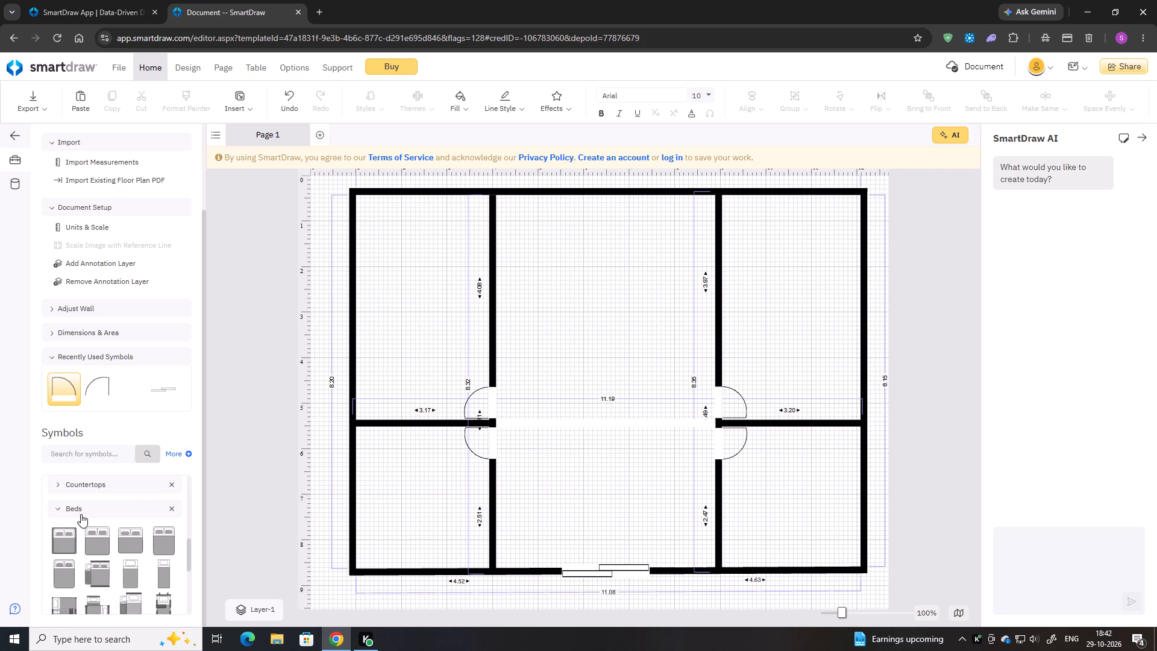
pyautogui.moveTo(95, 538); pyautogui.dragTo(367, 304)
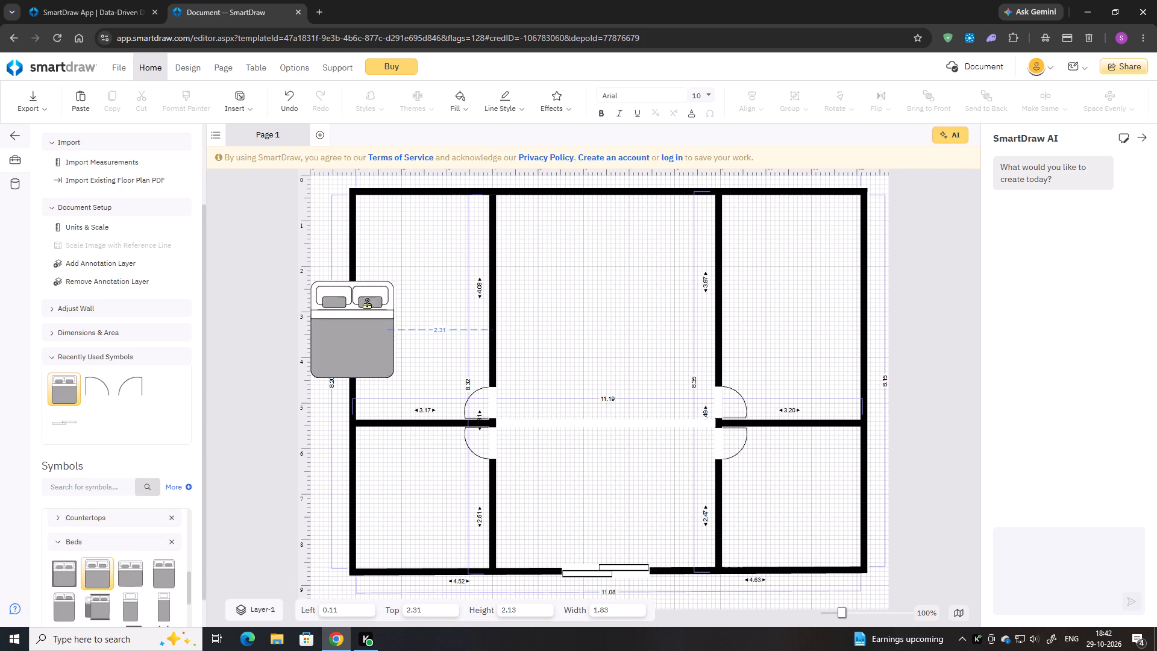
pyautogui.moveTo(367, 304); pyautogui.dragTo(439, 251)
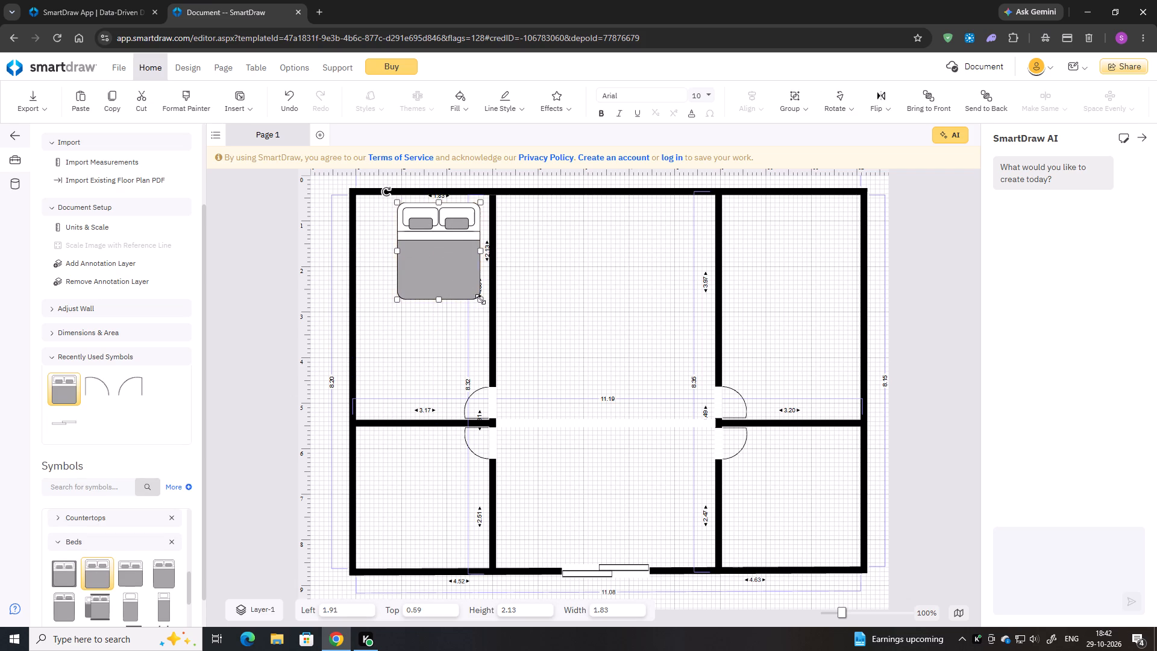
# Resize the bed to about 1.33 wide by 1.92 high and fit it between the top and left interior walls, at about left 2.60, top 0.42.
pyautogui.moveTo(480, 299); pyautogui.dragTo(457, 290)
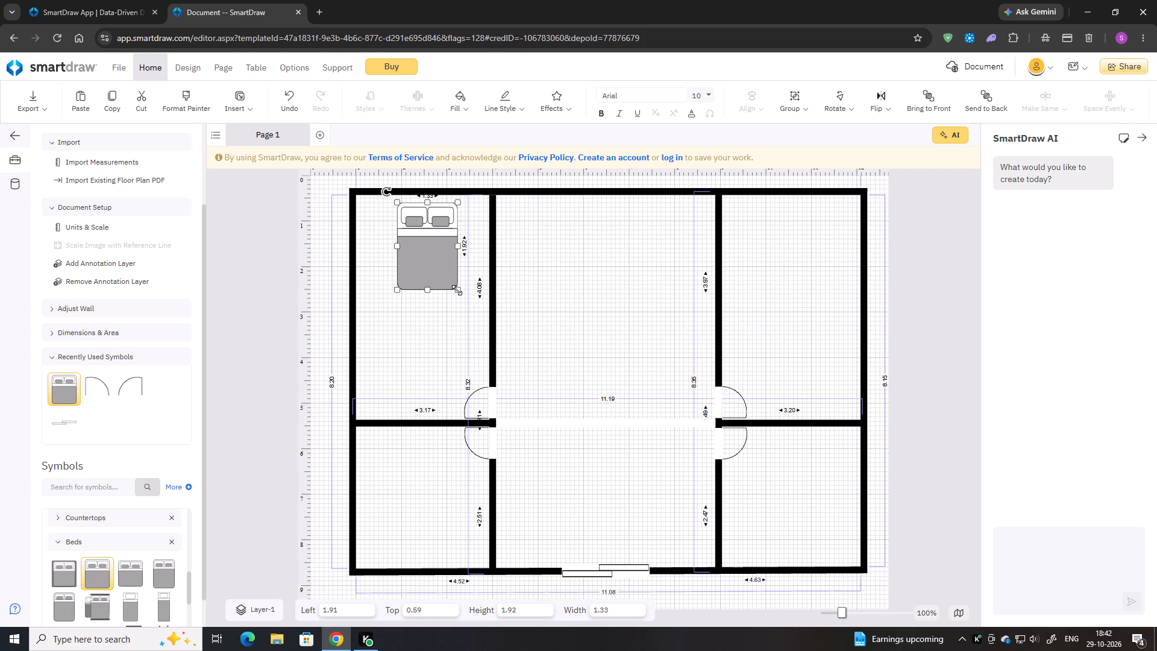
pyautogui.moveTo(432, 260); pyautogui.dragTo(463, 253)
pyautogui.press('Right')
pyautogui.press('Up')
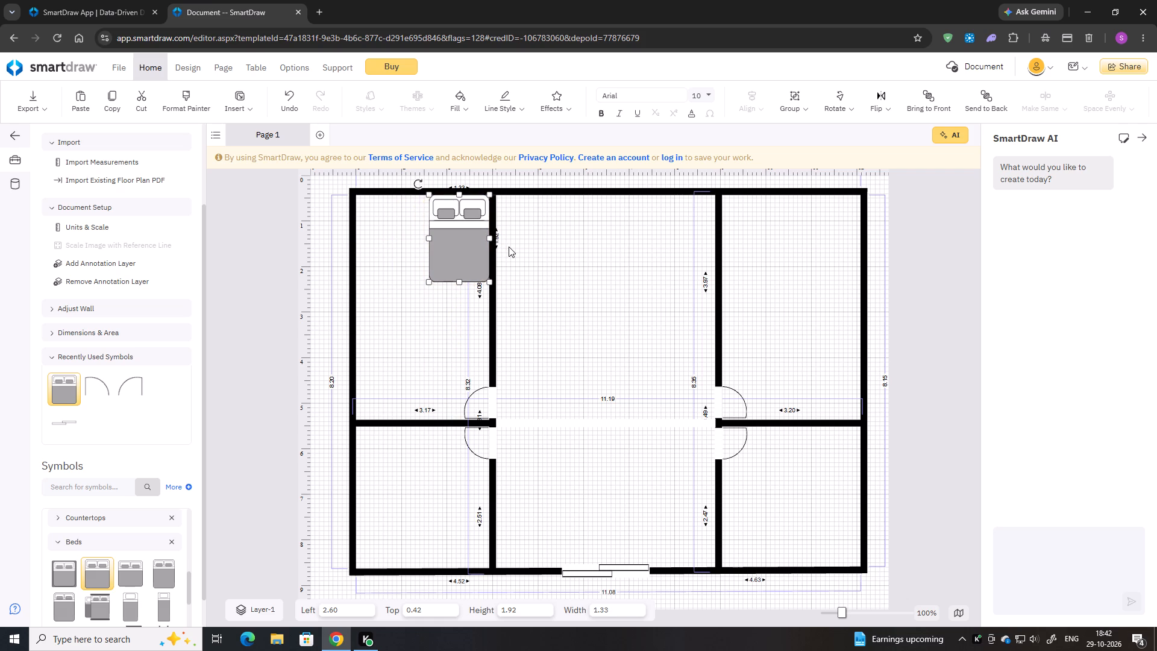
# Copy the bed into the upper-right room, against the top and right interior walls, at about left 9.04, top 0.42.
pyautogui.click(466, 245)
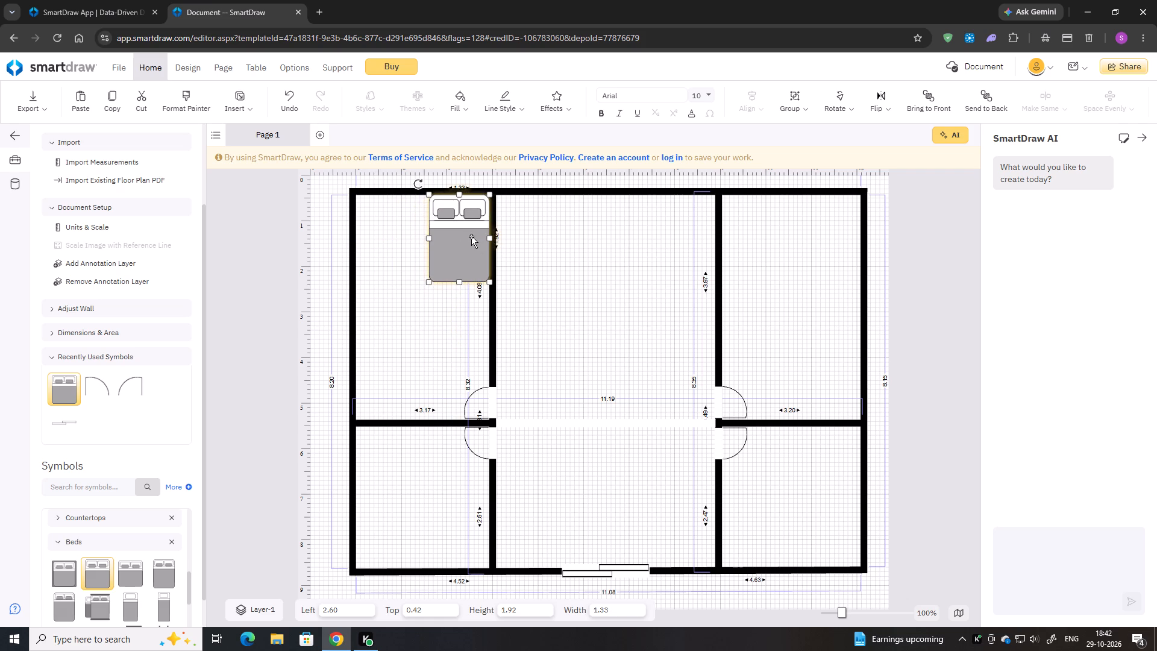
pyautogui.hotkey('ctrl', 'c')
pyautogui.hotkey('ctrl', 'v')
pyautogui.moveTo(400, 269); pyautogui.dragTo(657, 257)
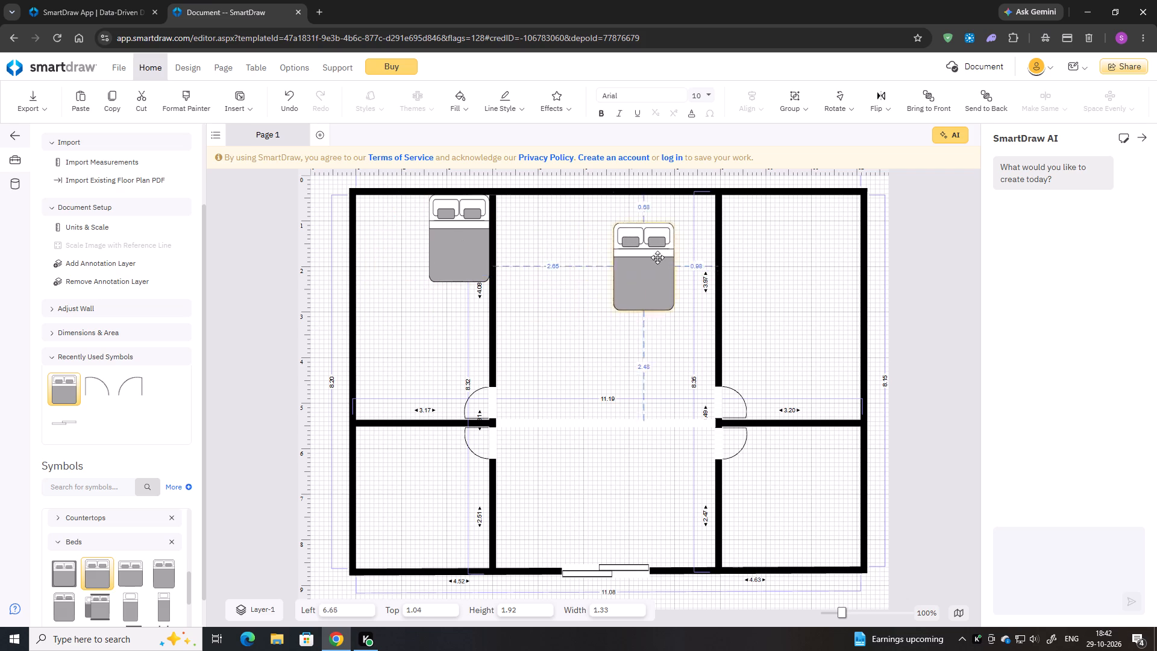
pyautogui.moveTo(657, 257); pyautogui.dragTo(754, 231)
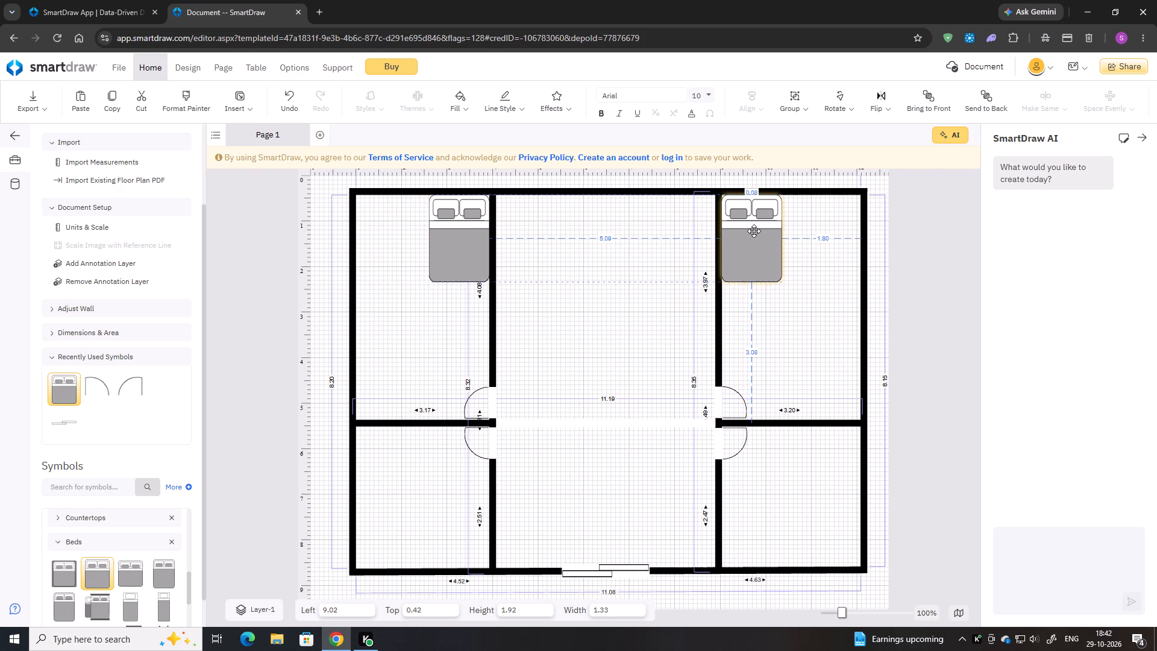
pyautogui.moveTo(754, 231); pyautogui.dragTo(754, 235)
pyautogui.press('Up')
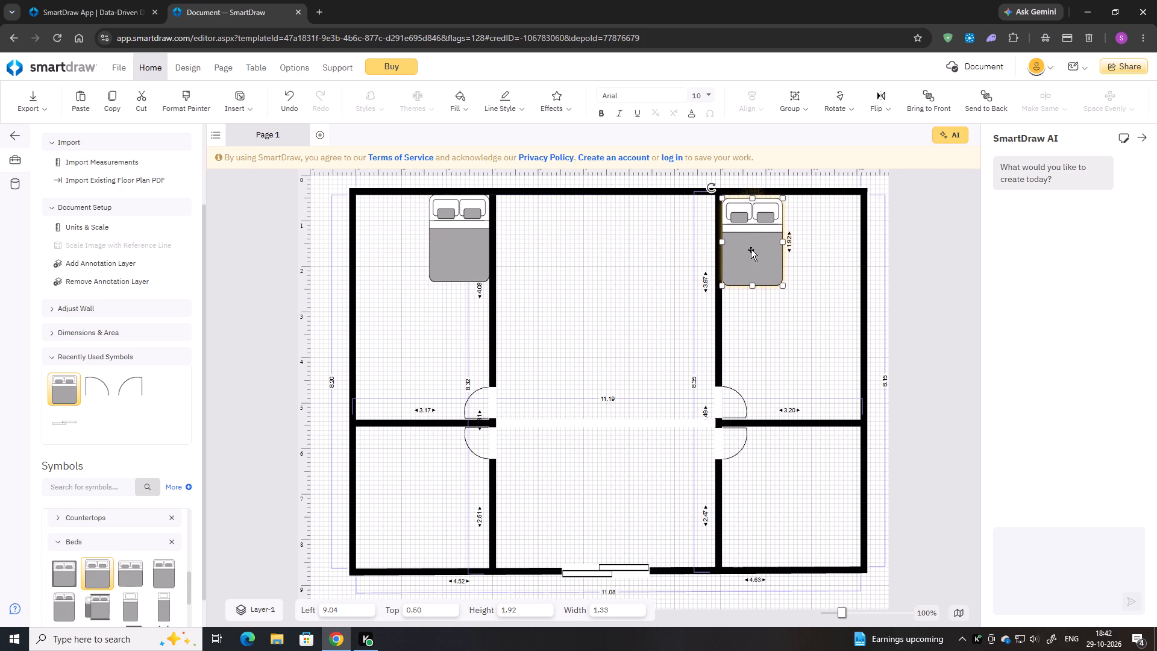
pyautogui.press('Up')
pyautogui.press('Up')
pyautogui.press('Up')
pyautogui.press('Up')
pyautogui.press('Up')
pyautogui.press('Up')
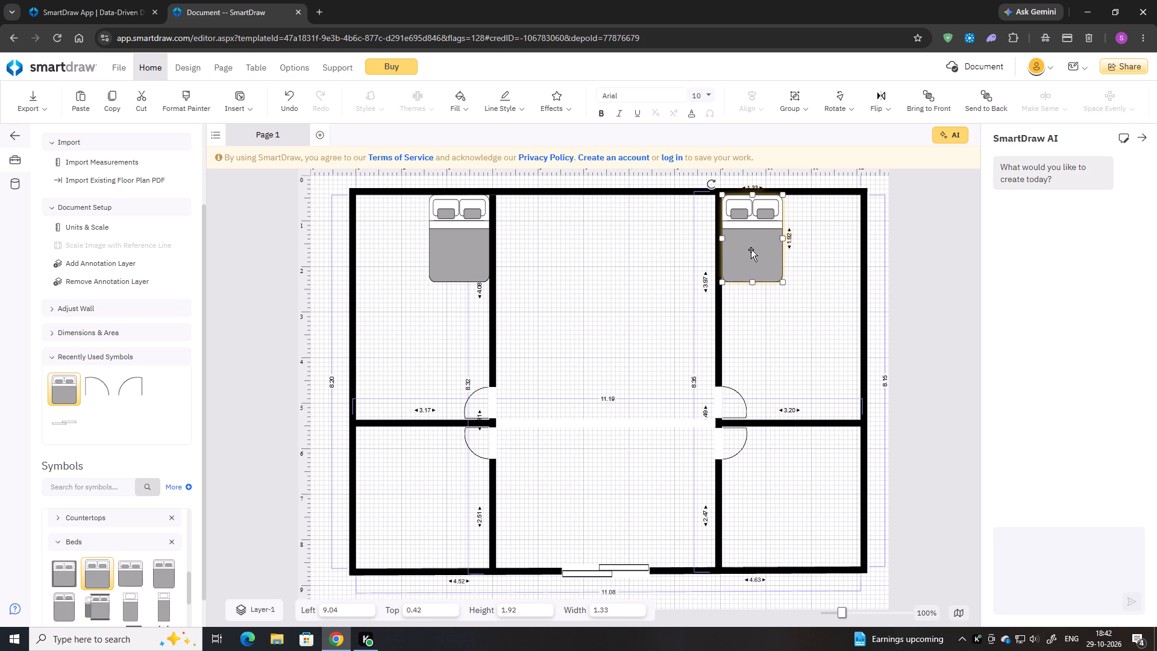
pyautogui.press('Up')
pyautogui.click(759, 319)
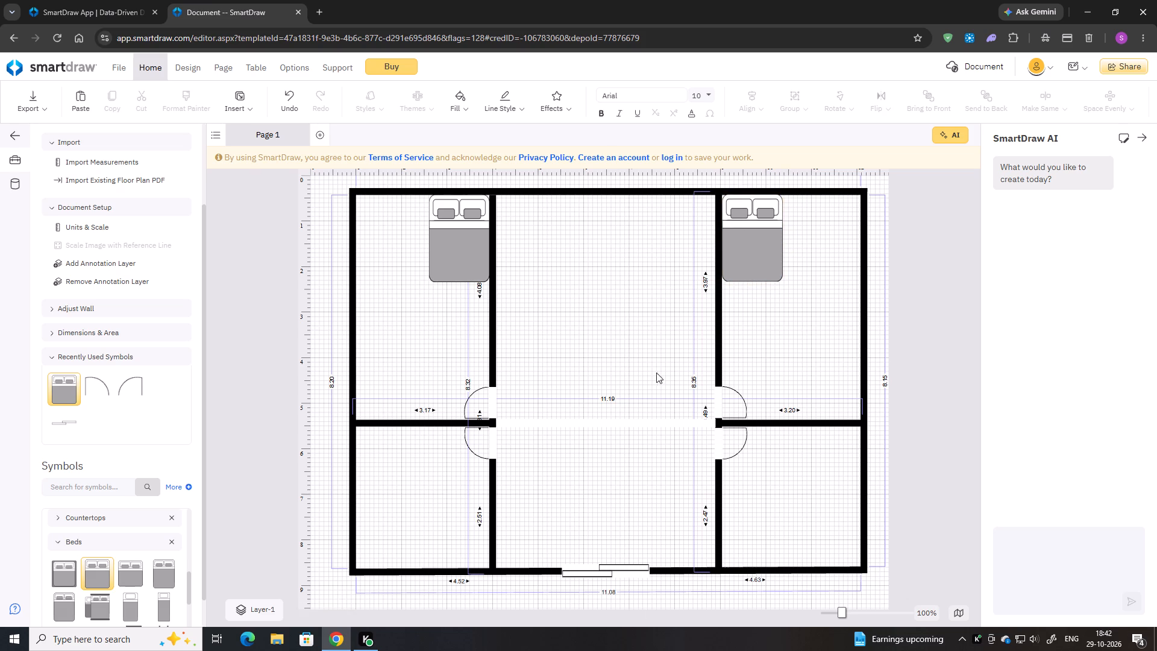
# Copy the upper-left room's bed into the lower-left room, rotated a quarter turn so its pillows face the left outer wall.
pyautogui.scroll(-1, 656, 373)
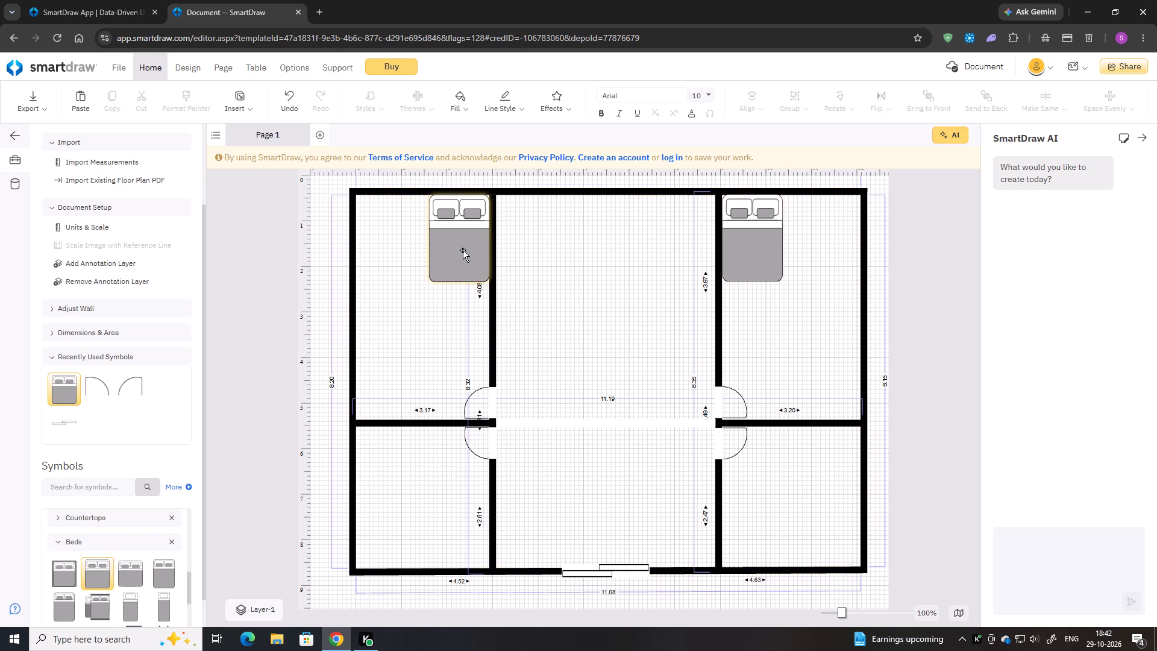
pyautogui.click(464, 250)
pyautogui.hotkey('ctrl', 'c')
pyautogui.hotkey('ctrl', 'c')
pyautogui.hotkey('ctrl', 'v')
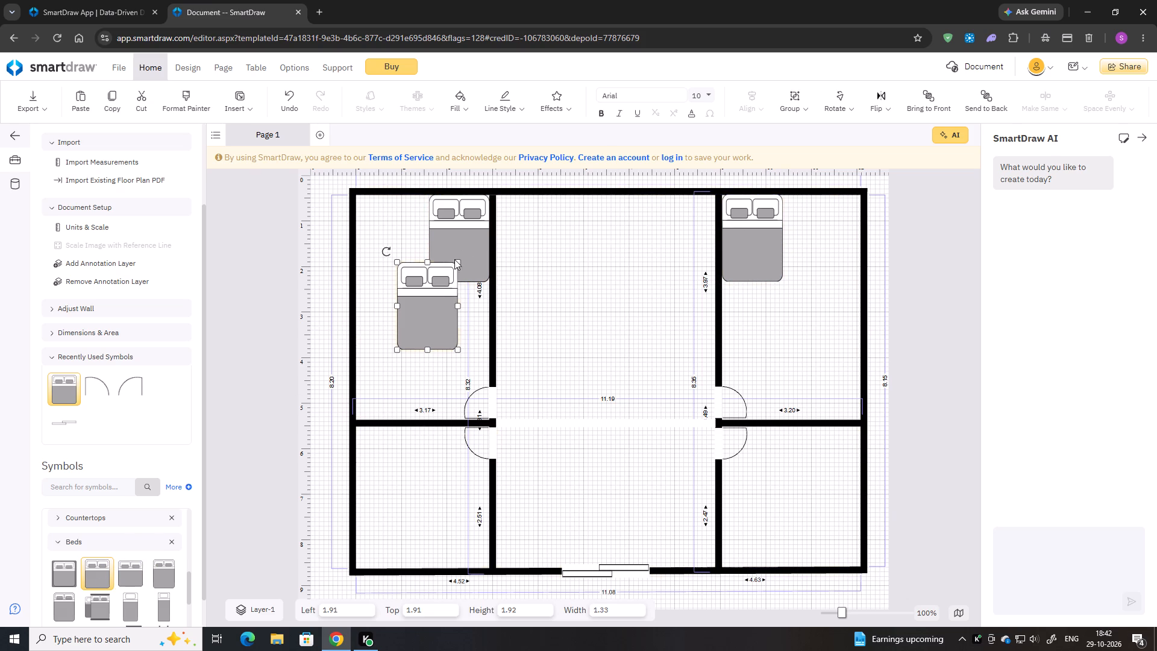
pyautogui.moveTo(438, 301); pyautogui.dragTo(415, 489)
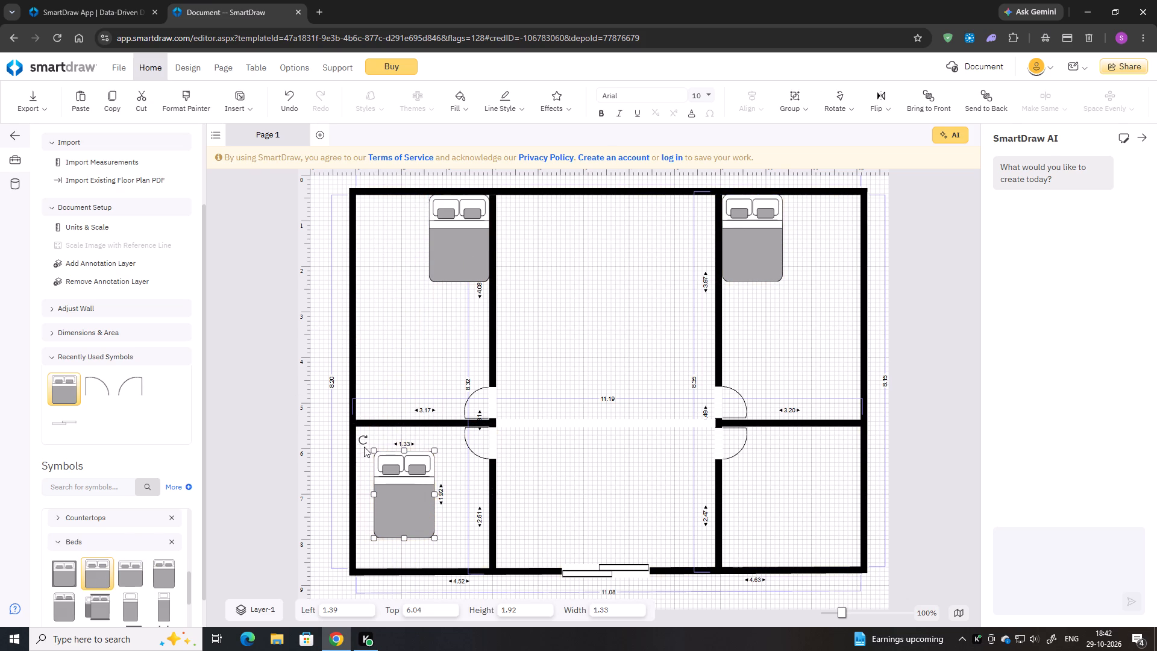
pyautogui.moveTo(365, 442); pyautogui.dragTo(350, 533)
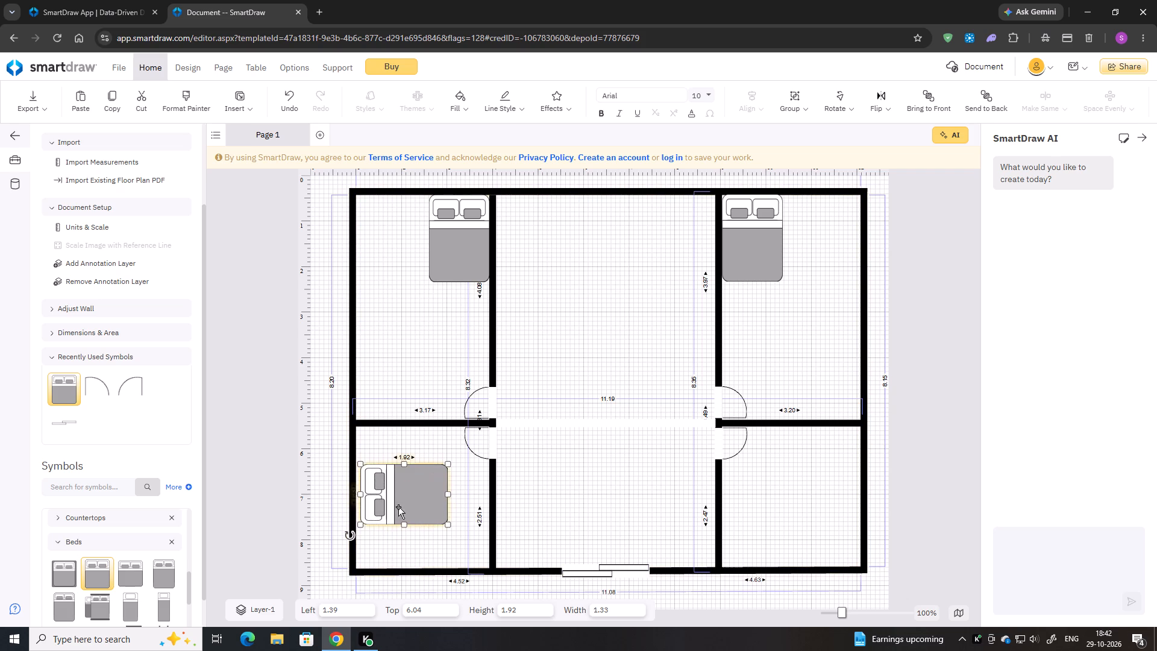
# Move the lower-left room's bed into the corner of the left and bottom outer walls, at about left 1.30, top 7.00.
pyautogui.moveTo(404, 503); pyautogui.dragTo(398, 546)
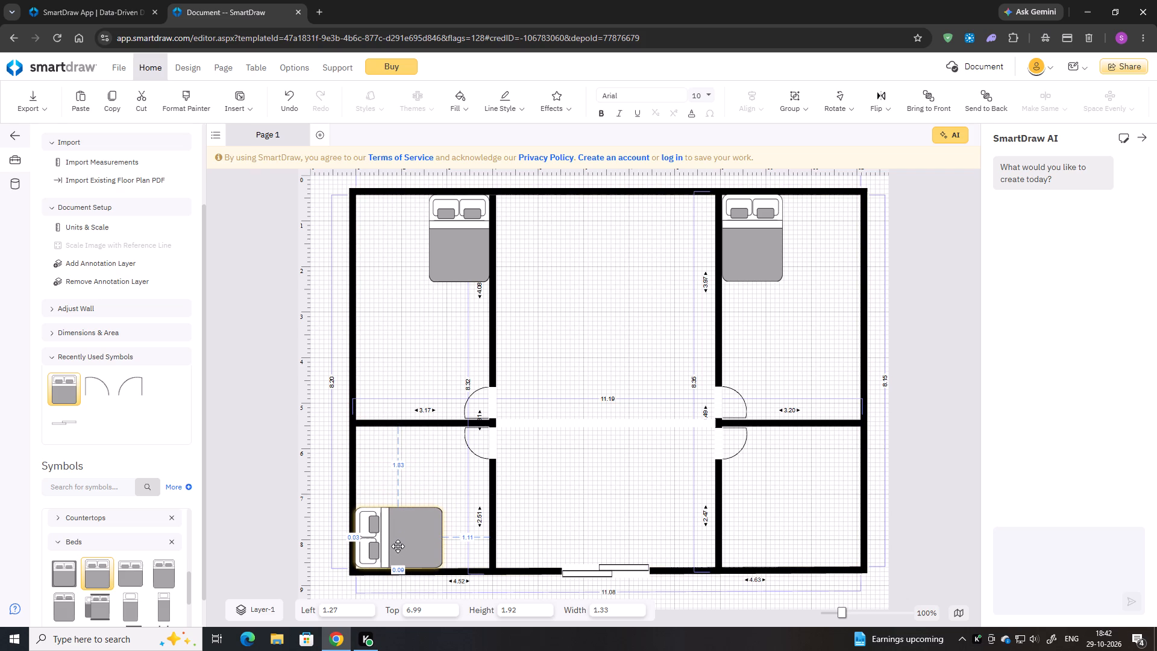
pyautogui.moveTo(398, 546); pyautogui.dragTo(399, 546)
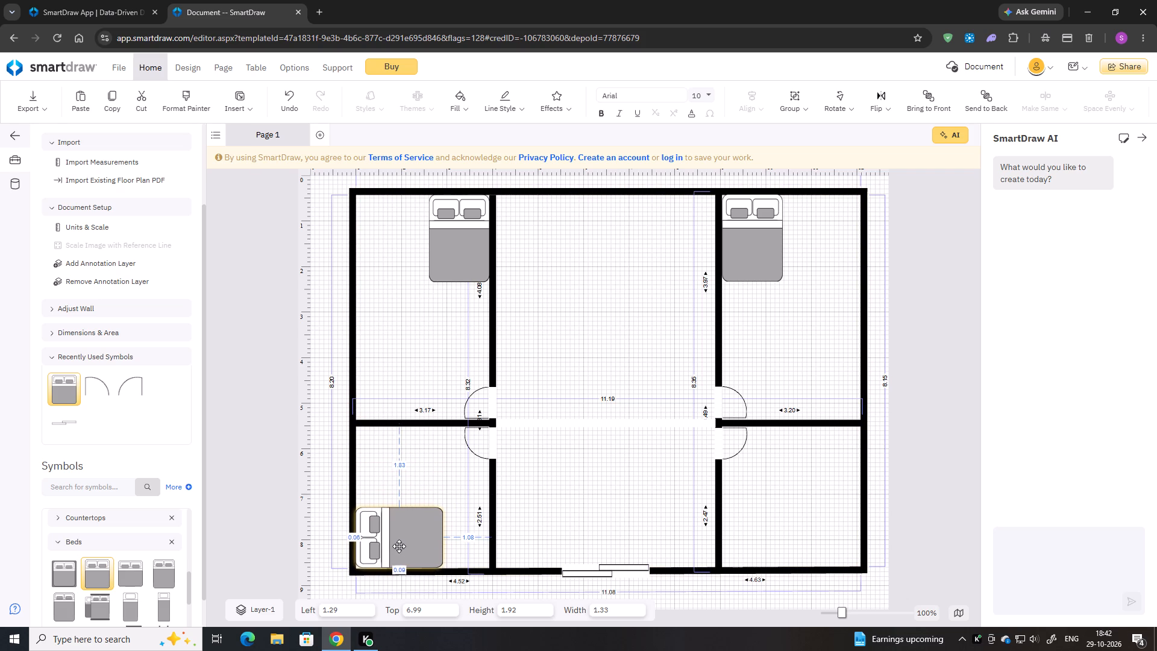
pyautogui.moveTo(399, 546); pyautogui.dragTo(399, 544)
pyautogui.press('Down')
pyautogui.press('Down')
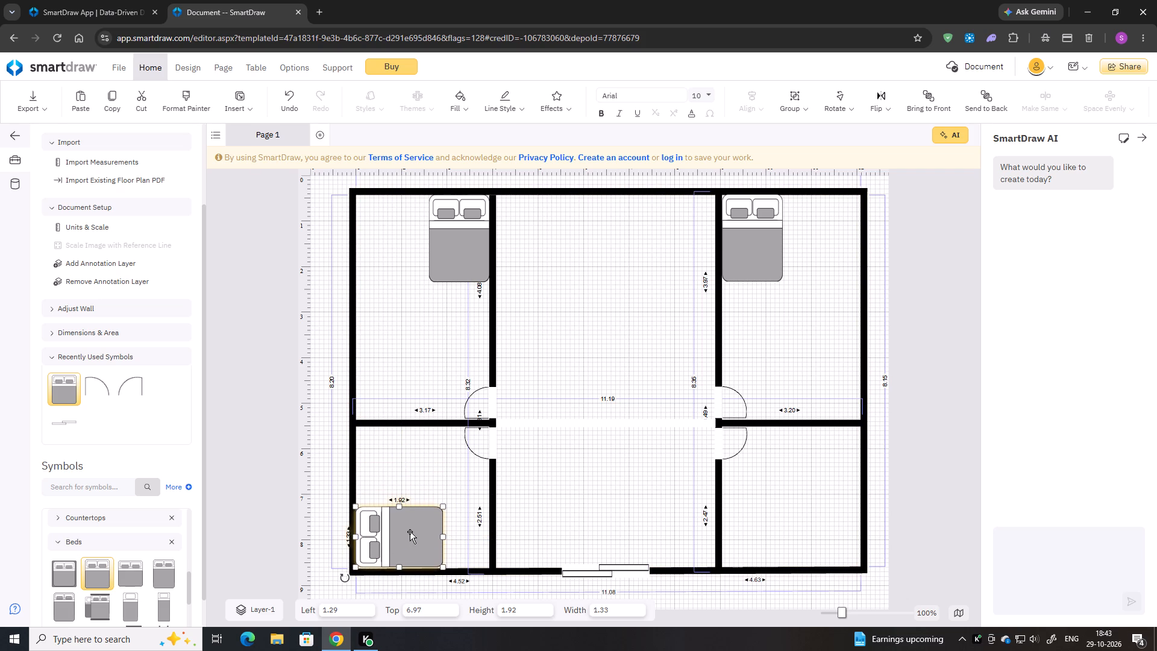
pyautogui.press('Down')
pyautogui.press('Down')
pyautogui.press('Right')
pyautogui.press('Right')
pyautogui.press('Left')
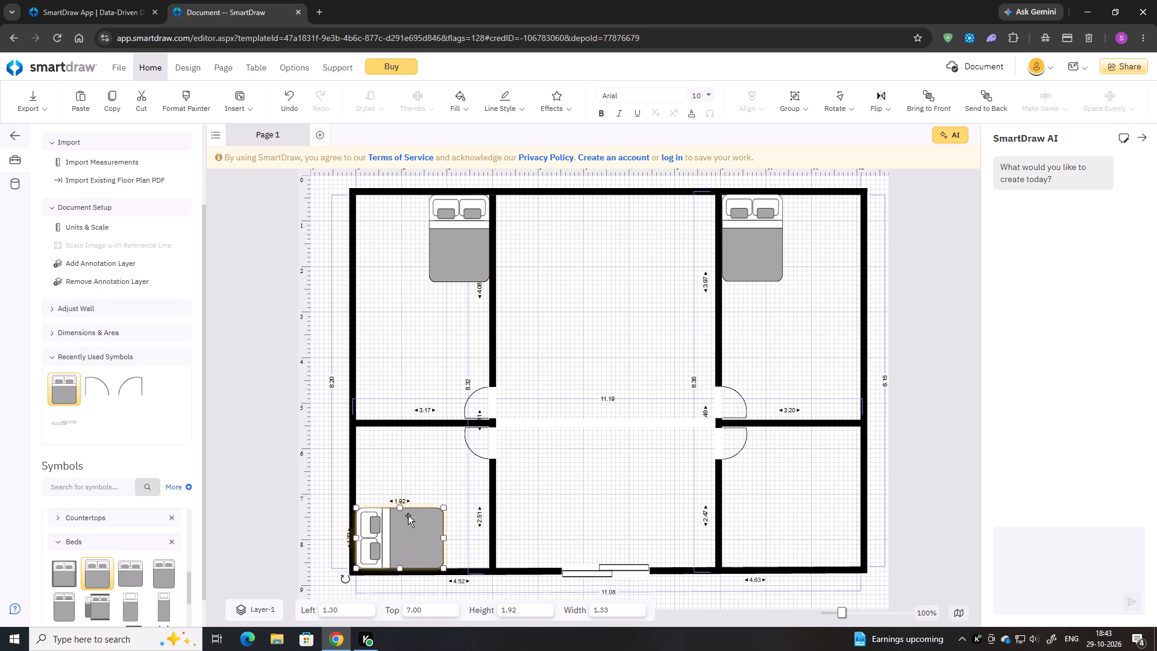
pyautogui.click(403, 467)
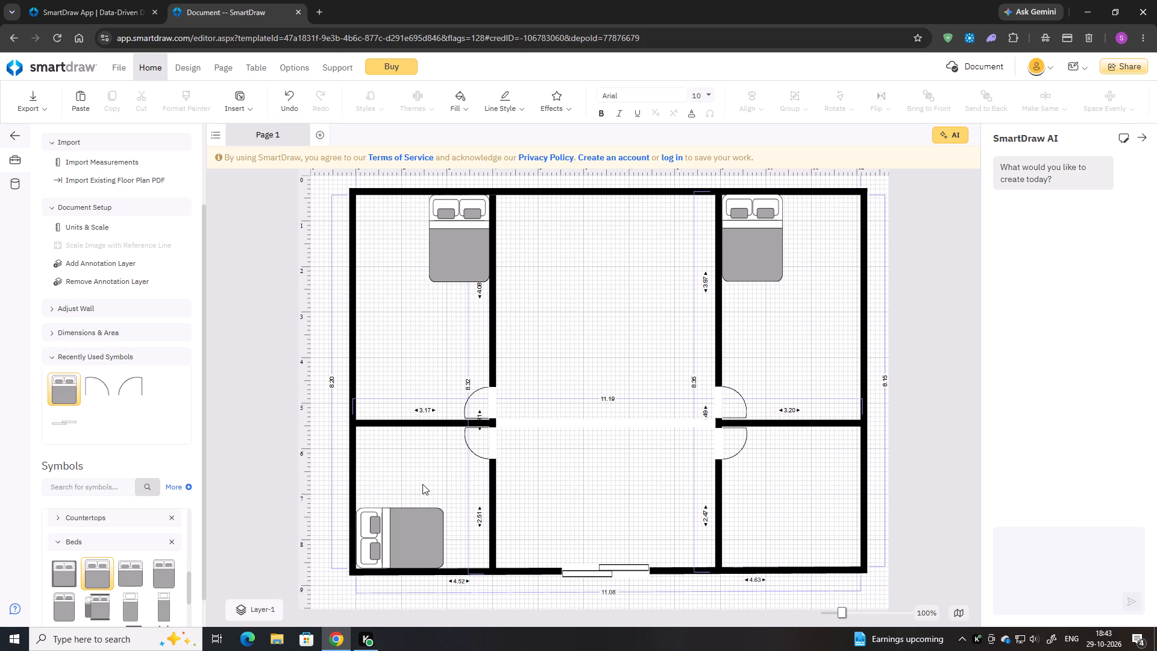
# Paste another copy of the bed at the lower-right room and rotate it 180° so its pillows face the bottom outer wall.
pyautogui.hotkey('ctrl', 'v')
pyautogui.moveTo(464, 338); pyautogui.dragTo(827, 433)
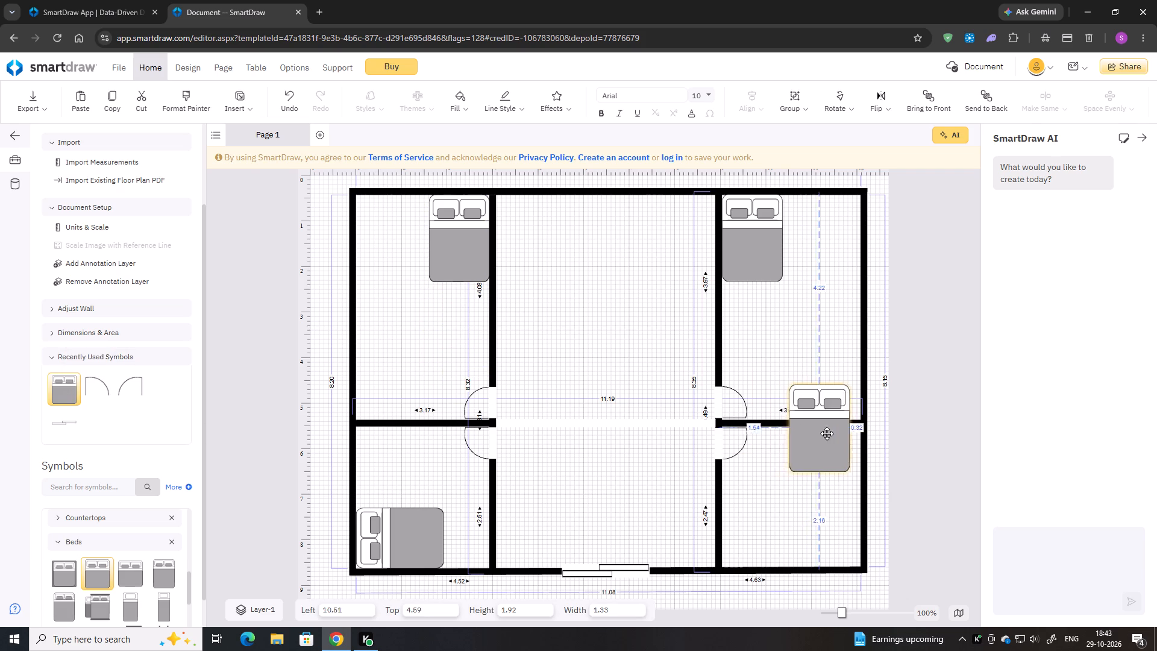
pyautogui.moveTo(827, 433); pyautogui.dragTo(801, 451)
pyautogui.moveTo(756, 393); pyautogui.dragTo(820, 428)
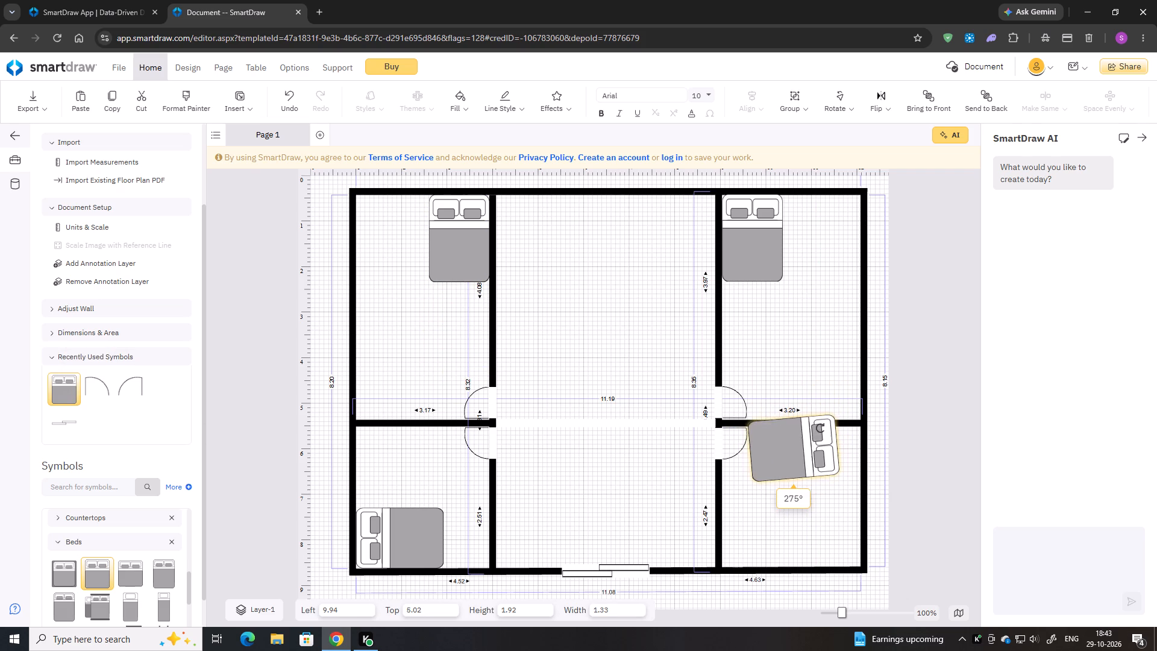
pyautogui.moveTo(820, 428); pyautogui.dragTo(806, 479)
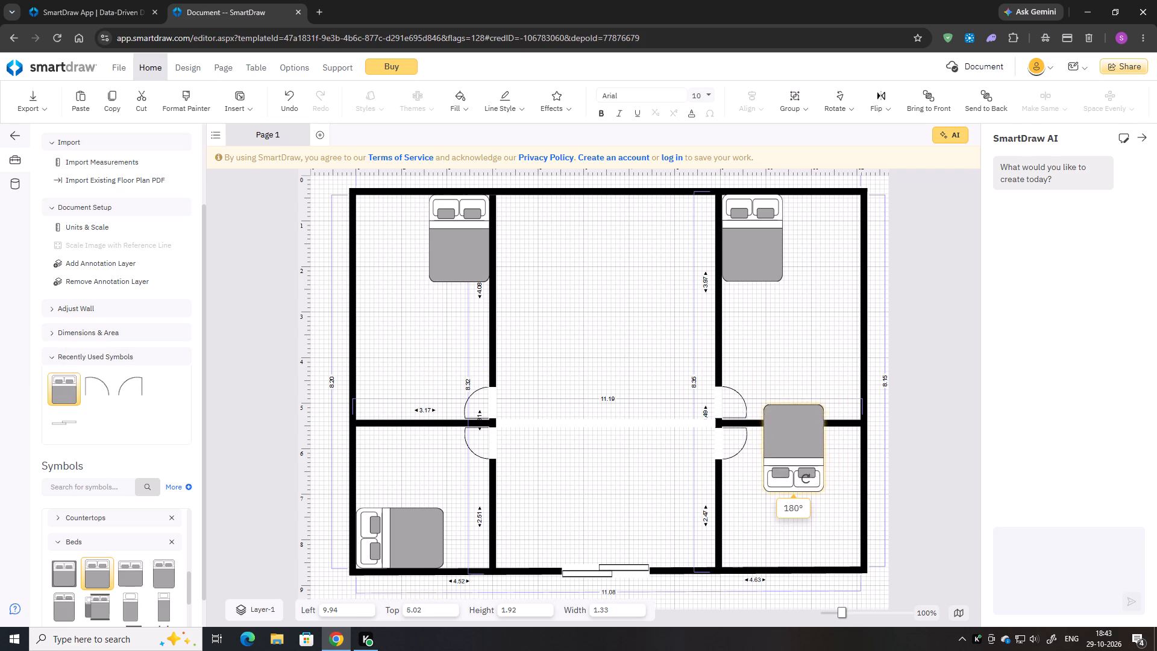
pyautogui.moveTo(806, 479); pyautogui.dragTo(814, 477)
# Move the lower-right room's bed into the corner of the right and bottom outer walls, at about left 10.75, top 6.69.
pyautogui.moveTo(785, 443); pyautogui.dragTo(830, 532)
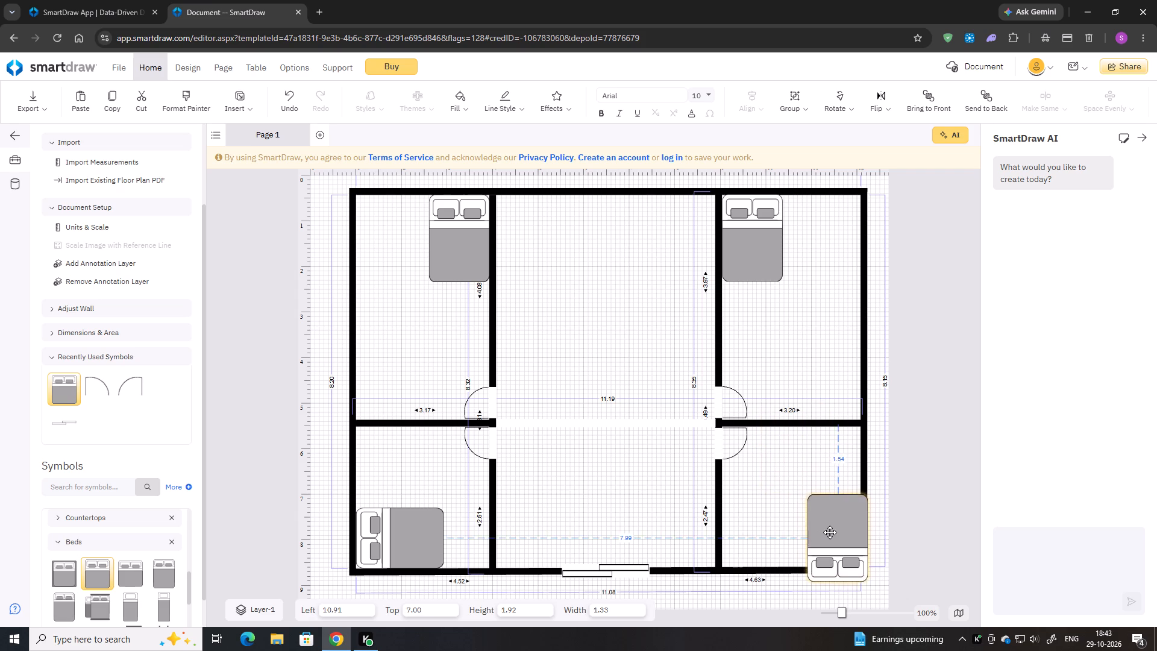
pyautogui.moveTo(830, 532); pyautogui.dragTo(821, 517)
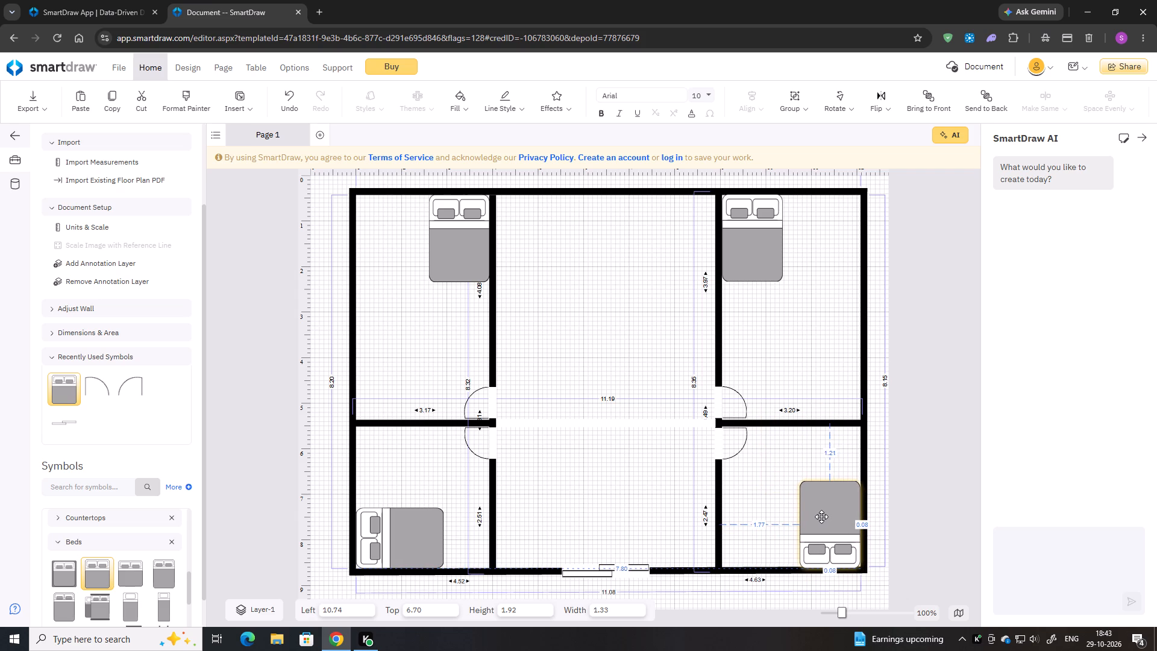
pyautogui.moveTo(821, 517); pyautogui.dragTo(821, 520)
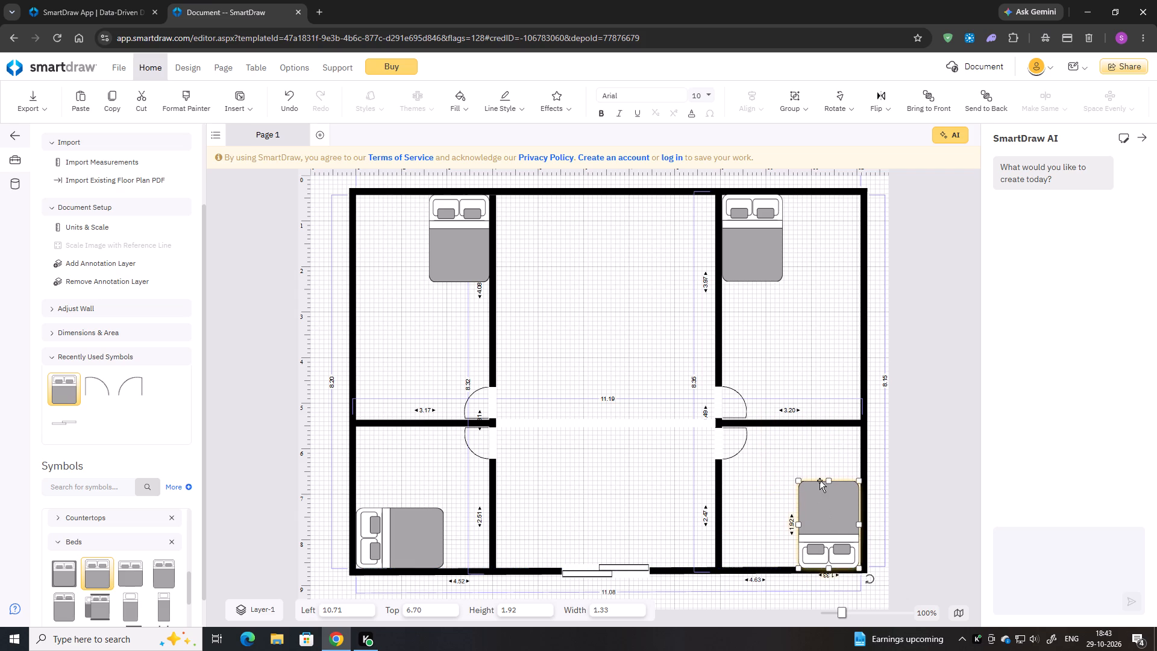
pyautogui.press('Right')
pyautogui.press('Right')
pyautogui.press('Right')
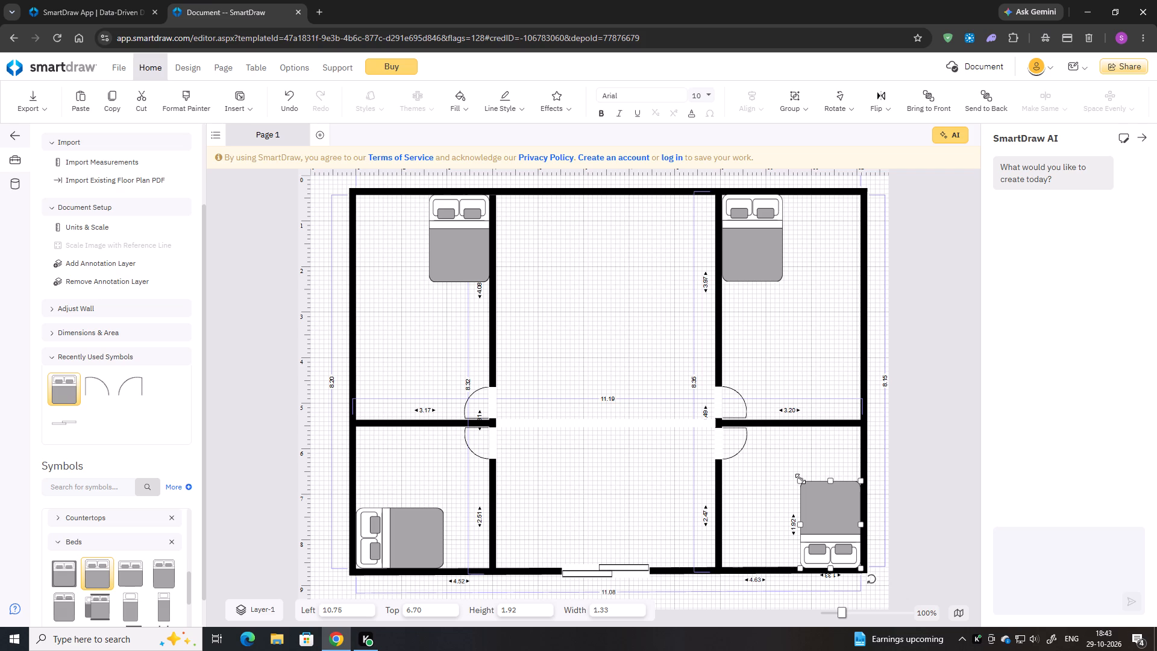
pyautogui.click(801, 455)
pyautogui.click(822, 529)
pyautogui.press('Up')
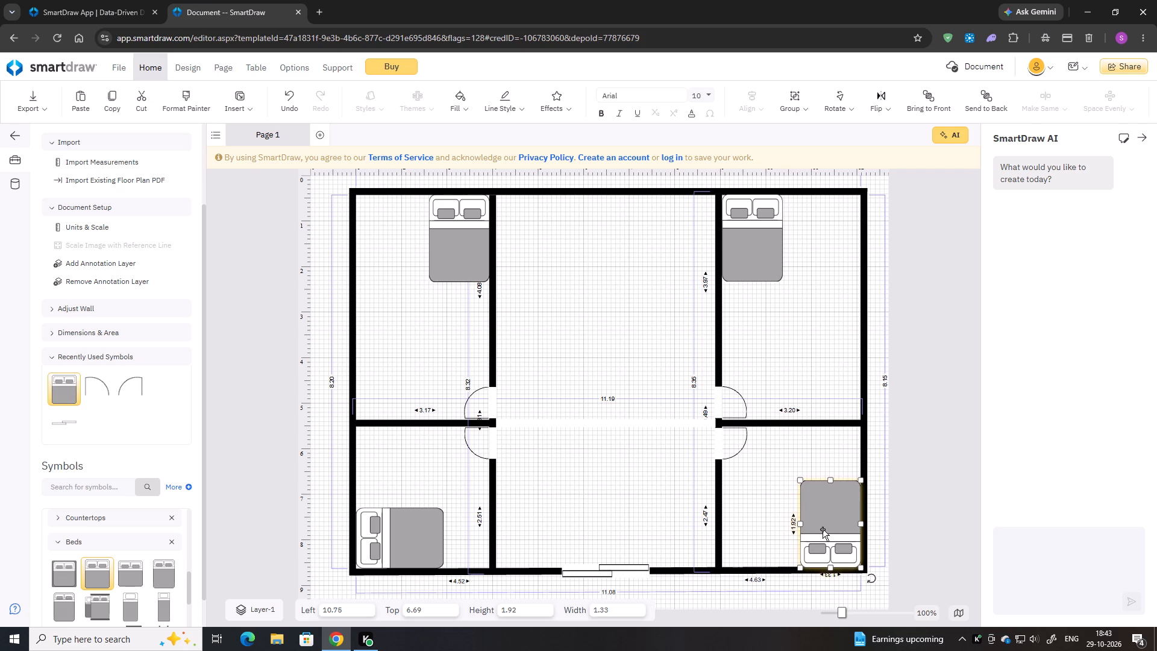
pyautogui.press('Up')
pyautogui.click(803, 447)
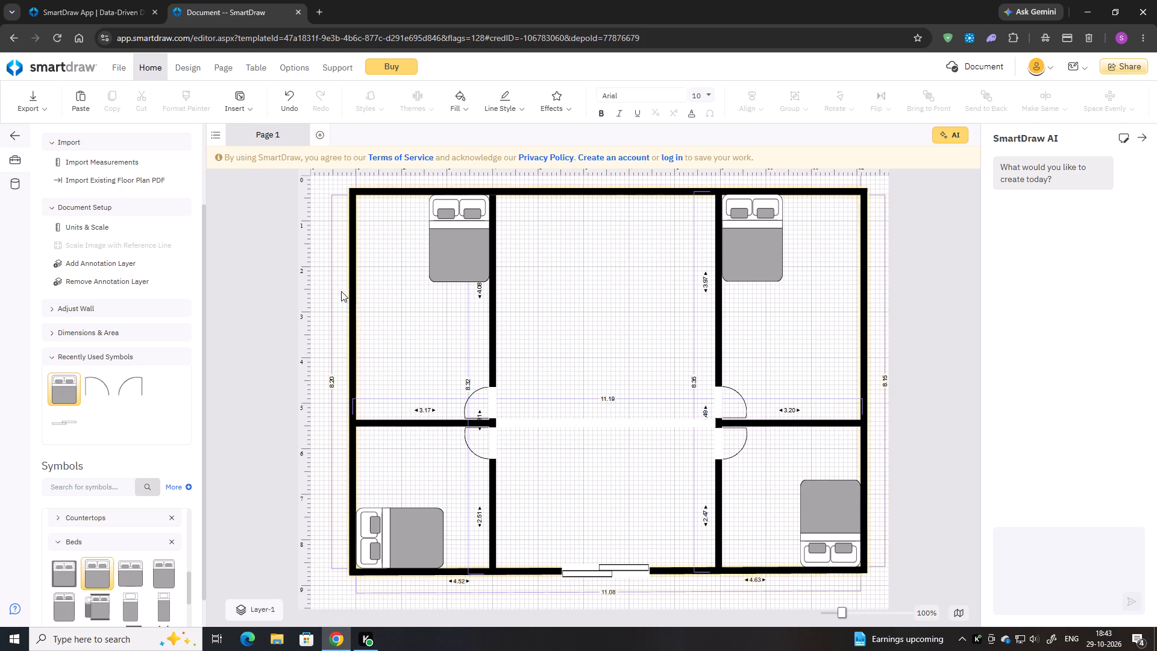
# Search the symbol library for "televition".
pyautogui.scroll(-1, 437, 314)
pyautogui.scroll(1, 515, 322)
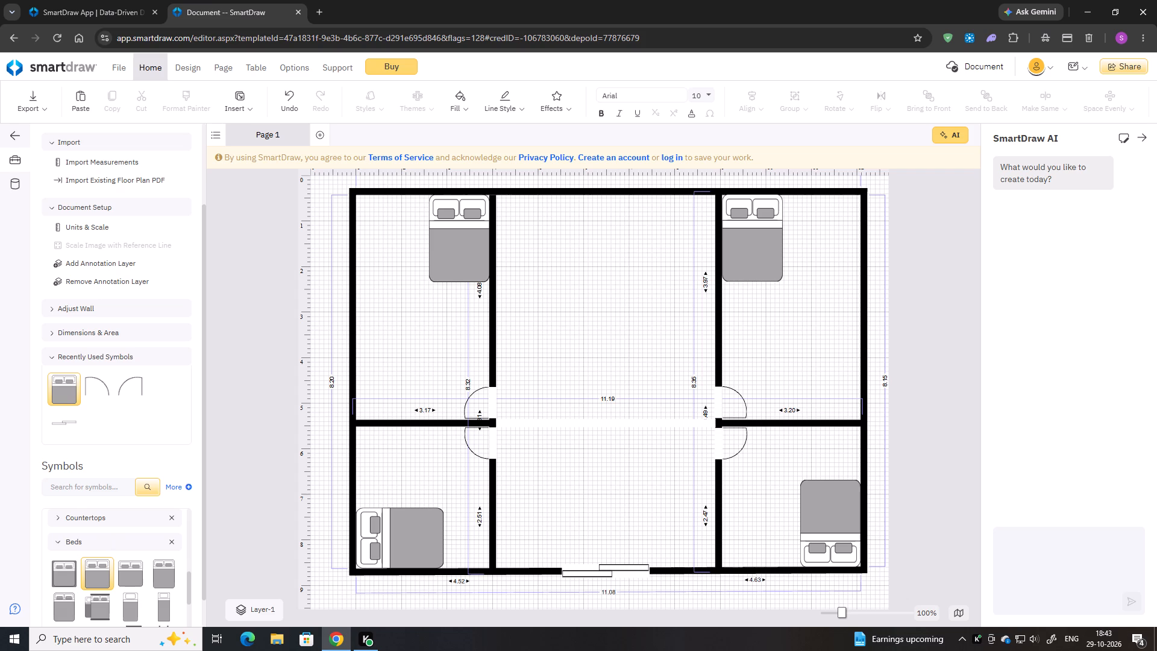
pyautogui.click(69, 485)
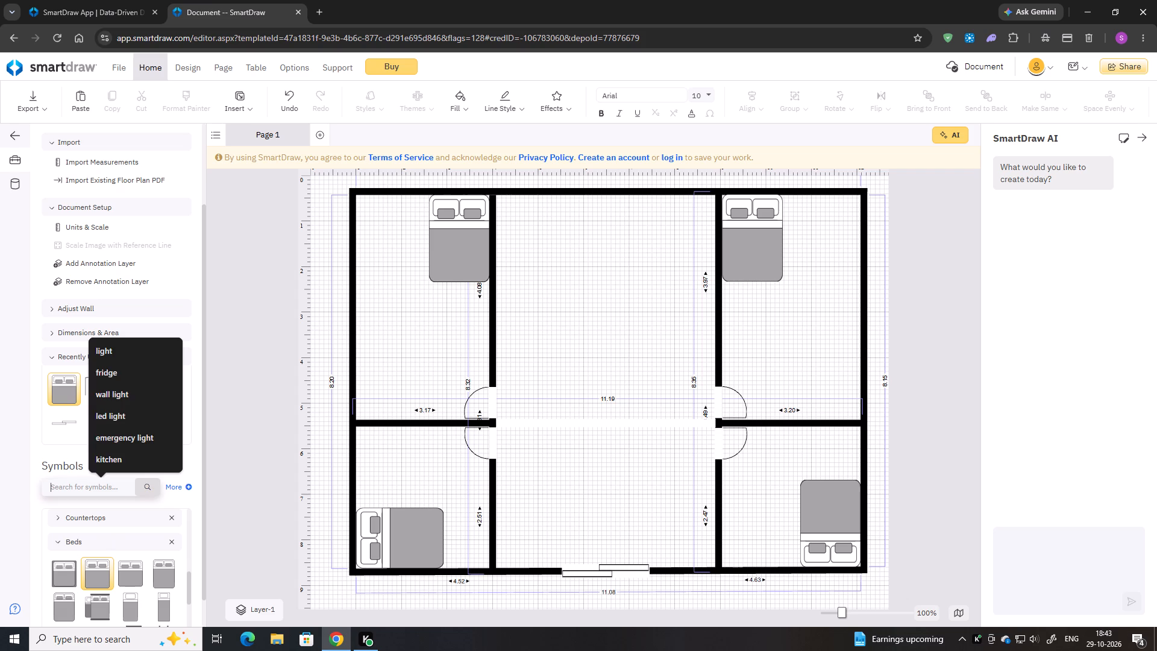
pyautogui.write('tekevition')
pyautogui.press('Return')
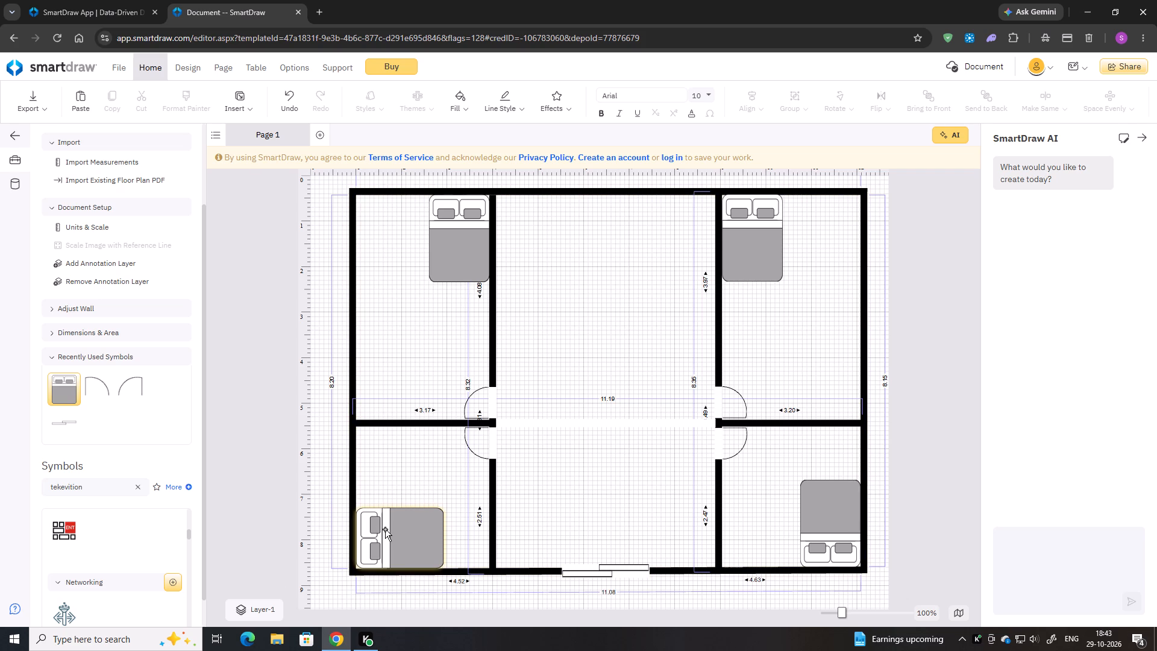
pyautogui.scroll(-5, 155, 508)
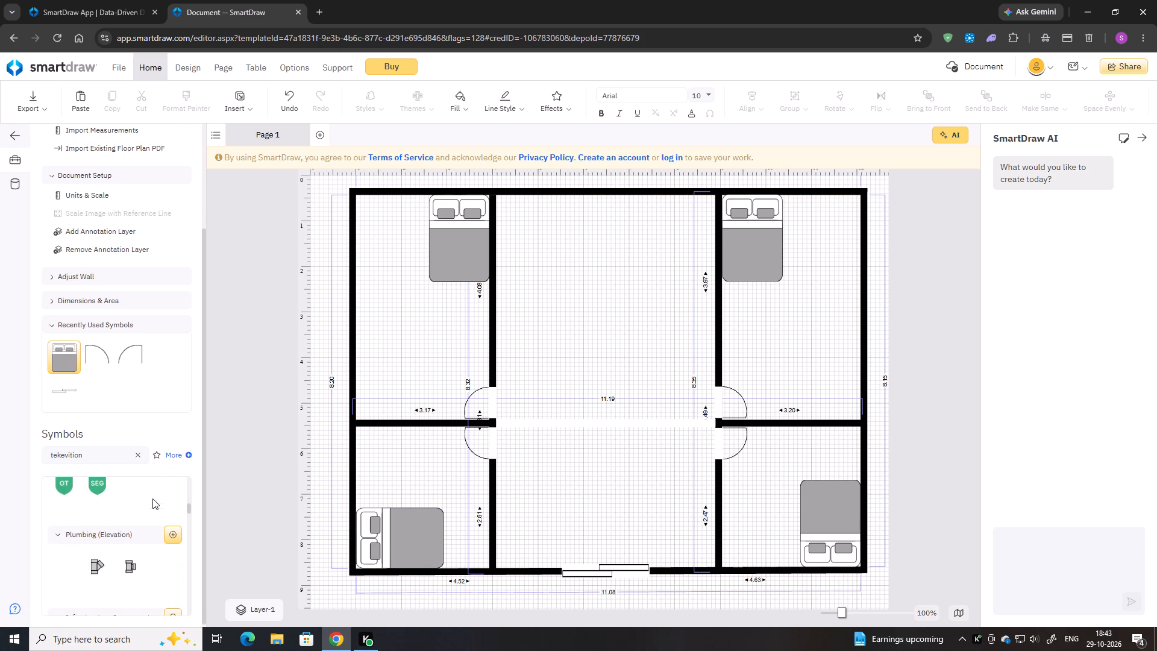
pyautogui.scroll(-3, 116, 532)
pyautogui.scroll(2, 116, 532)
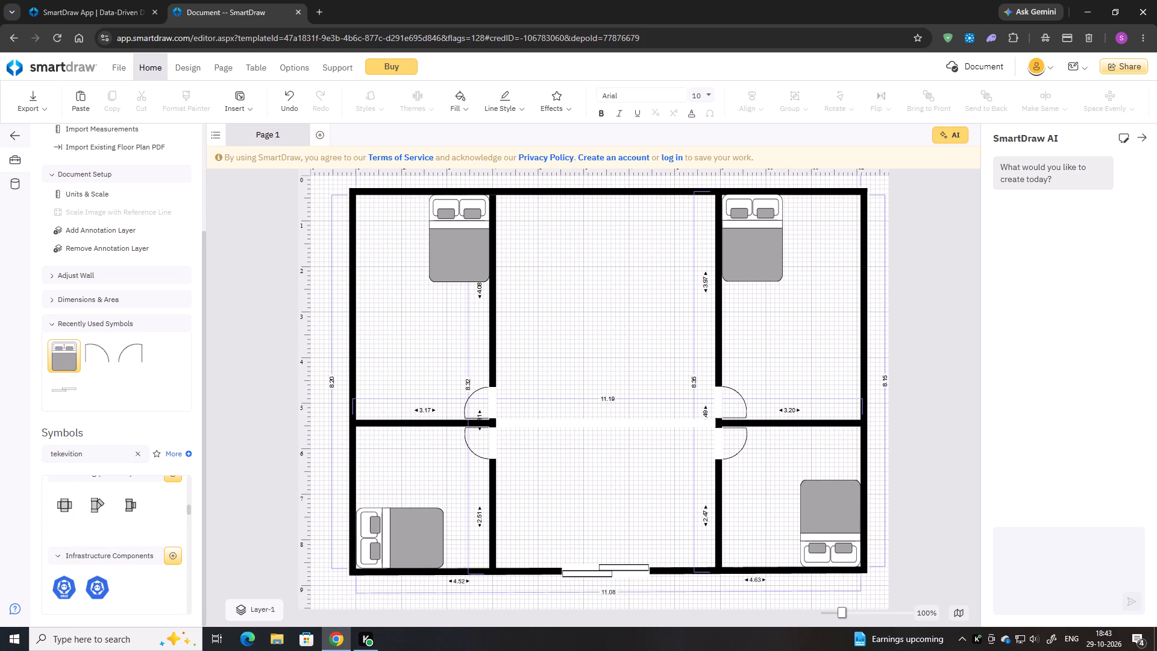
pyautogui.click(60, 455)
pyautogui.press('BackSpace')
pyautogui.press('l')
pyautogui.press('Return')
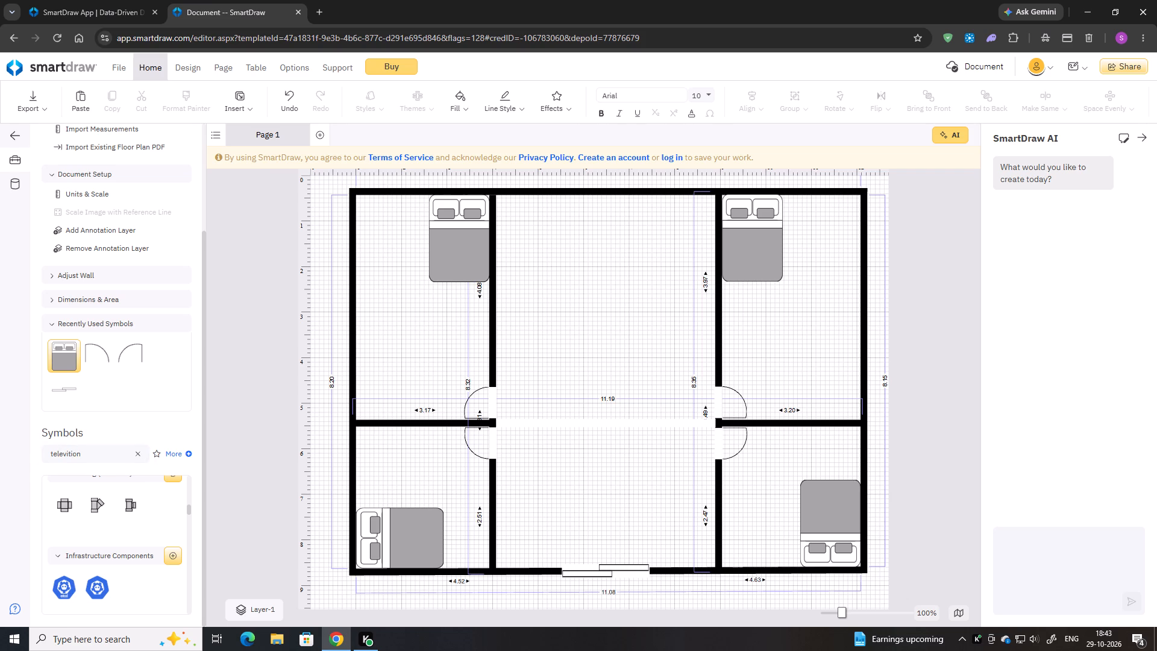
# Place a Mounted Television Display in the upper central room and enlarge it to about 1.48 wide by 0.09 high.
pyautogui.scroll(-3, 99, 523)
pyautogui.scroll(-1, 69, 574)
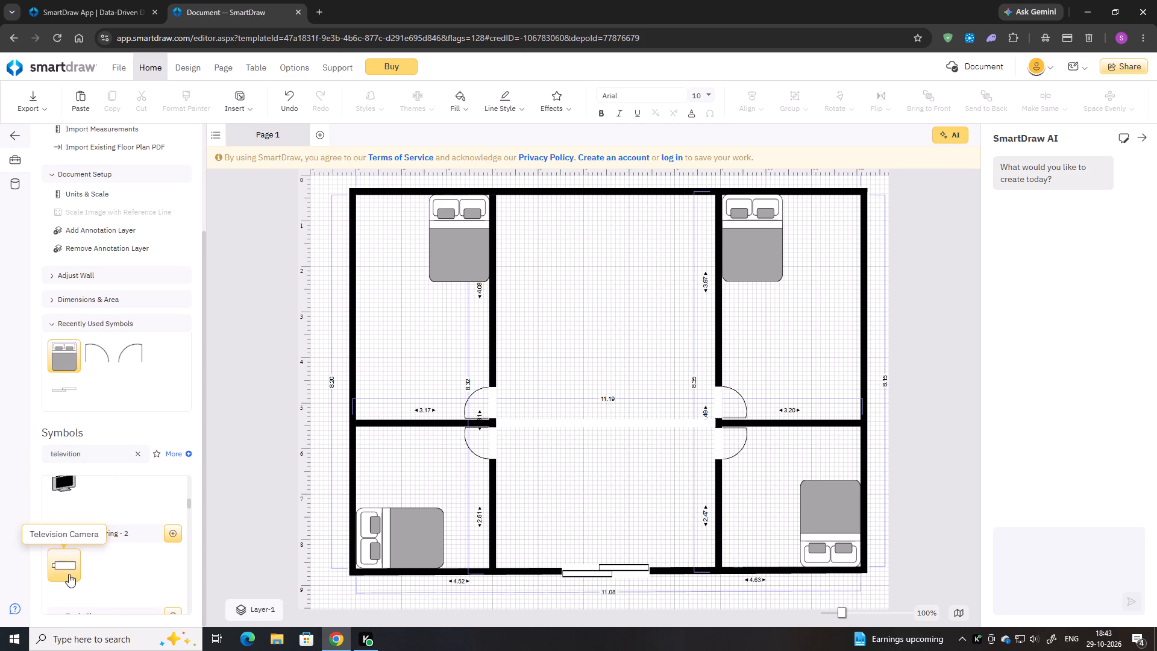
pyautogui.scroll(-1, 69, 574)
pyautogui.moveTo(61, 523); pyautogui.dragTo(172, 461)
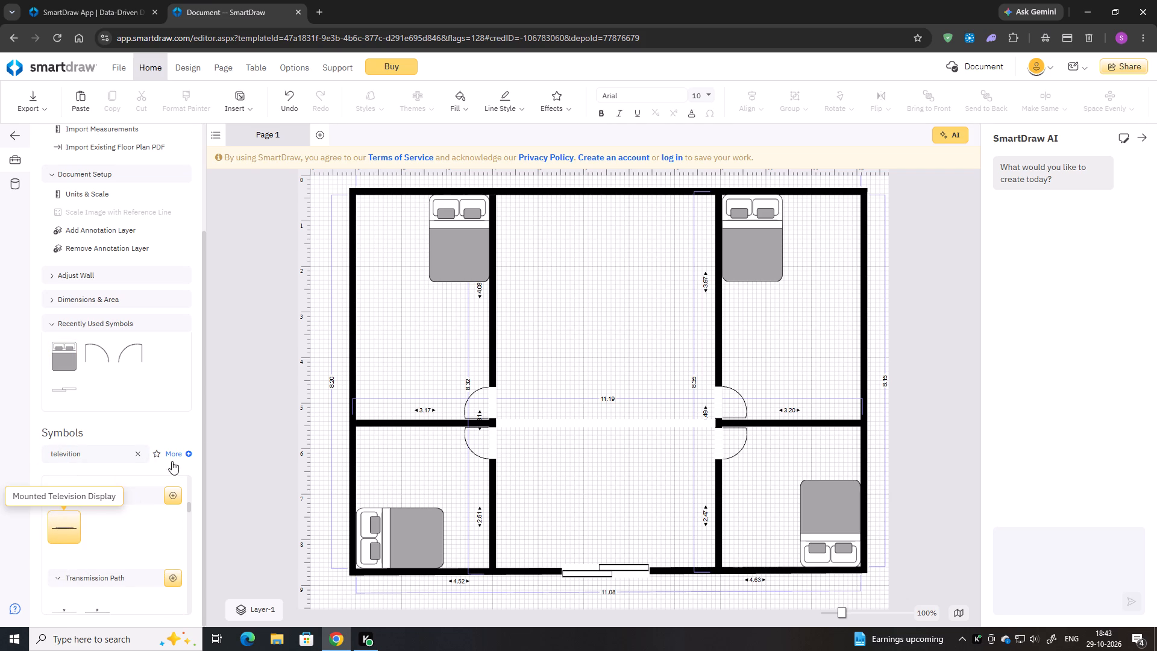
pyautogui.moveTo(172, 461); pyautogui.dragTo(559, 278)
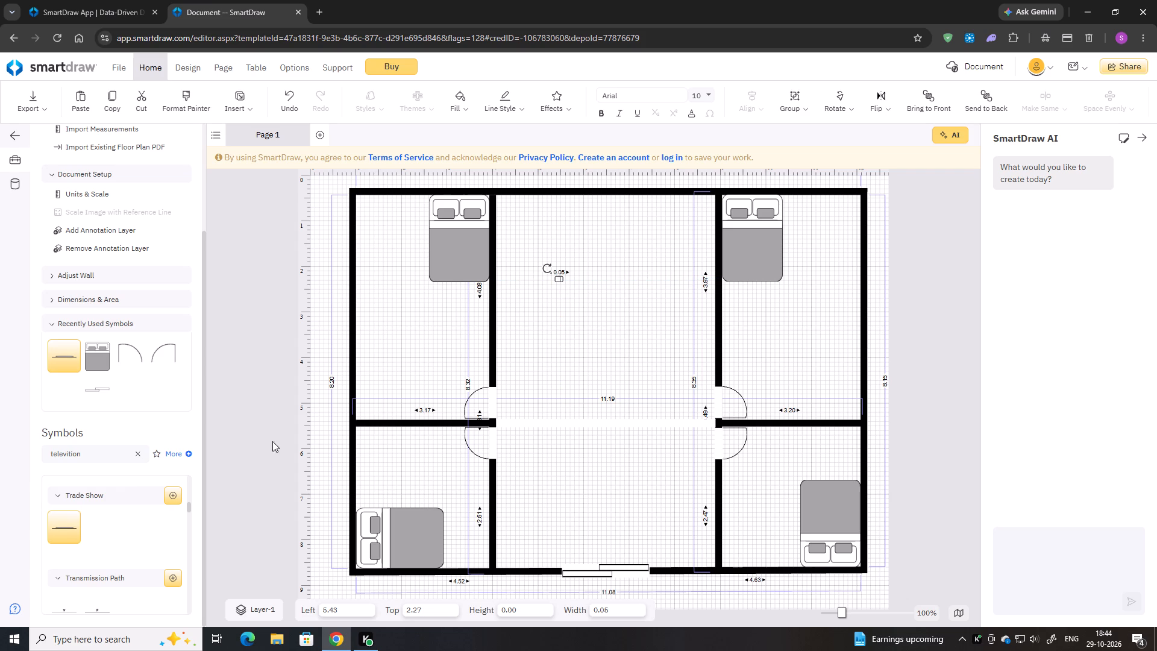
pyautogui.moveTo(556, 278); pyautogui.dragTo(531, 286)
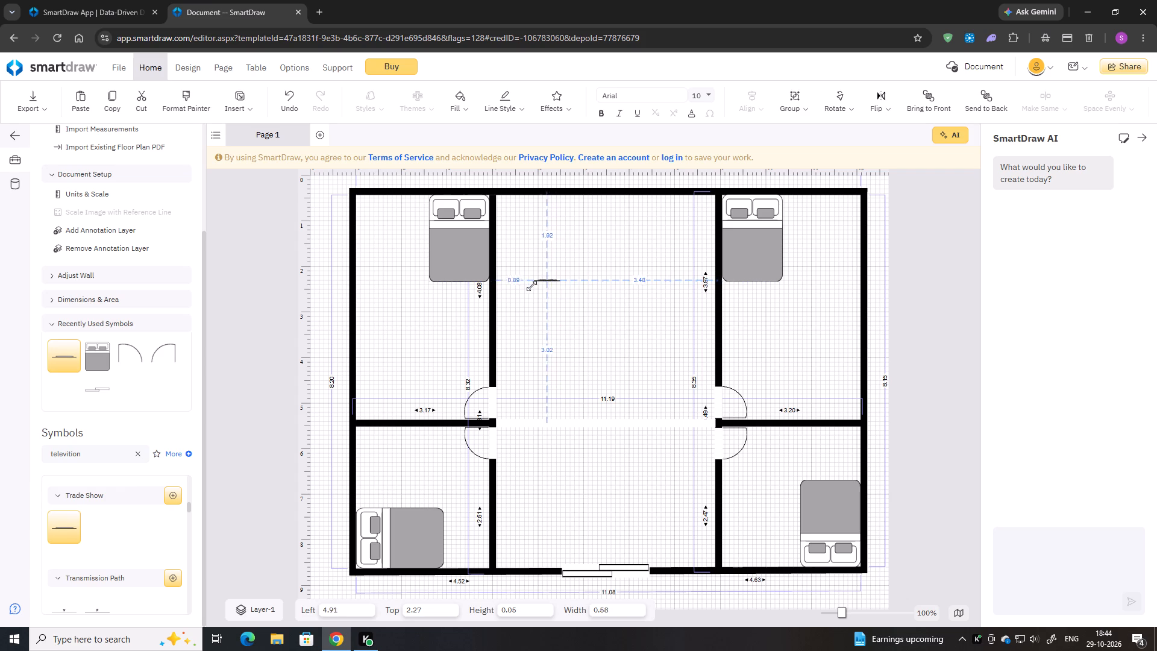
pyautogui.moveTo(531, 286); pyautogui.dragTo(493, 301)
# Rotate the television a quarter turn parallel to the central room's left wall and enlarge it to about 2.35 by 0.15.
pyautogui.moveTo(482, 267); pyautogui.dragTo(503, 314)
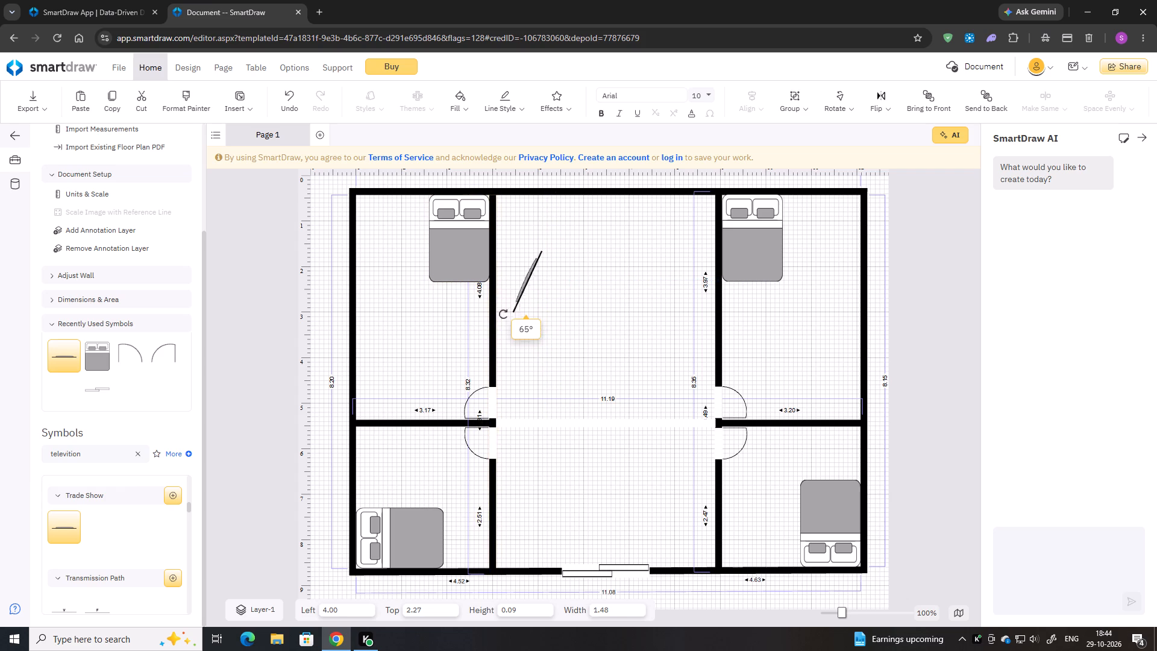
pyautogui.moveTo(503, 314); pyautogui.dragTo(513, 320)
pyautogui.moveTo(525, 277); pyautogui.dragTo(511, 278)
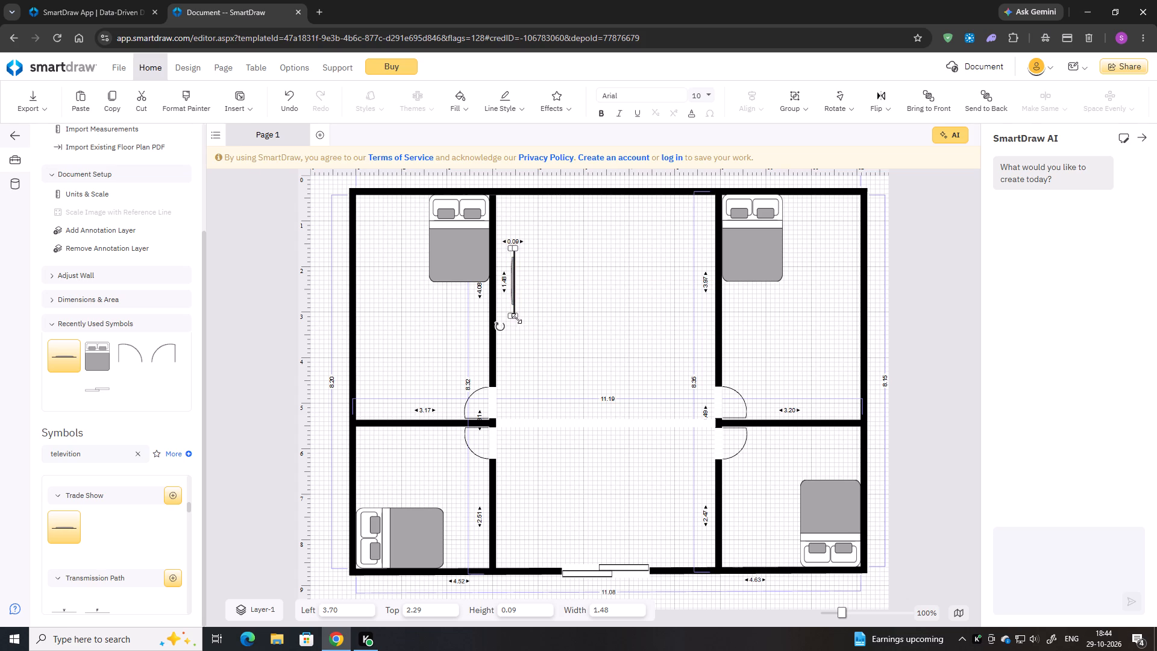
pyautogui.moveTo(515, 318); pyautogui.dragTo(520, 355)
# Move the television against the central room's left wall, at about left 2.97, top 2.42.
pyautogui.moveTo(517, 300); pyautogui.dragTo(508, 285)
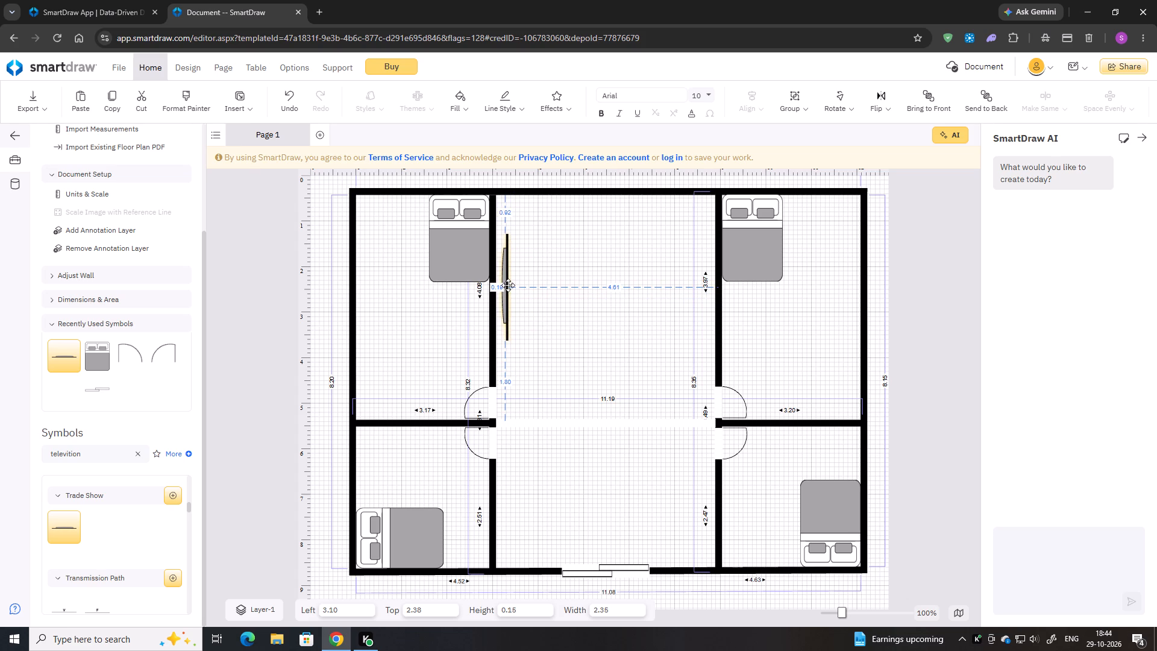
pyautogui.moveTo(508, 285); pyautogui.dragTo(506, 288)
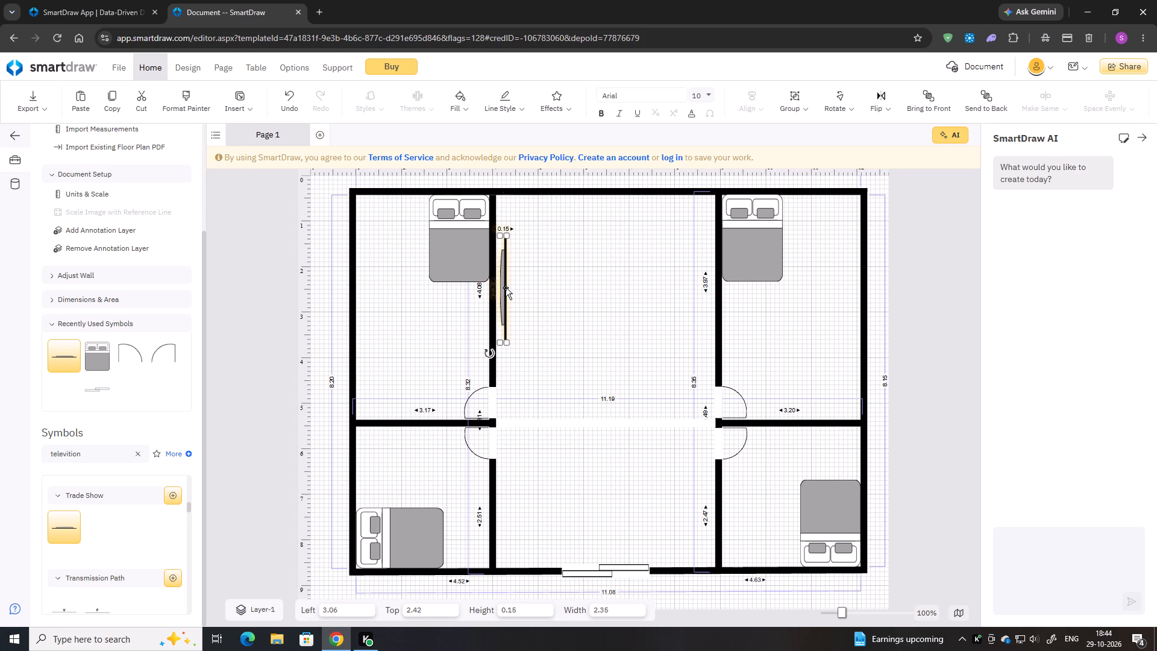
pyautogui.press('Left')
pyautogui.press('Left')
pyautogui.press('Left')
pyautogui.press('Left')
pyautogui.press('Left')
pyautogui.press('Left')
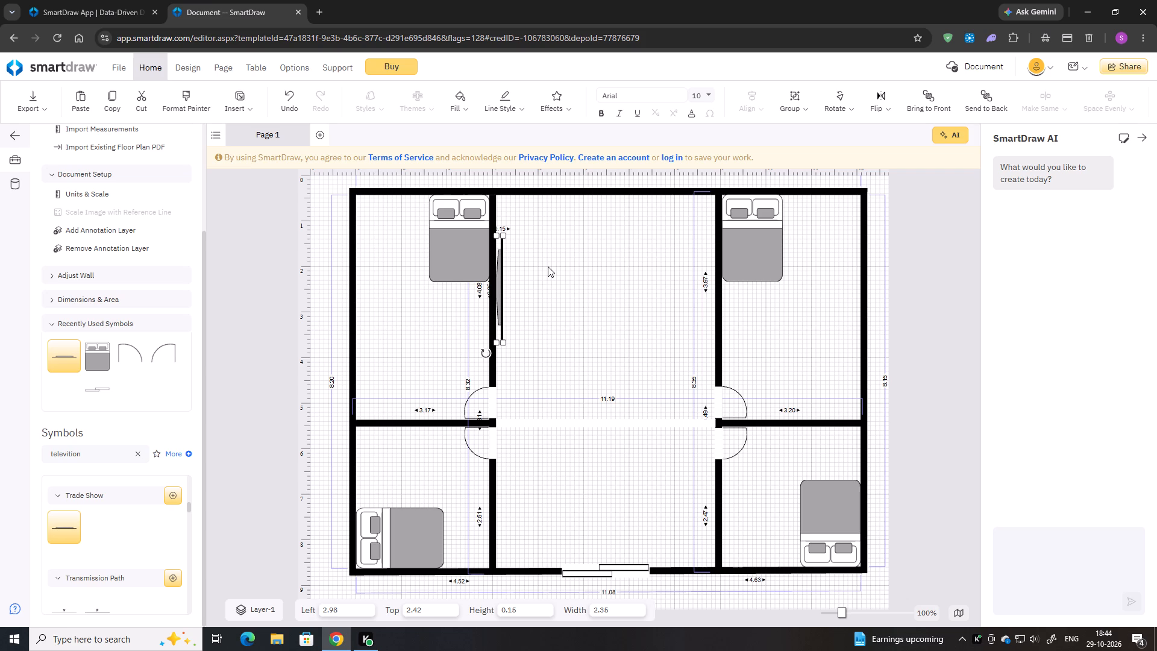
pyautogui.press('Left')
pyautogui.click(543, 266)
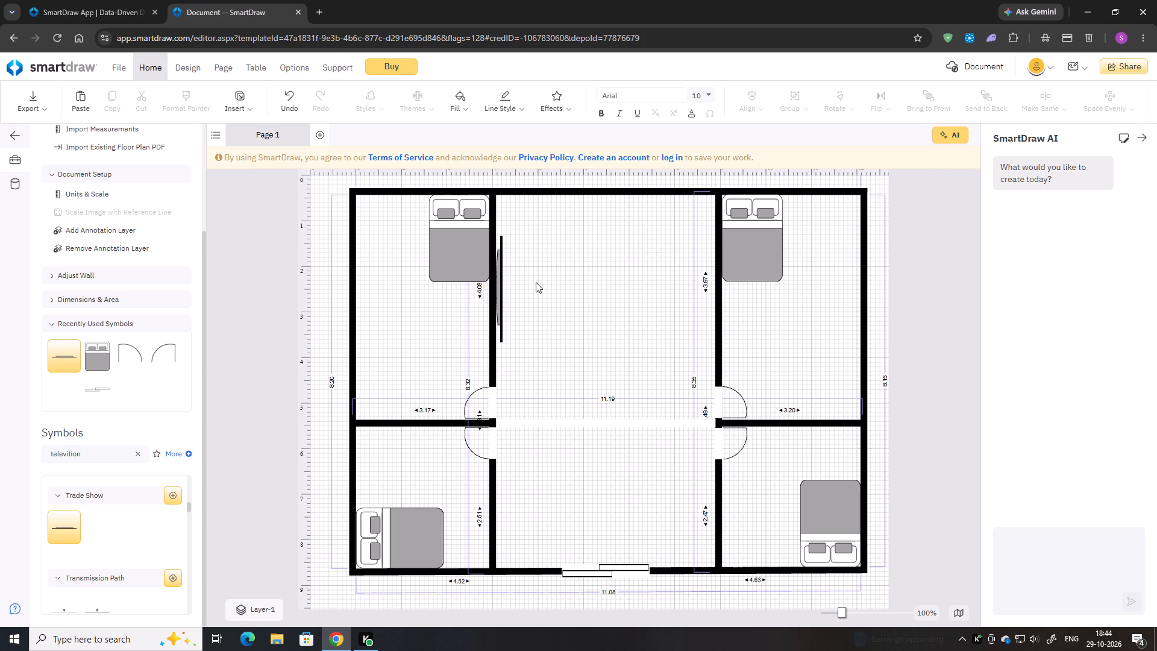
# Shift the television slightly down along the central room's left wall.
pyautogui.click(498, 307)
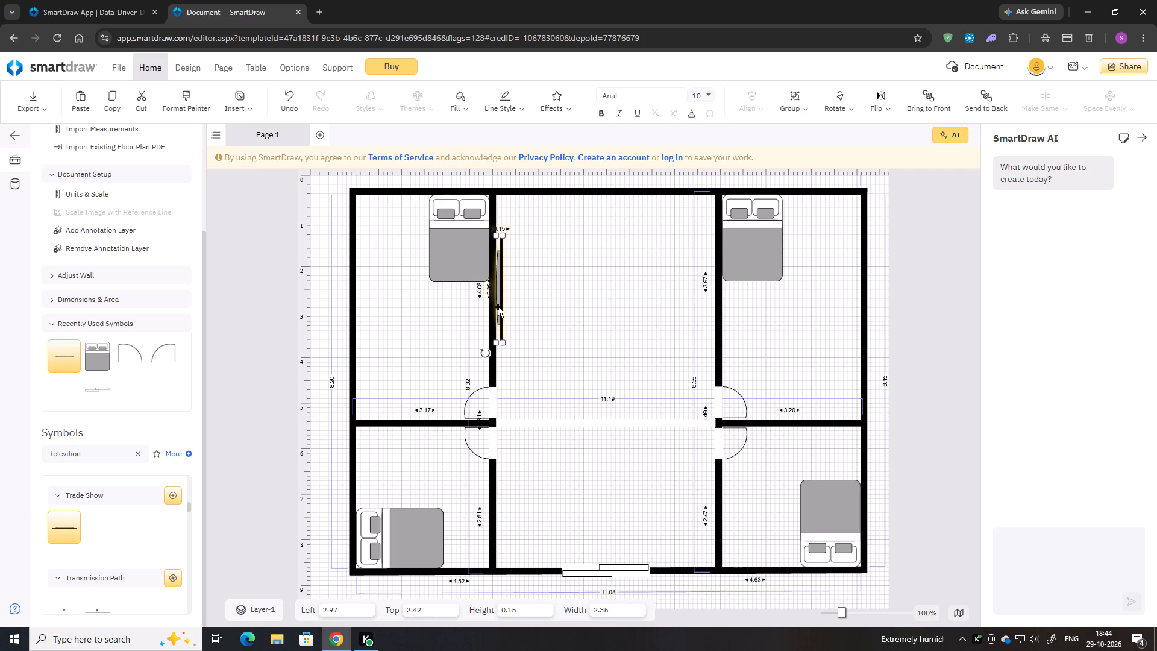
pyautogui.press('Down')
pyautogui.press('Down')
pyautogui.press('Down')
pyautogui.press('Down')
pyautogui.press('Down')
pyautogui.press('Down')
pyautogui.press('Down')
pyautogui.press('Down')
pyautogui.press('Down')
pyautogui.click(539, 294)
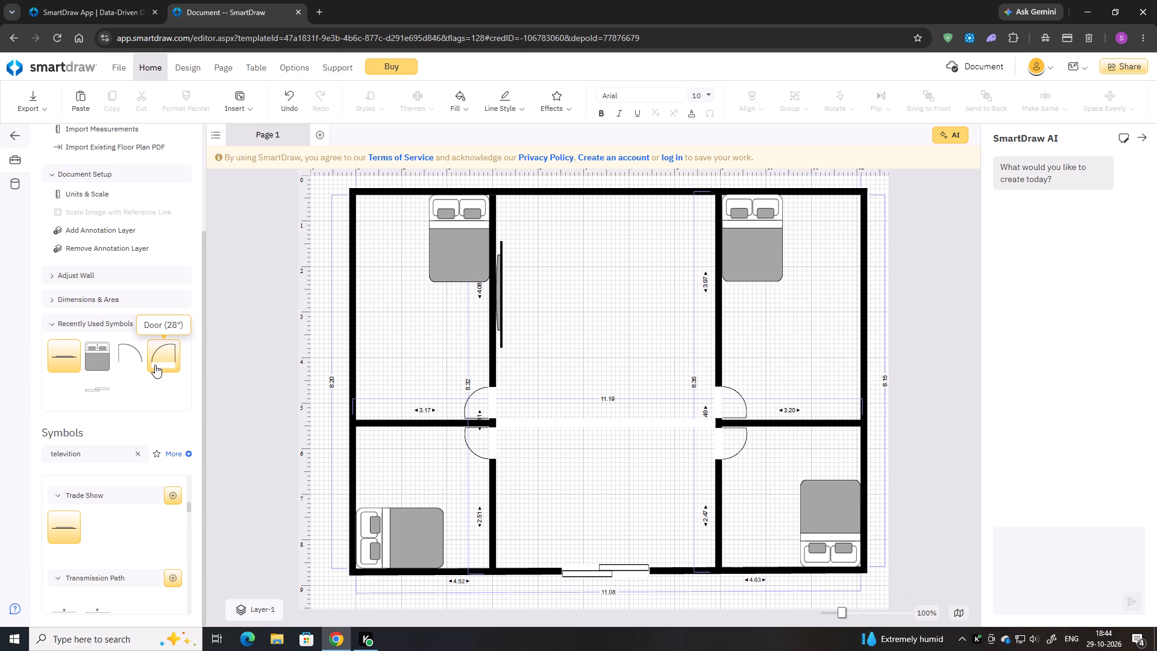
# Add a Door (28") to the left outer wall near the horizontal partition and flip it to swing into the lower-left room.
pyautogui.moveTo(158, 365); pyautogui.dragTo(315, 432)
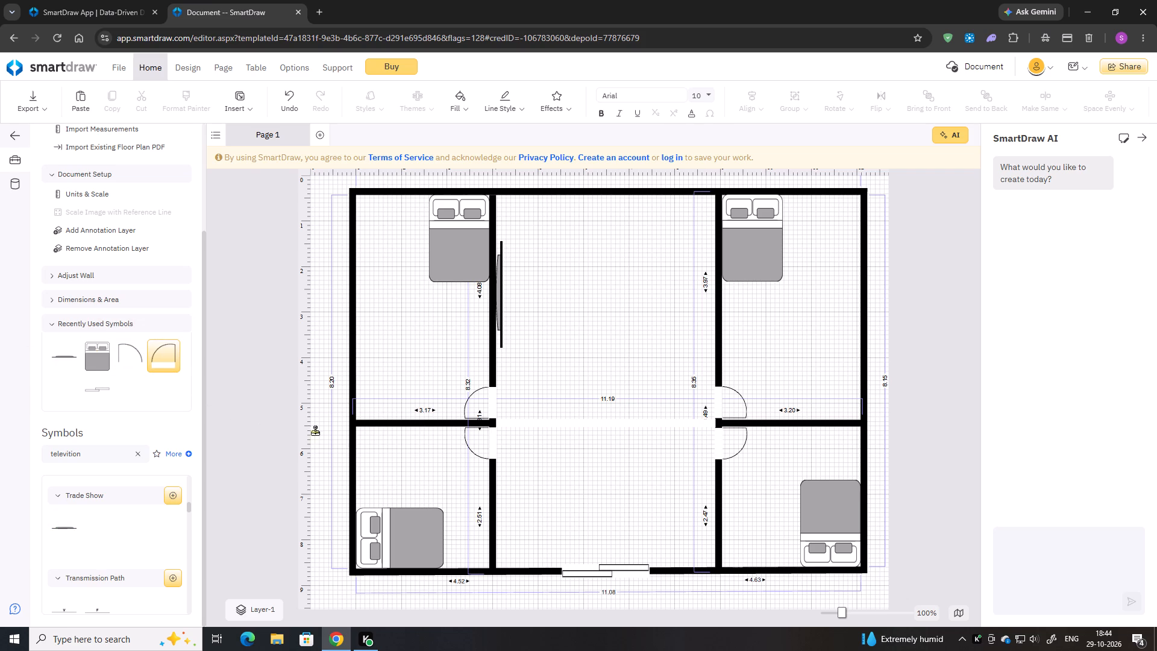
pyautogui.moveTo(315, 432); pyautogui.dragTo(346, 437)
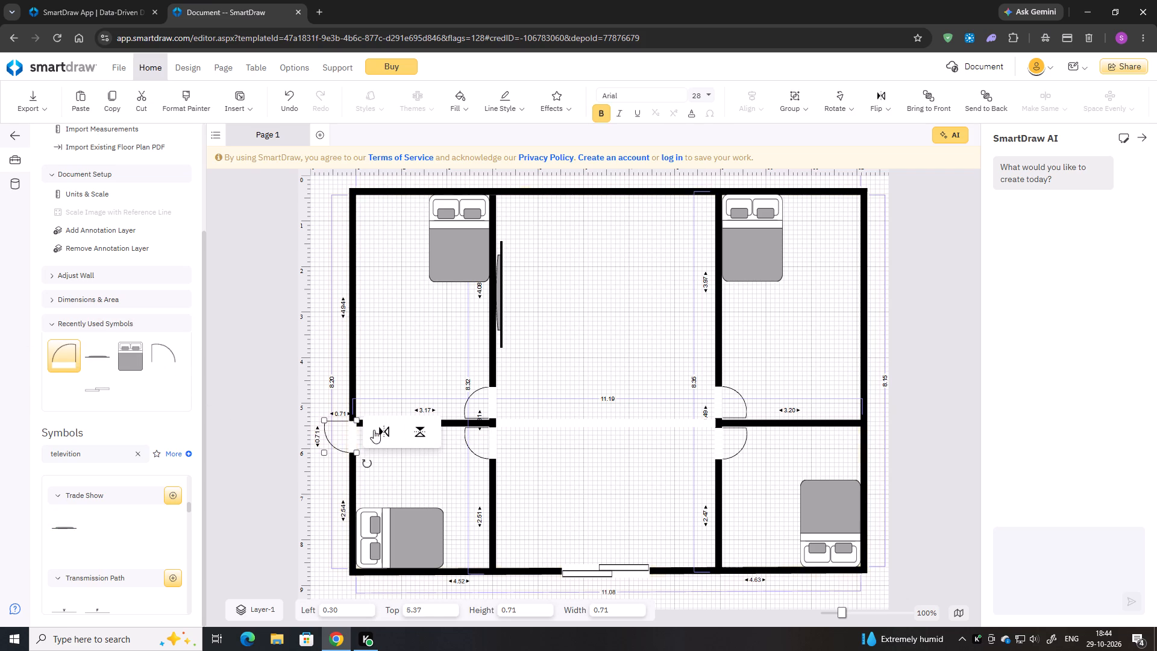
pyautogui.click(420, 432)
pyautogui.click(377, 433)
pyautogui.click(433, 439)
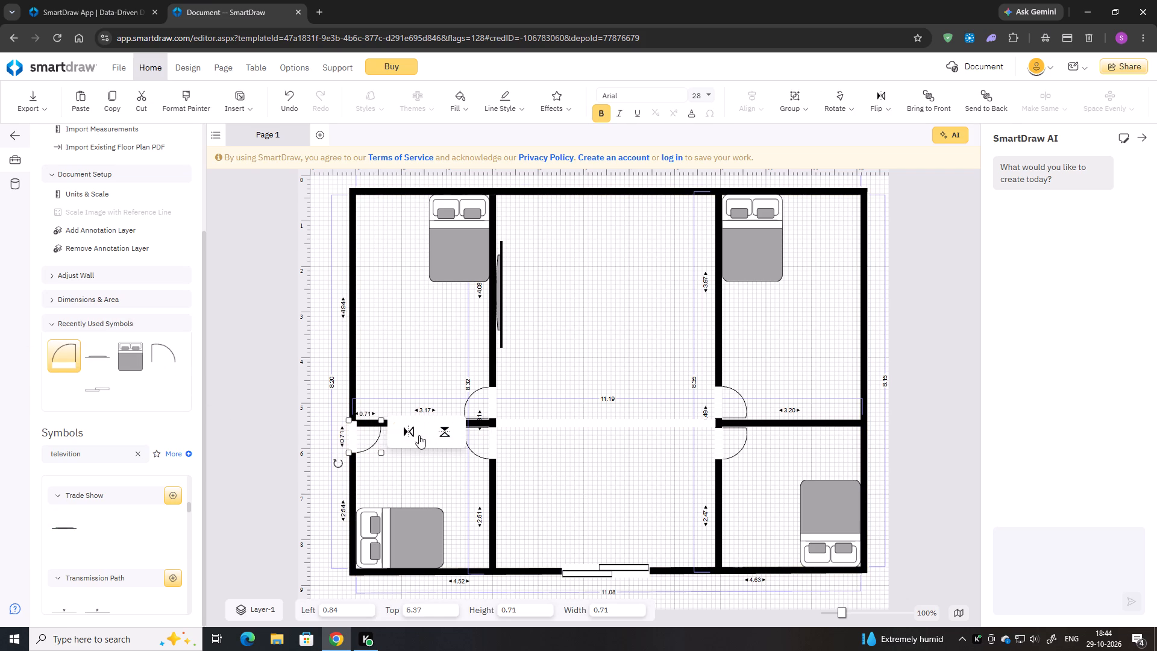
# Slide the new door along the left outer wall to just below the horizontal partition, at about top 5.51.
pyautogui.moveTo(354, 436); pyautogui.dragTo(352, 444)
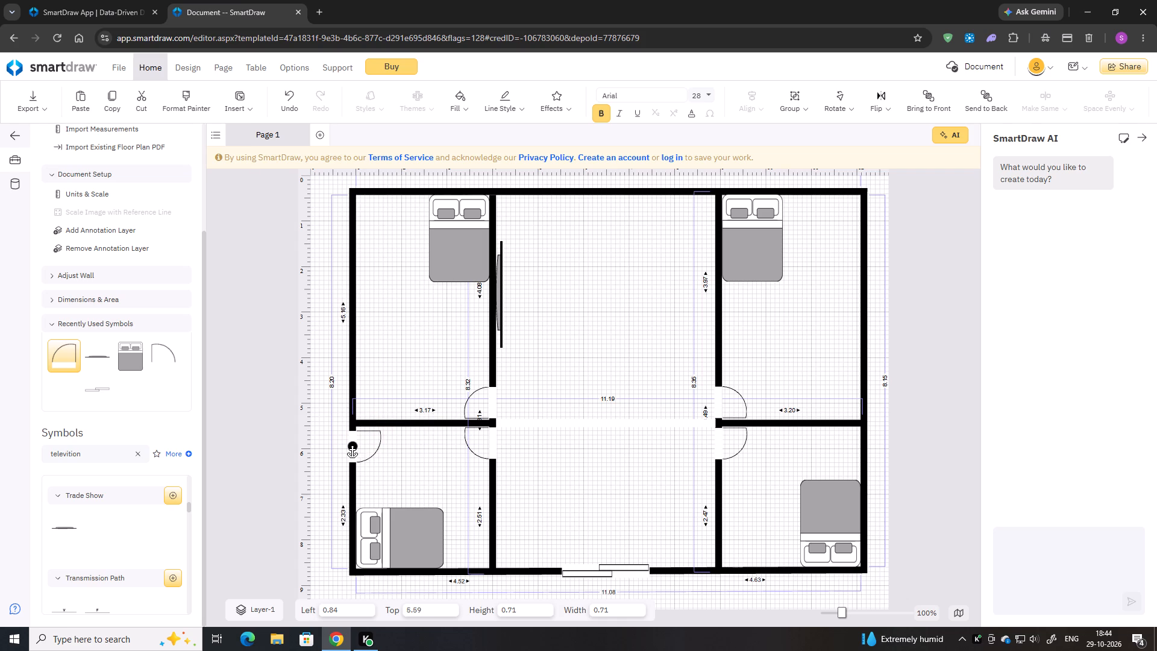
pyautogui.moveTo(352, 444); pyautogui.dragTo(354, 442)
# Duplicate the lower-left room's outer door and place the copy at the top of the upper-left room's outer wall, at about top 0.46.
pyautogui.moveTo(354, 442); pyautogui.dragTo(354, 442)
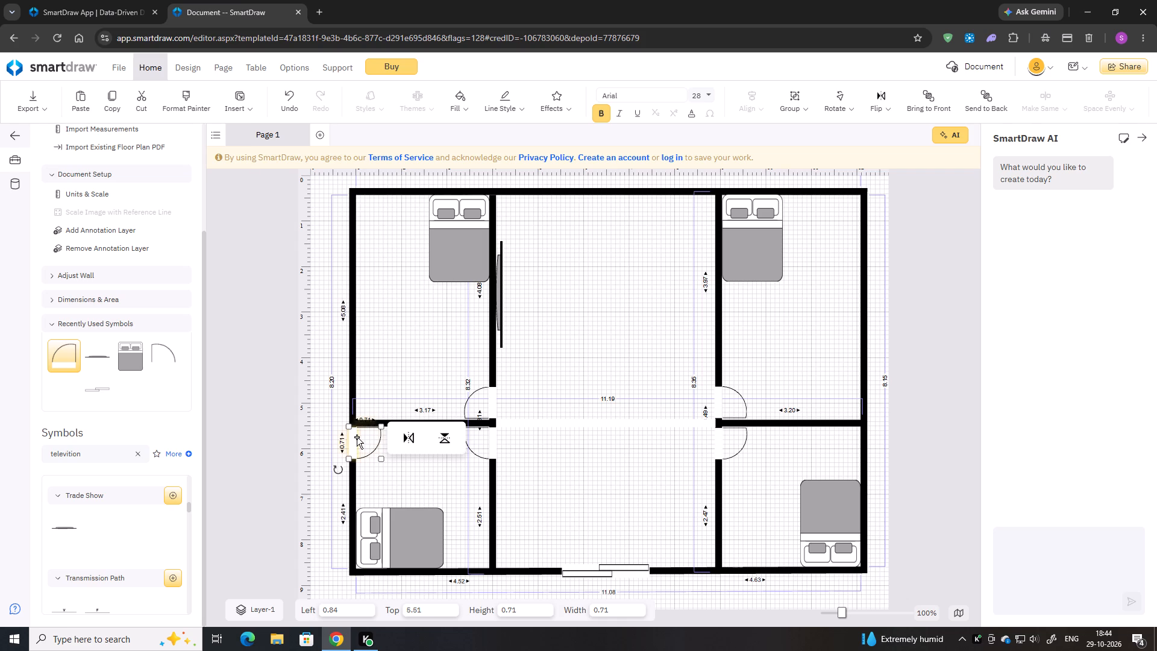
pyautogui.hotkey('ctrl', 'c')
pyautogui.hotkey('ctrl', 'v')
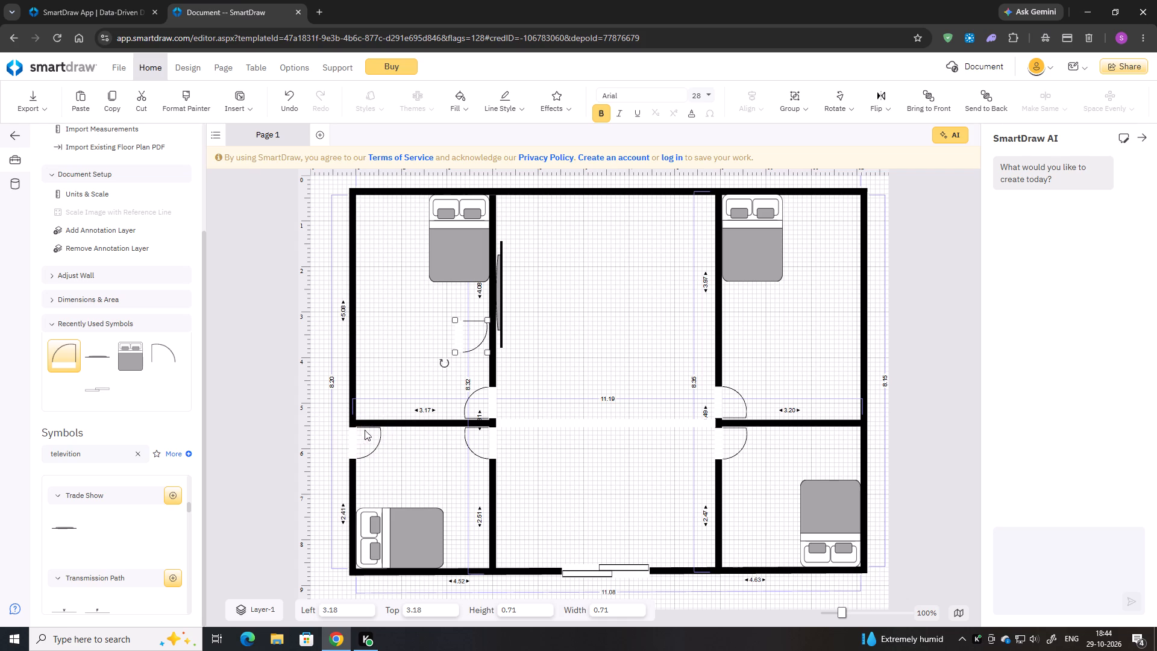
pyautogui.moveTo(455, 333); pyautogui.dragTo(357, 219)
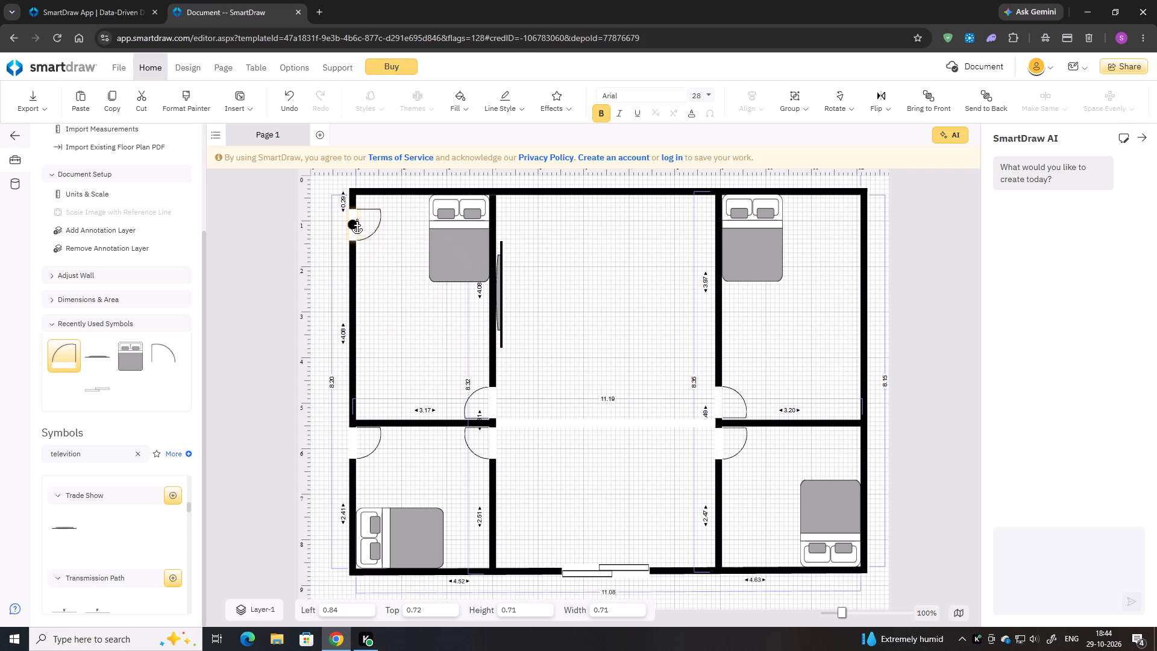
pyautogui.moveTo(357, 219); pyautogui.dragTo(355, 210)
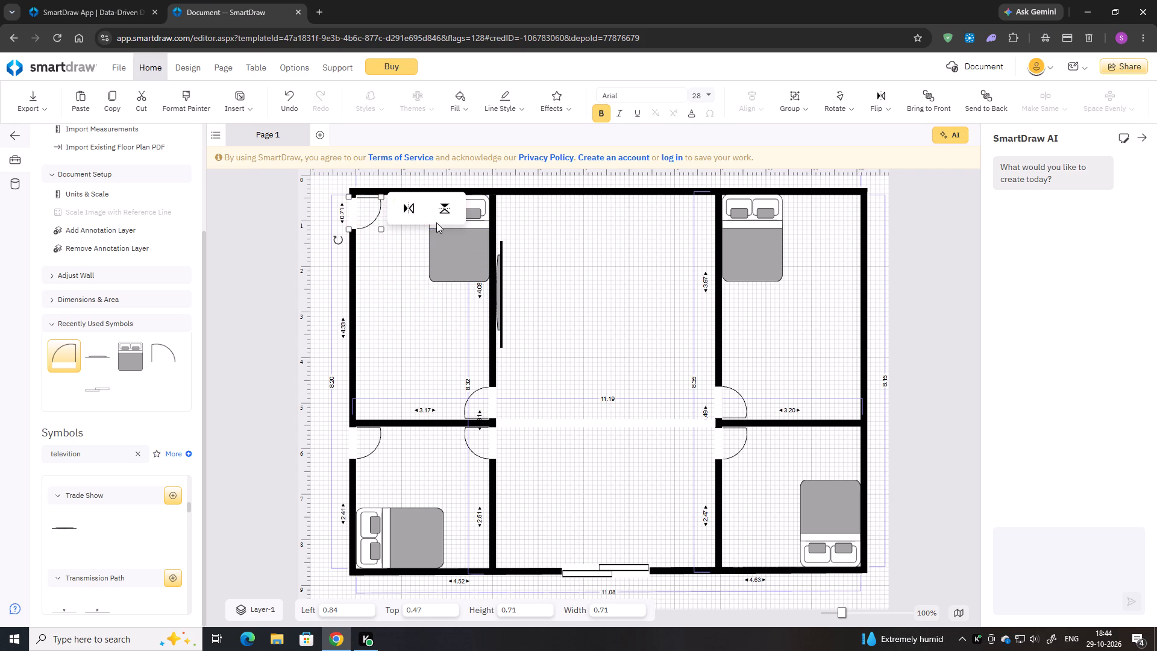
pyautogui.press('Up')
pyautogui.press('Up')
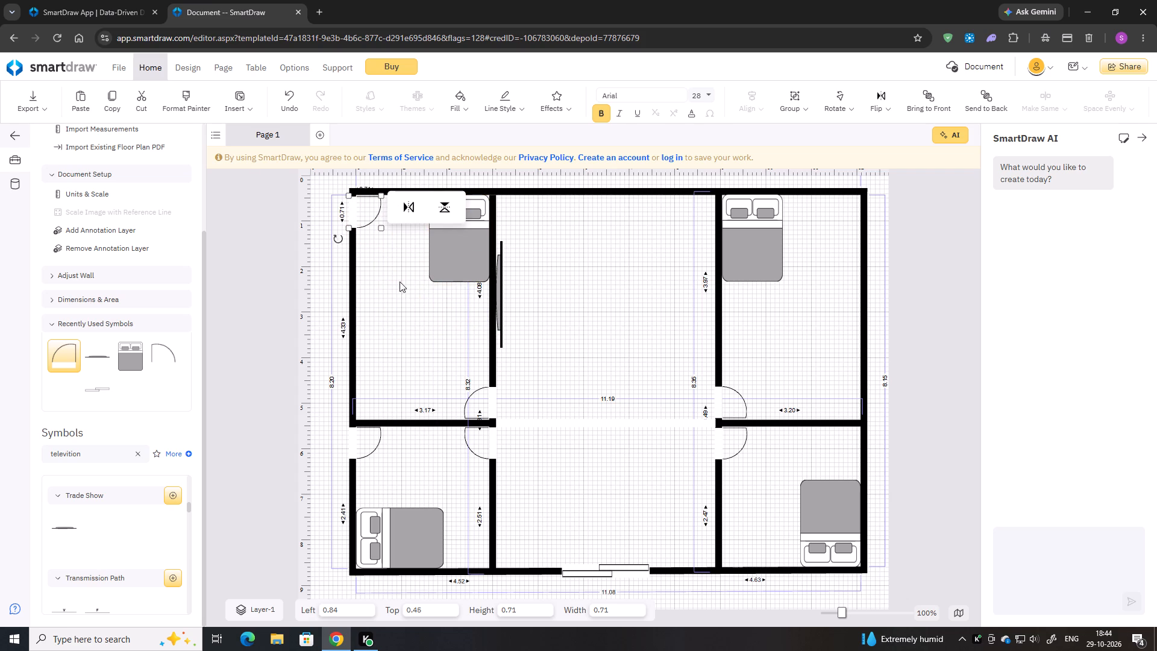
pyautogui.click(393, 281)
pyautogui.scroll(-1, 629, 324)
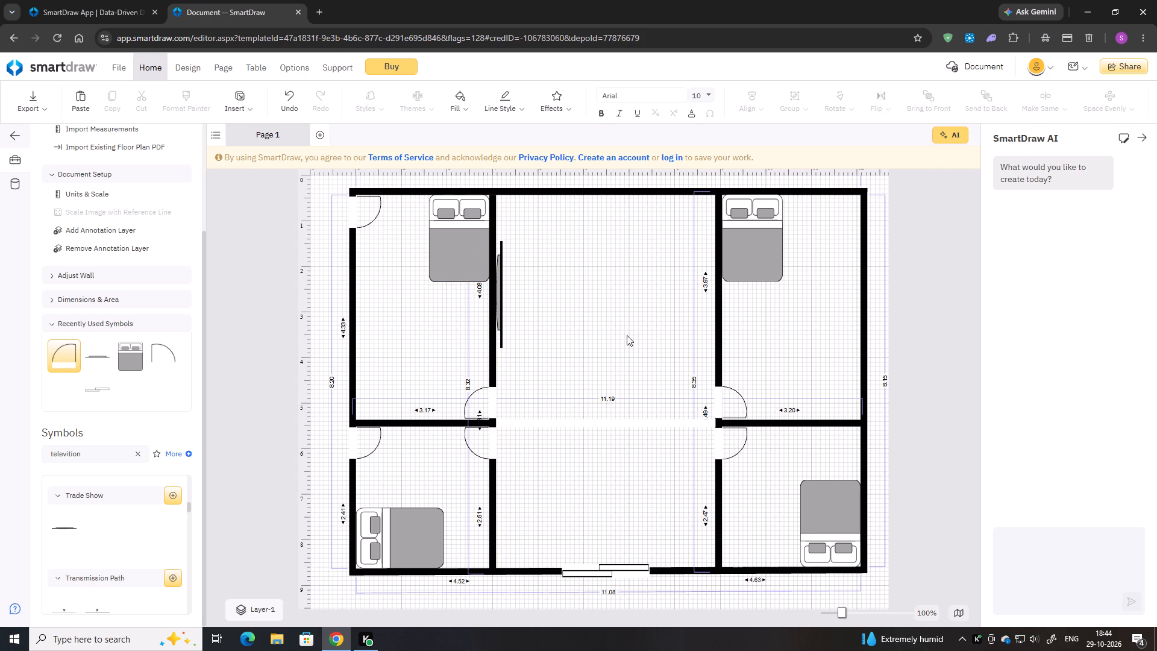
pyautogui.click(424, 347)
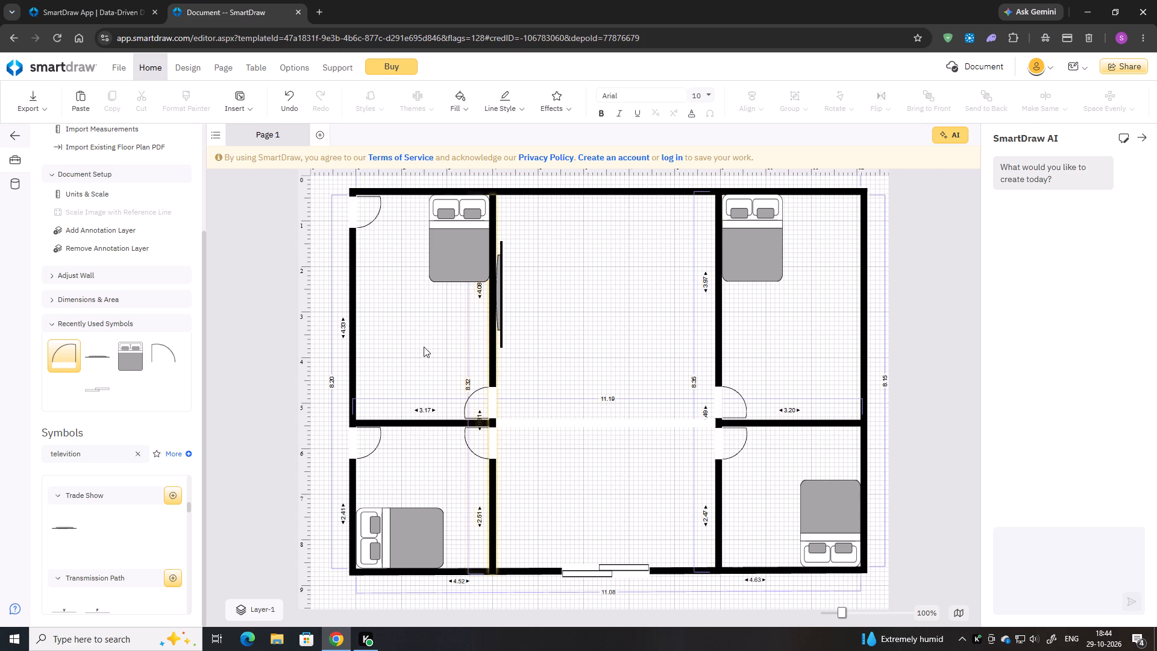
# Clear the television search, collapse the Doors & Windows symbols, and expand the Couches & Sofas category.
pyautogui.click(132, 457)
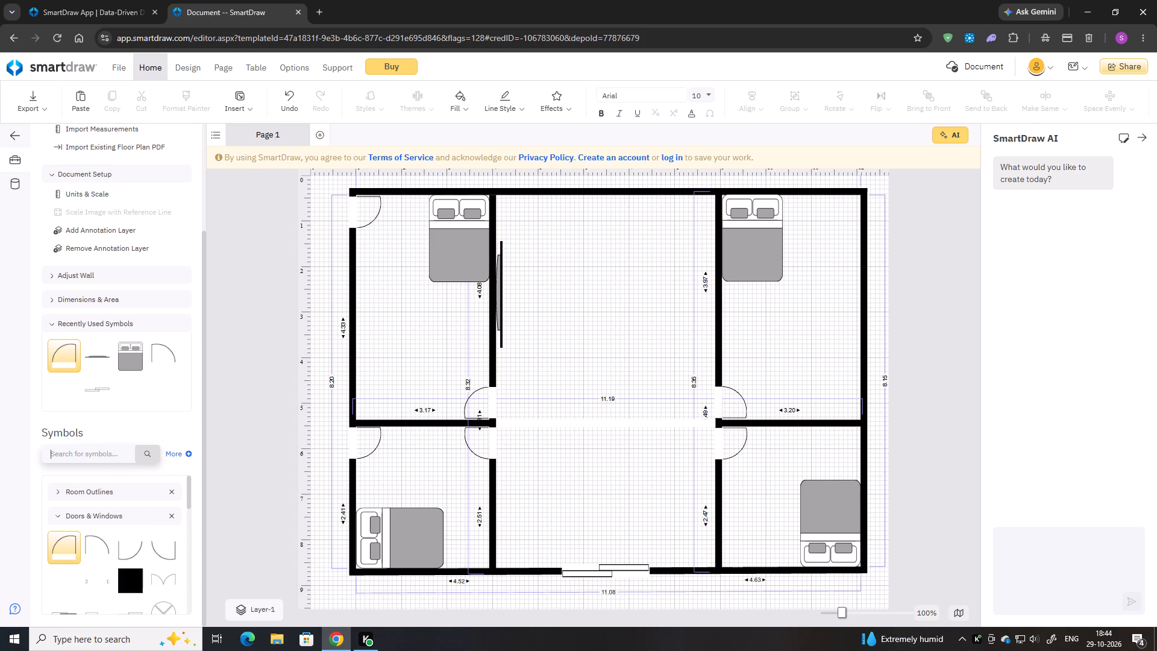
pyautogui.scroll(-2, 155, 497)
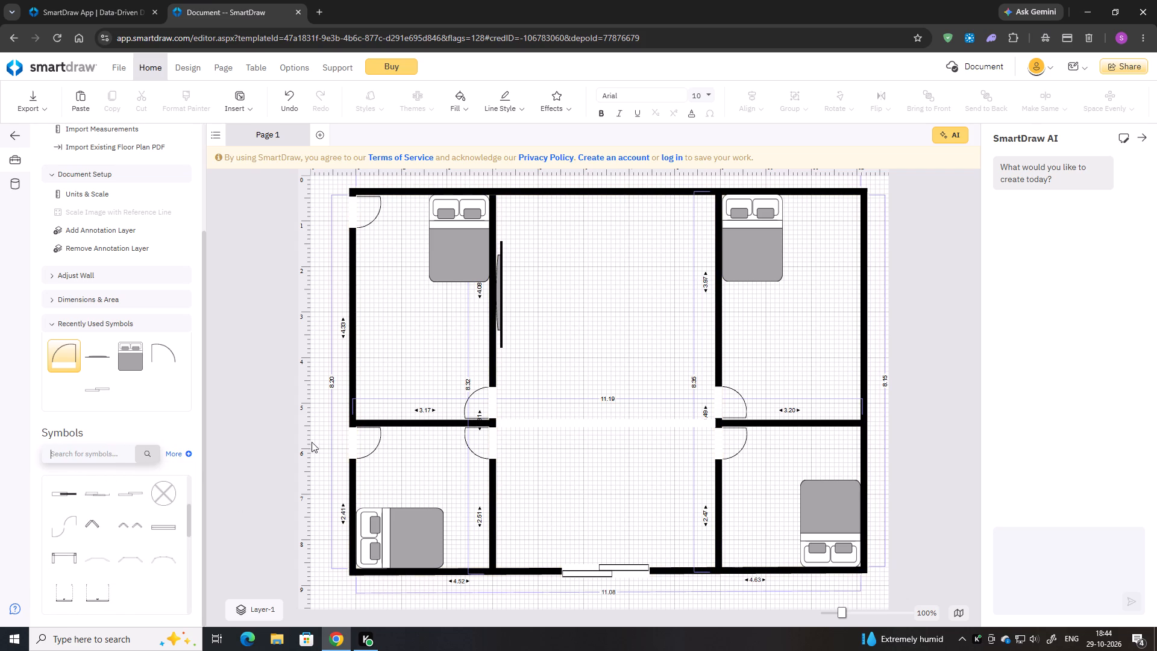
pyautogui.scroll(3, 74, 524)
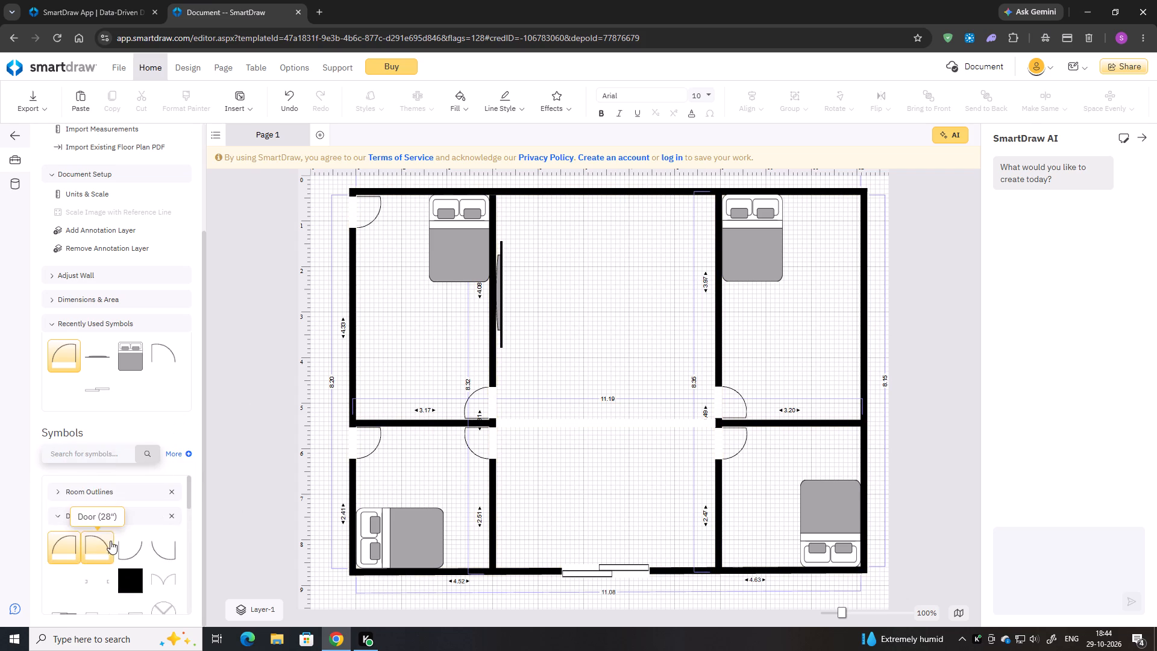
pyautogui.scroll(2, 113, 541)
pyautogui.scroll(-1, 128, 538)
pyautogui.click(92, 574)
pyautogui.scroll(-1, 96, 571)
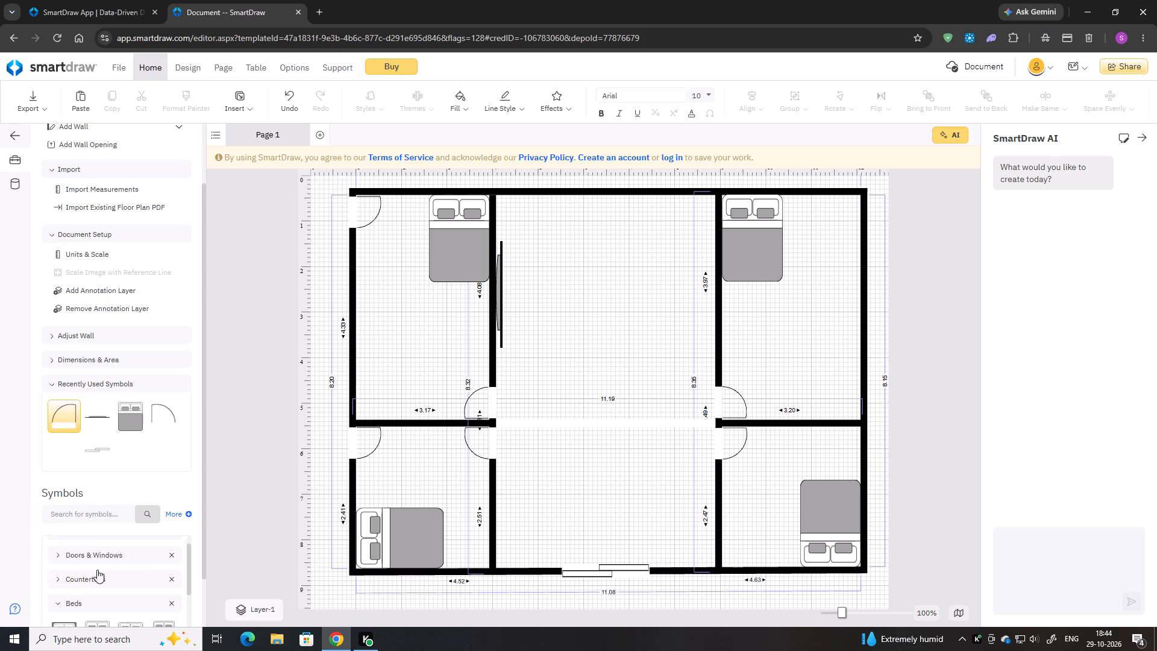
pyautogui.scroll(1, 90, 549)
pyautogui.scroll(-5, 96, 555)
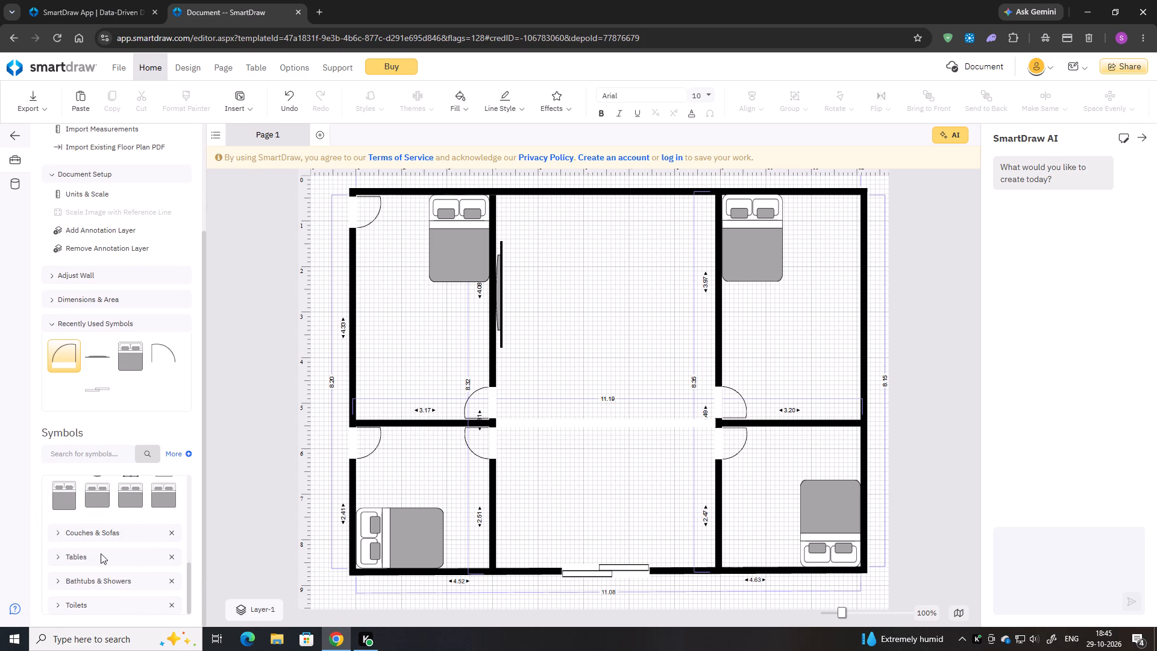
pyautogui.click(83, 540)
pyautogui.click(84, 539)
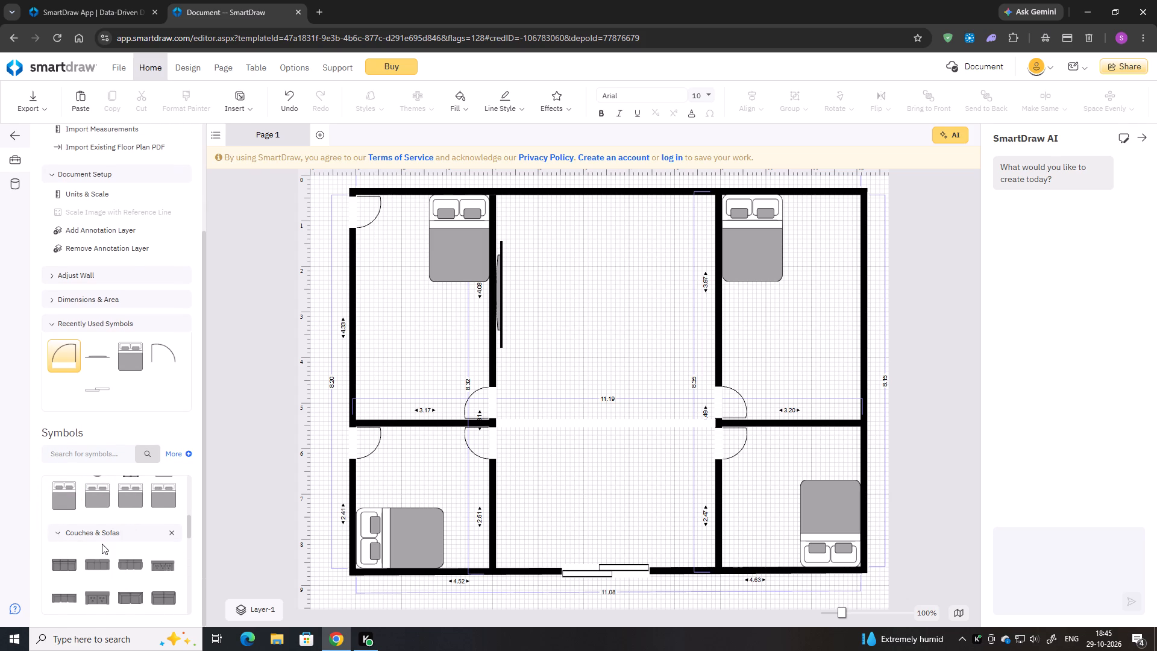
# Add a Sofa symbol to the upper central room and rotate it vertical with its seat facing the television.
pyautogui.scroll(-2, 102, 544)
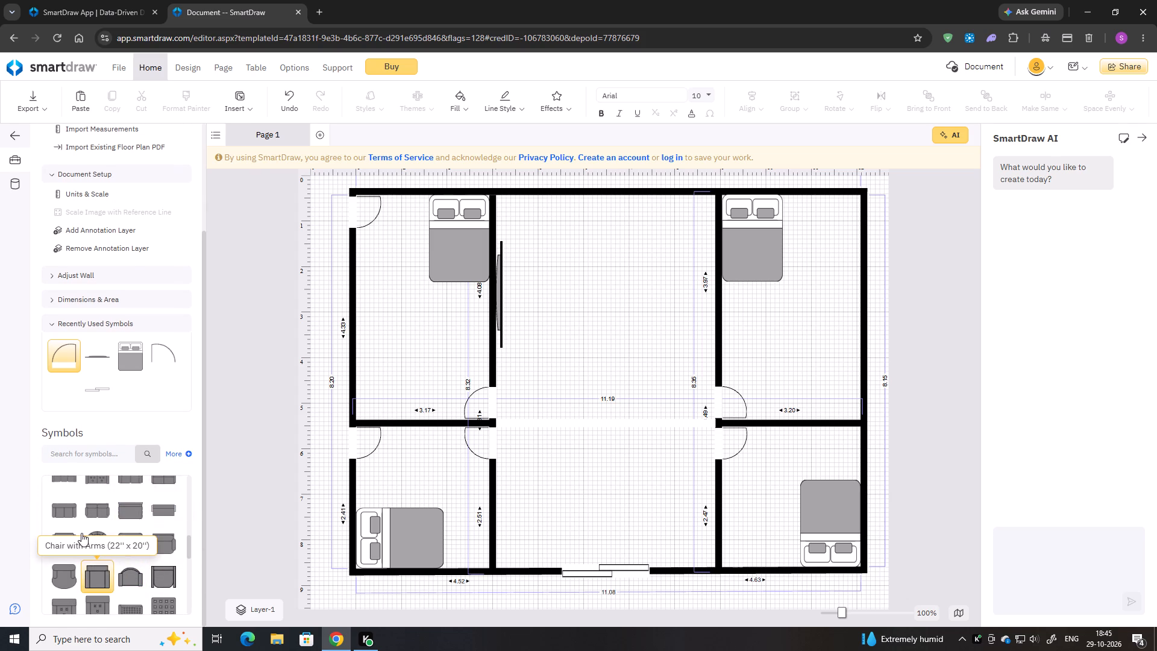
pyautogui.scroll(-1, 131, 542)
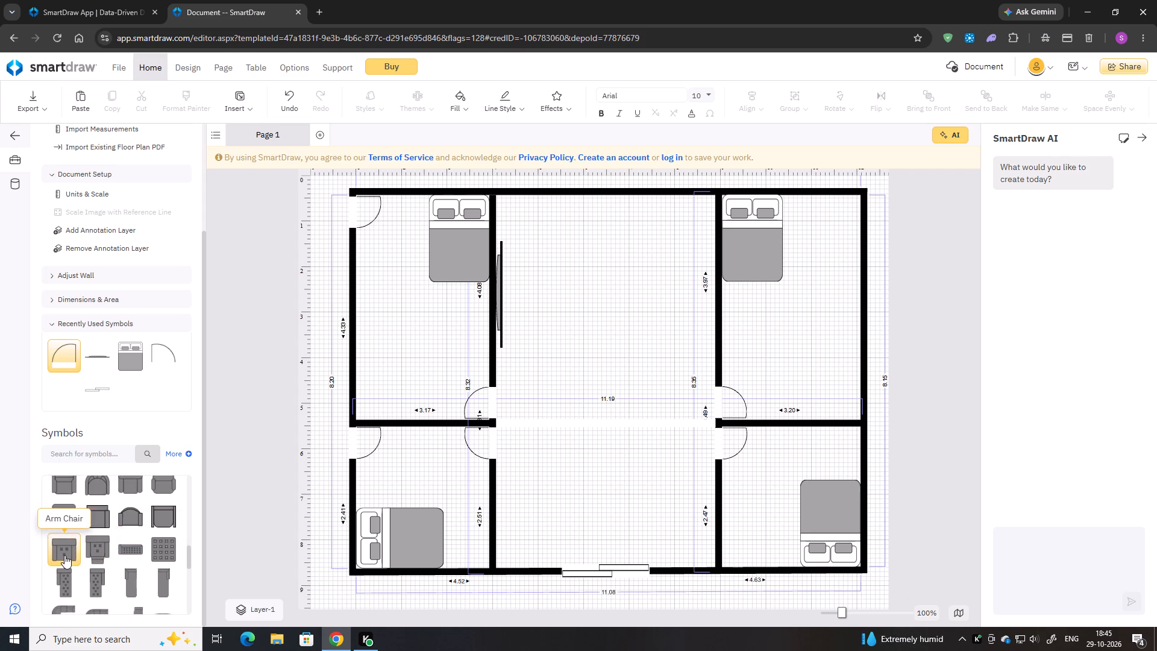
pyautogui.scroll(-1, 79, 553)
pyautogui.scroll(3, 107, 544)
pyautogui.scroll(-3, 108, 544)
pyautogui.scroll(3, 108, 544)
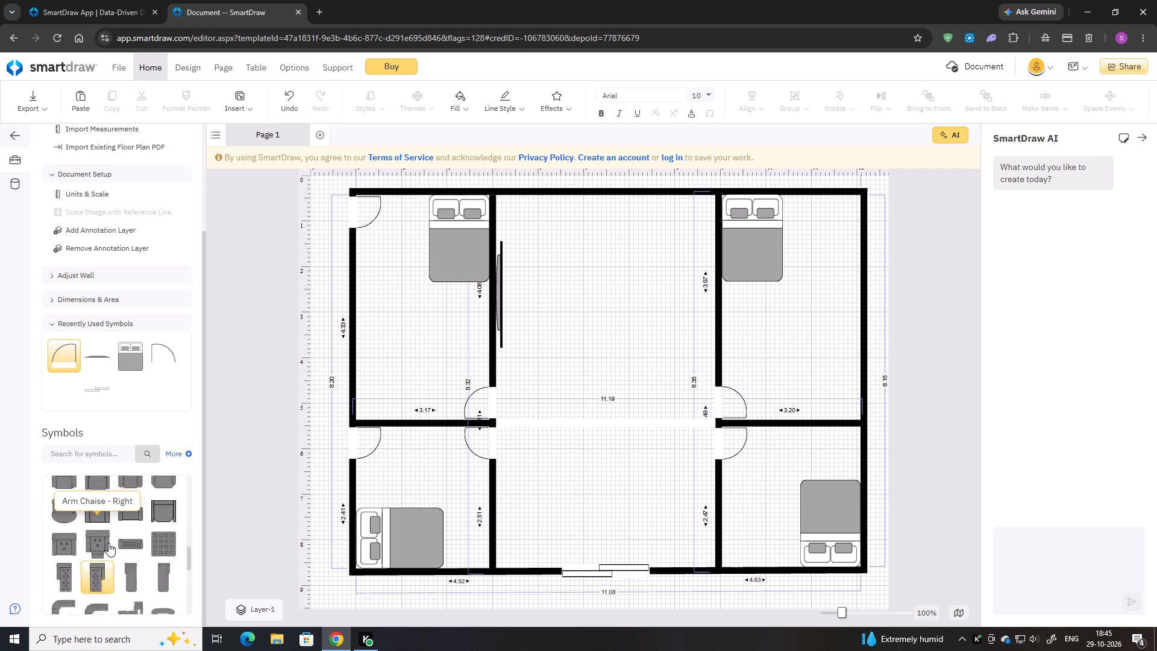
pyautogui.scroll(2, 108, 543)
pyautogui.scroll(-2, 108, 543)
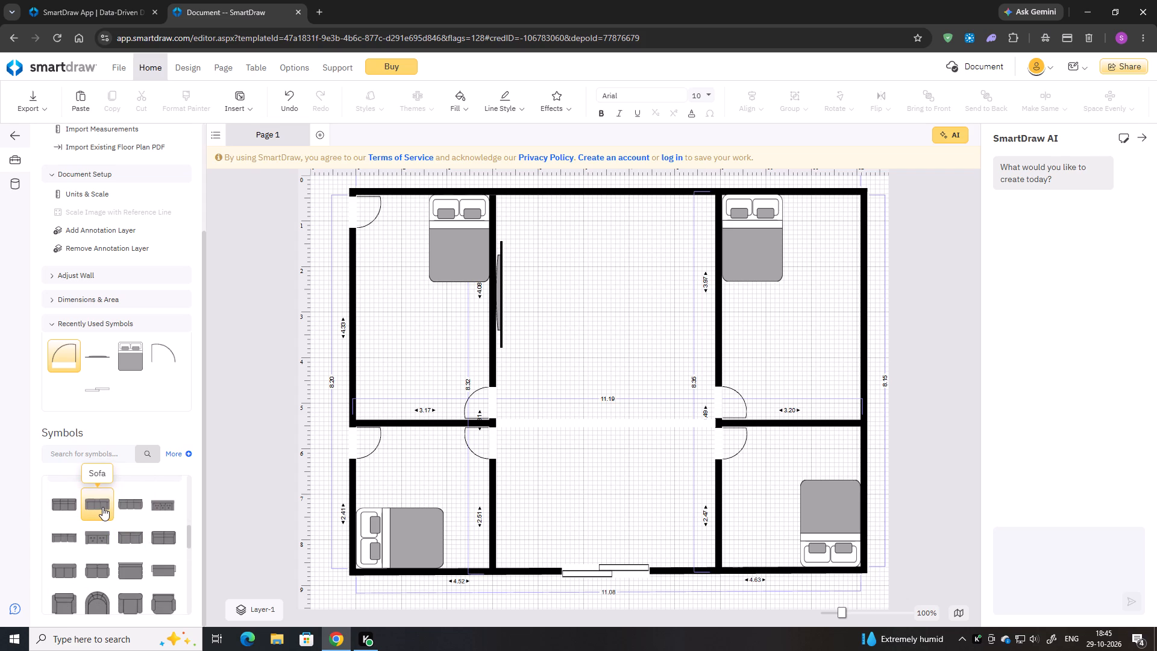
pyautogui.doubleClick(102, 507)
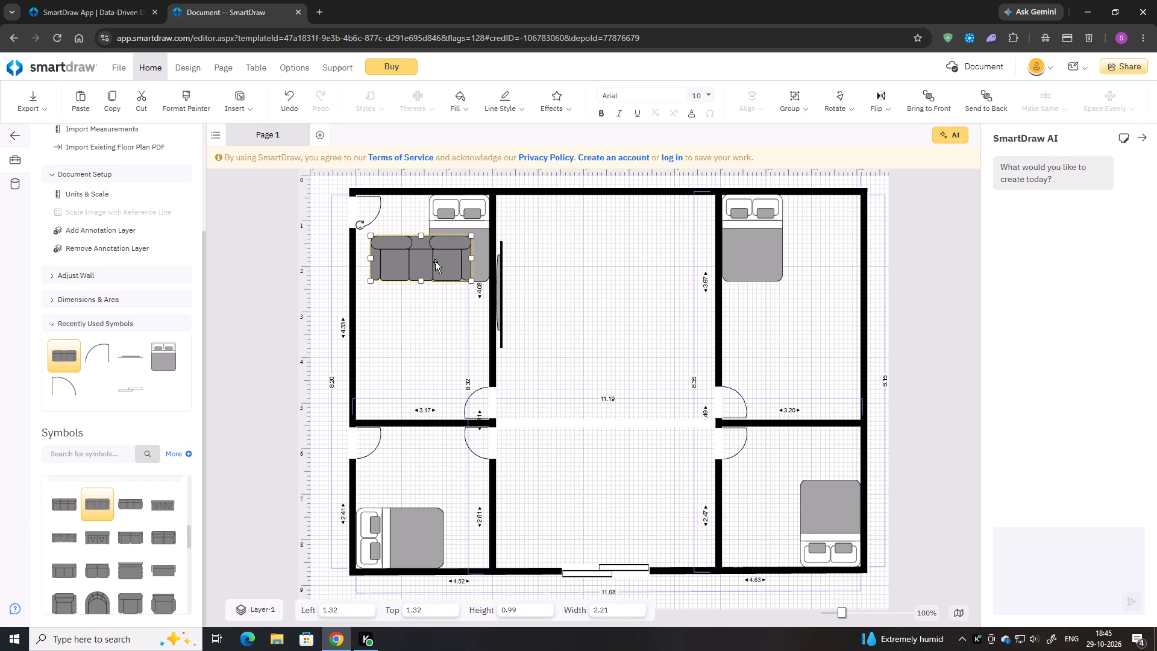
pyautogui.moveTo(435, 262); pyautogui.dragTo(630, 271)
pyautogui.moveTo(559, 233); pyautogui.dragTo(653, 230)
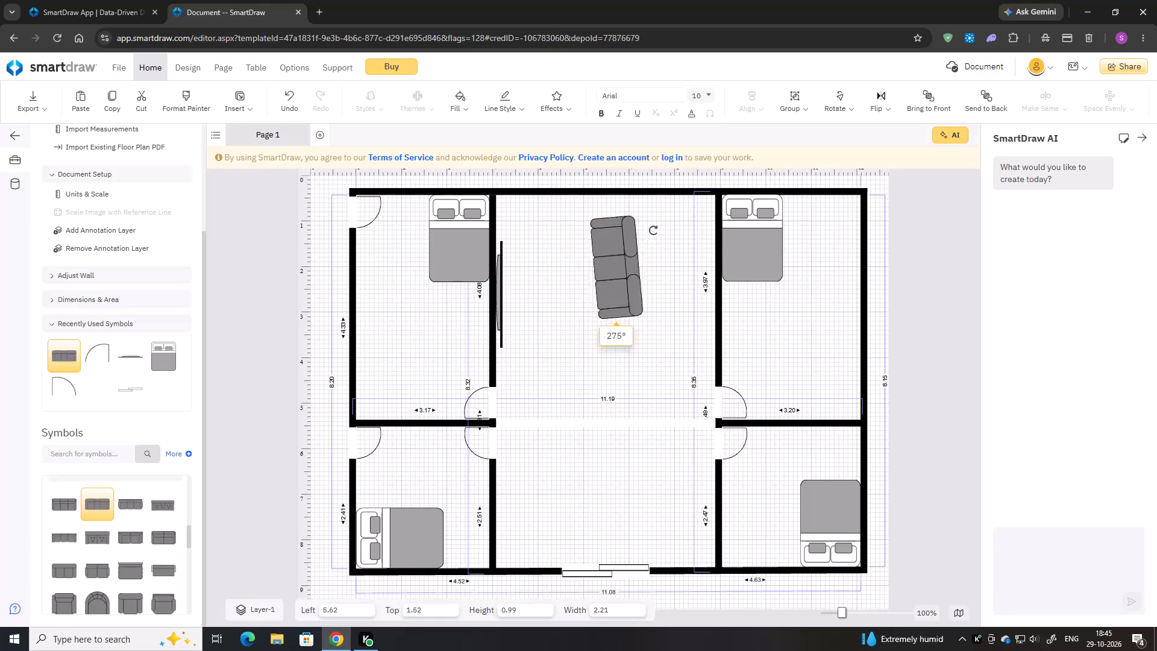
pyautogui.moveTo(653, 230); pyautogui.dragTo(642, 225)
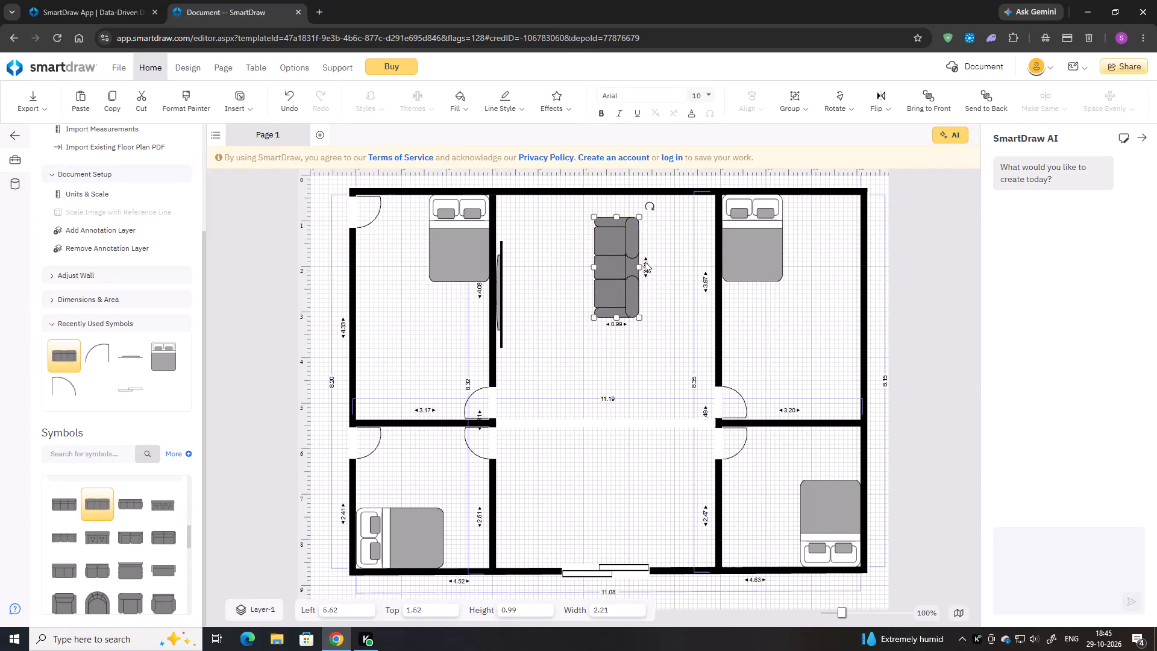
# Resize the sofa to about 0.72 deep and 2.21 long.
pyautogui.moveTo(641, 319); pyautogui.dragTo(627, 307)
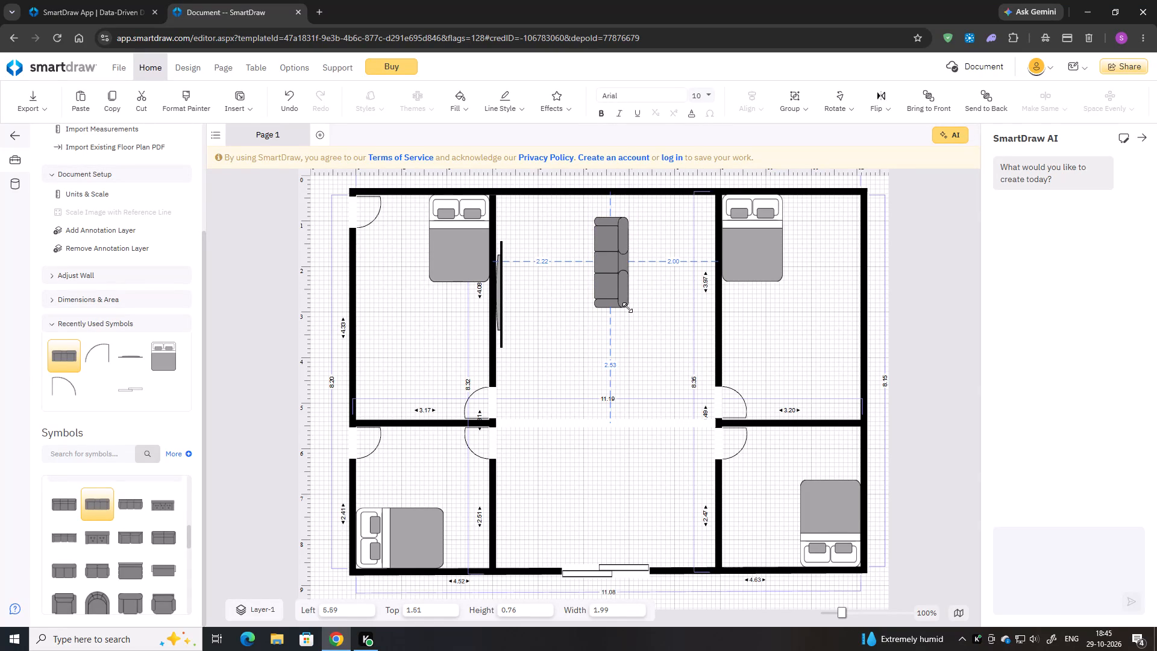
pyautogui.moveTo(627, 307); pyautogui.dragTo(624, 315)
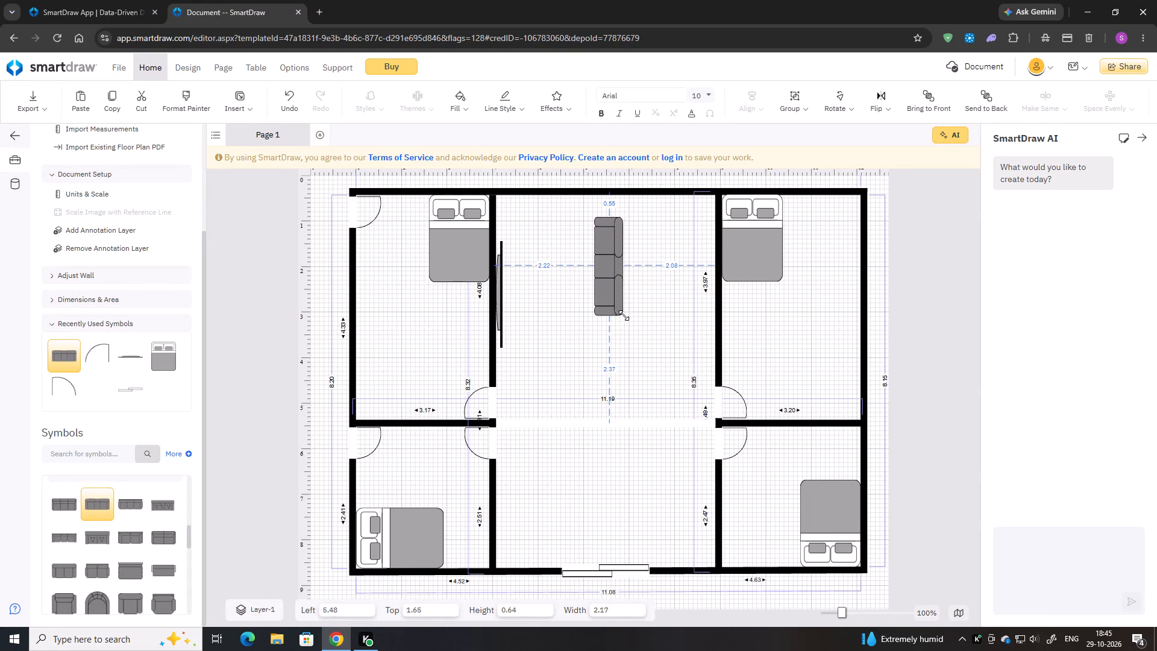
pyautogui.moveTo(624, 315); pyautogui.dragTo(626, 317)
# Move the sofa against the central room's right wall, opposite the television, at about left 7.43, top 2.65.
pyautogui.click(589, 280)
pyautogui.moveTo(598, 277); pyautogui.dragTo(660, 286)
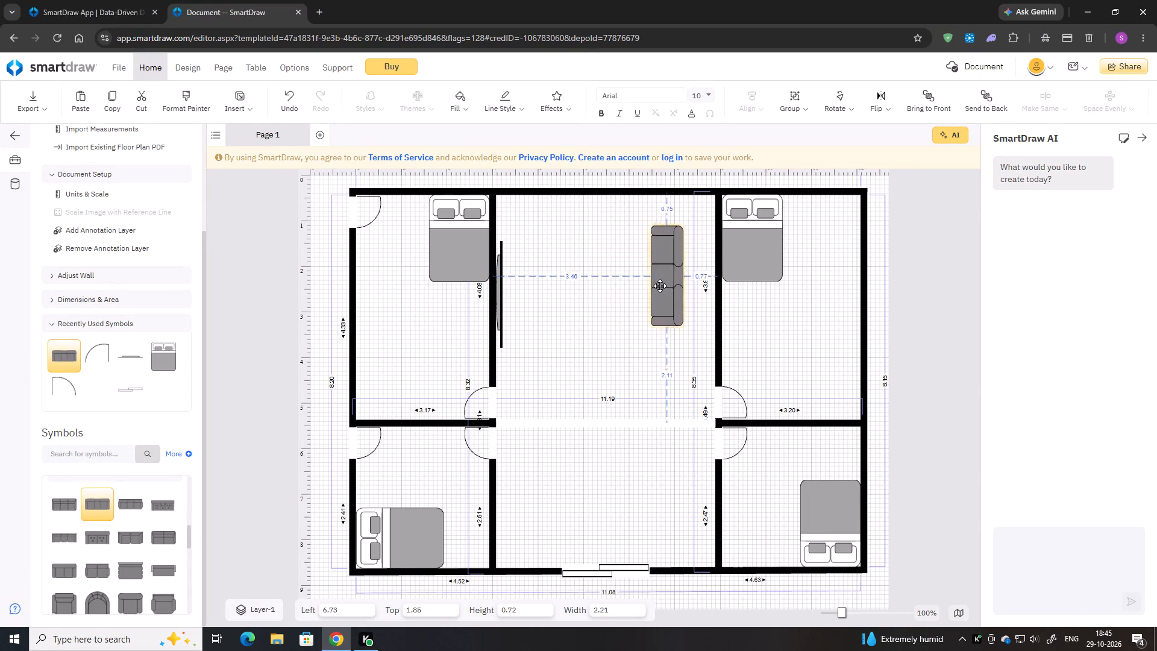
pyautogui.moveTo(660, 286); pyautogui.dragTo(686, 288)
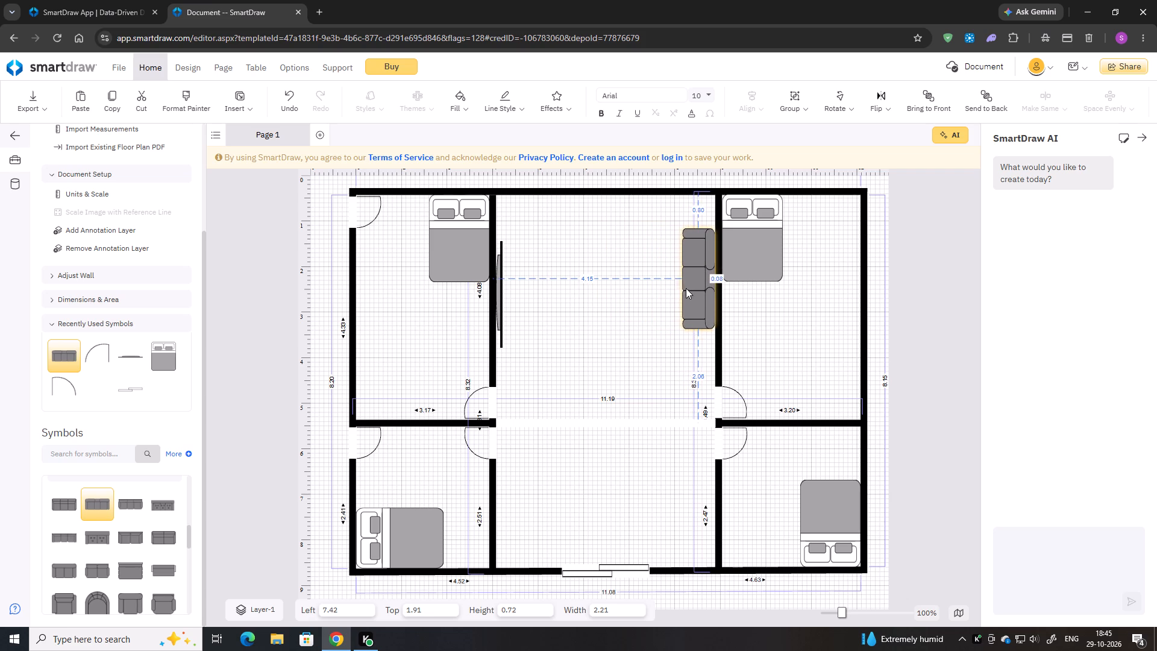
pyautogui.press('Right')
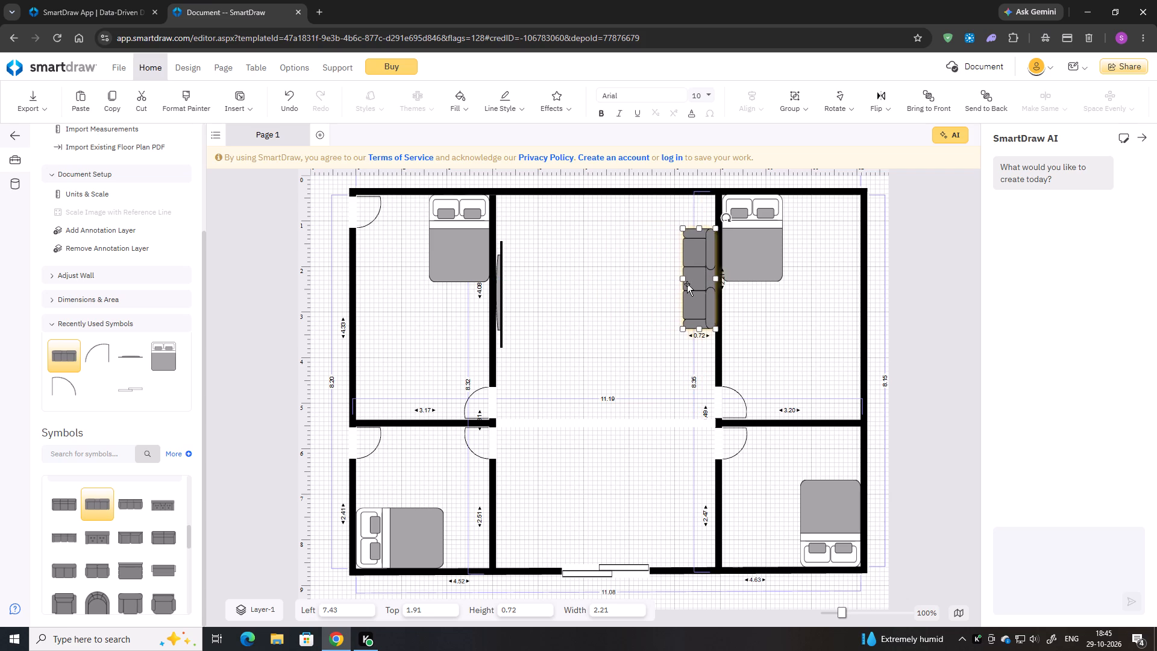
pyautogui.moveTo(693, 283); pyautogui.dragTo(692, 316)
pyautogui.press('Right')
pyautogui.press('Right')
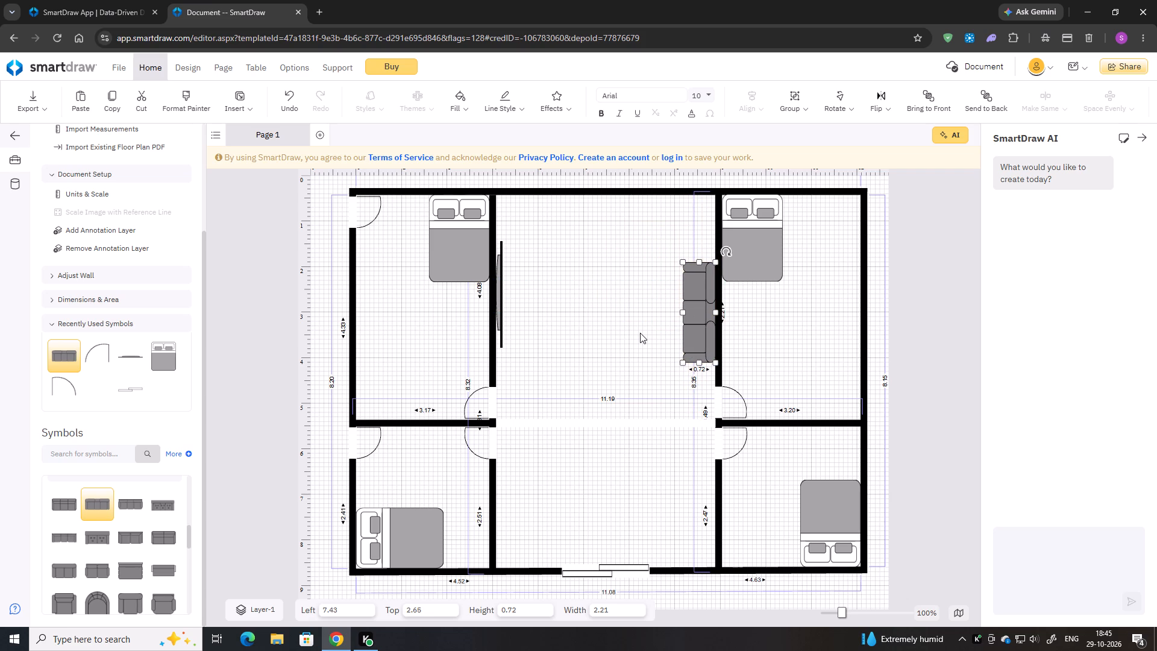
pyautogui.click(639, 333)
# Duplicate the sofa into the middle of the central room and rotate the copy horizontal with its back towards the top wall.
pyautogui.click(686, 323)
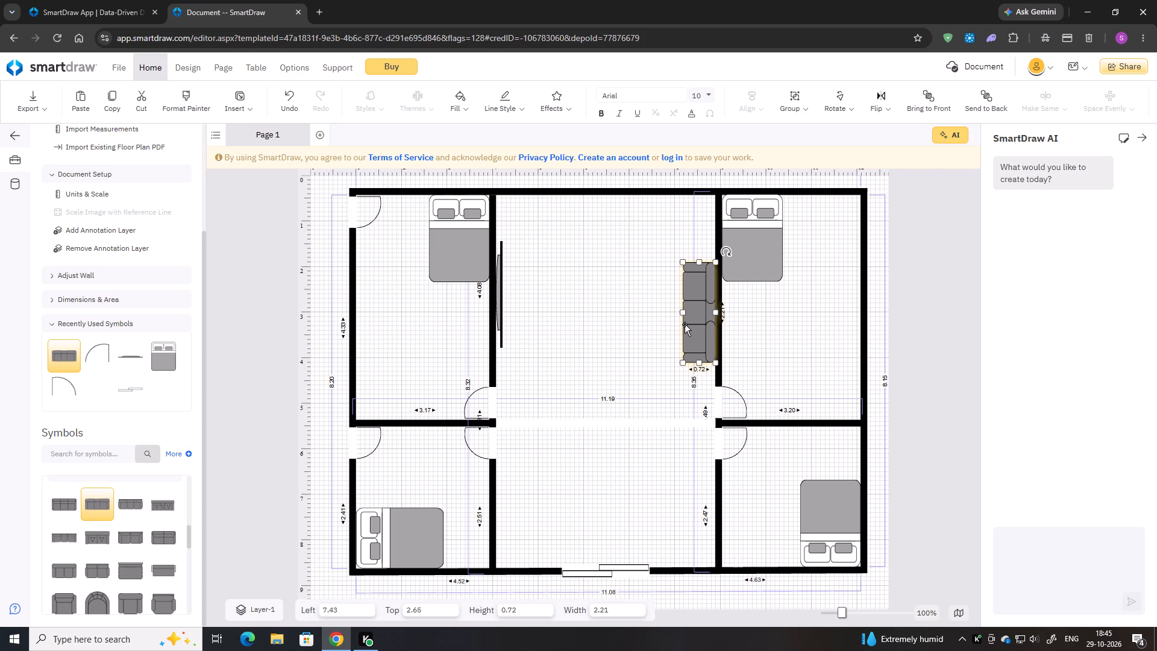
pyautogui.hotkey('ctrl', 'c')
pyautogui.hotkey('ctrl', 'v')
pyautogui.moveTo(446, 270); pyautogui.dragTo(595, 259)
pyautogui.moveTo(626, 209); pyautogui.dragTo(553, 231)
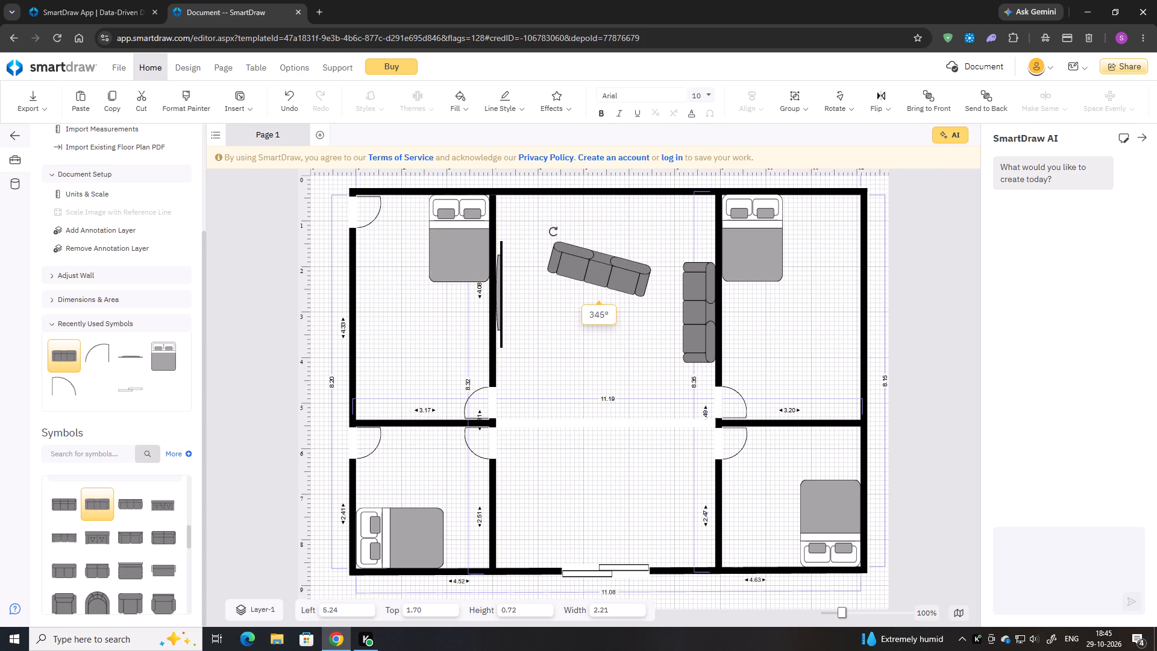
pyautogui.moveTo(553, 231); pyautogui.dragTo(548, 245)
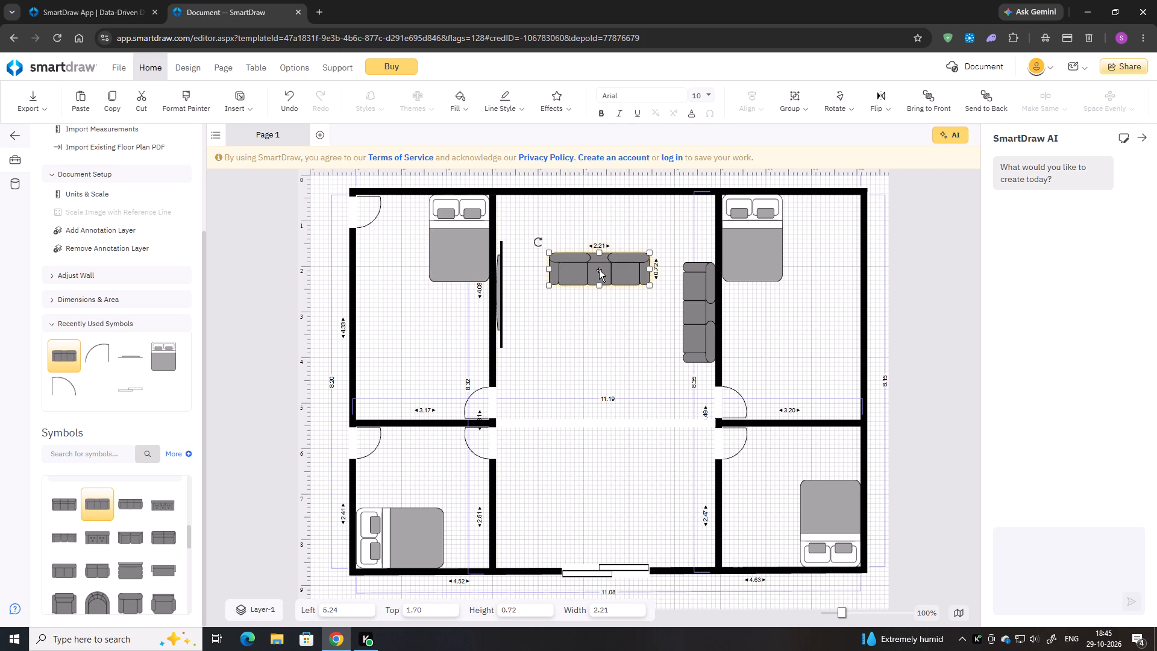
# Move the horizontal sofa against the central room's top wall, slightly left of the wall's midpoint.
pyautogui.moveTo(599, 270); pyautogui.dragTo(632, 212)
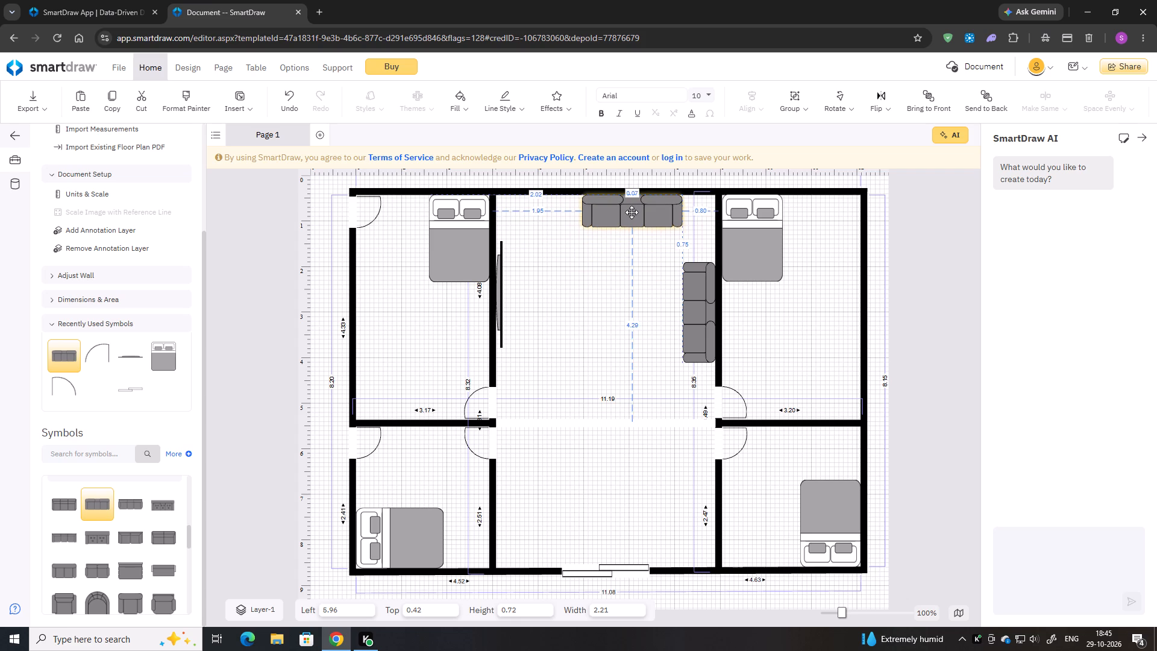
pyautogui.moveTo(632, 212); pyautogui.dragTo(619, 215)
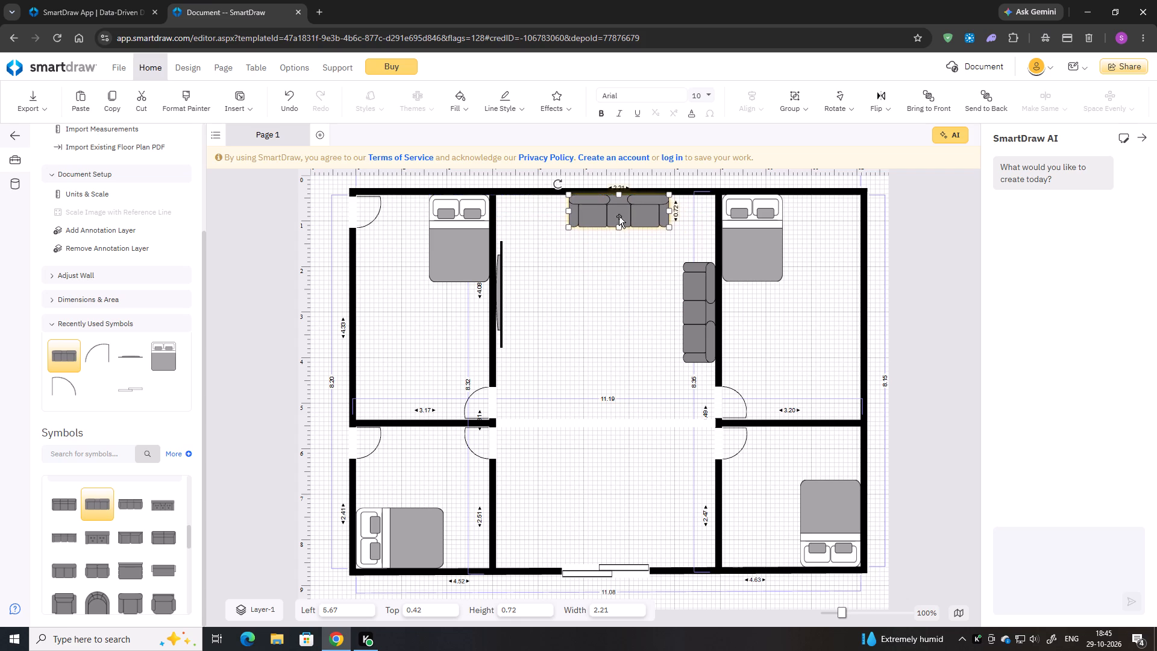
pyautogui.click(613, 282)
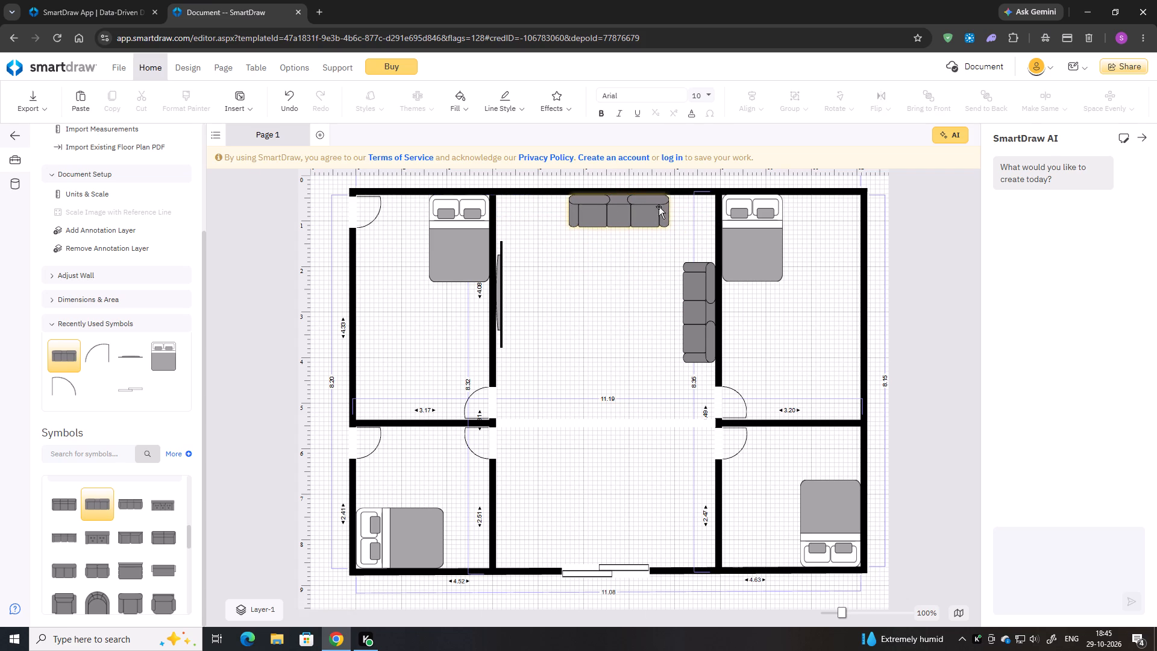
pyautogui.moveTo(632, 206); pyautogui.dragTo(606, 203)
pyautogui.click(610, 254)
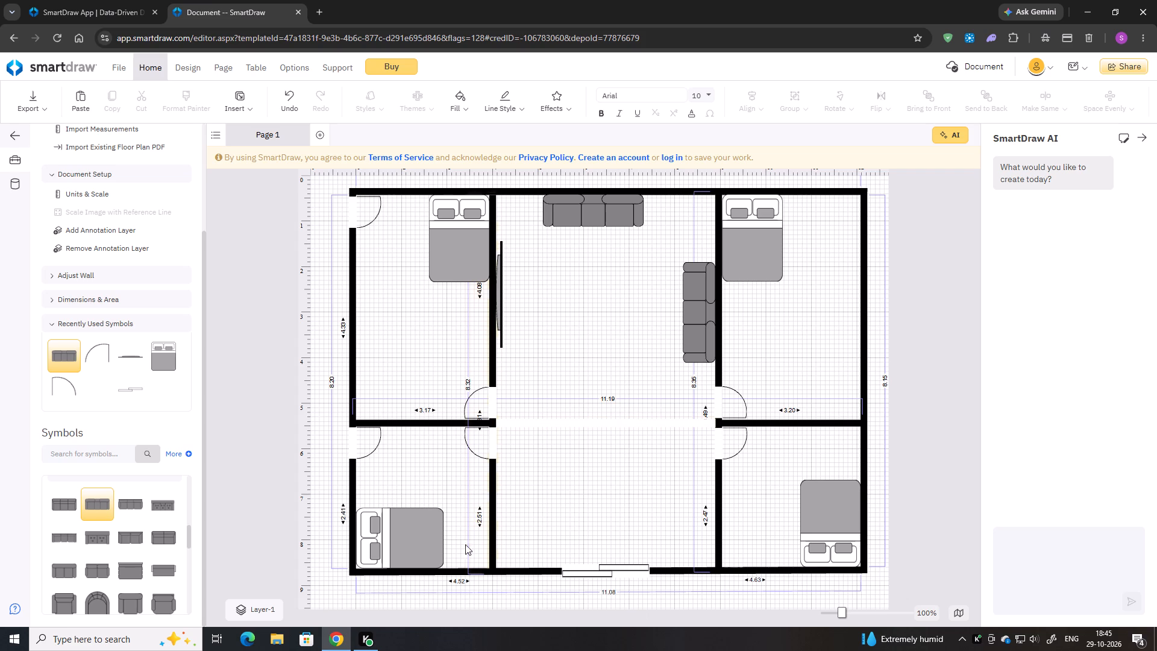
# Place a Window (36") in the bottom wall of the lower-left room, beside the bed, at about left 2.02.
pyautogui.scroll(-1, 470, 533)
pyautogui.scroll(3, 118, 533)
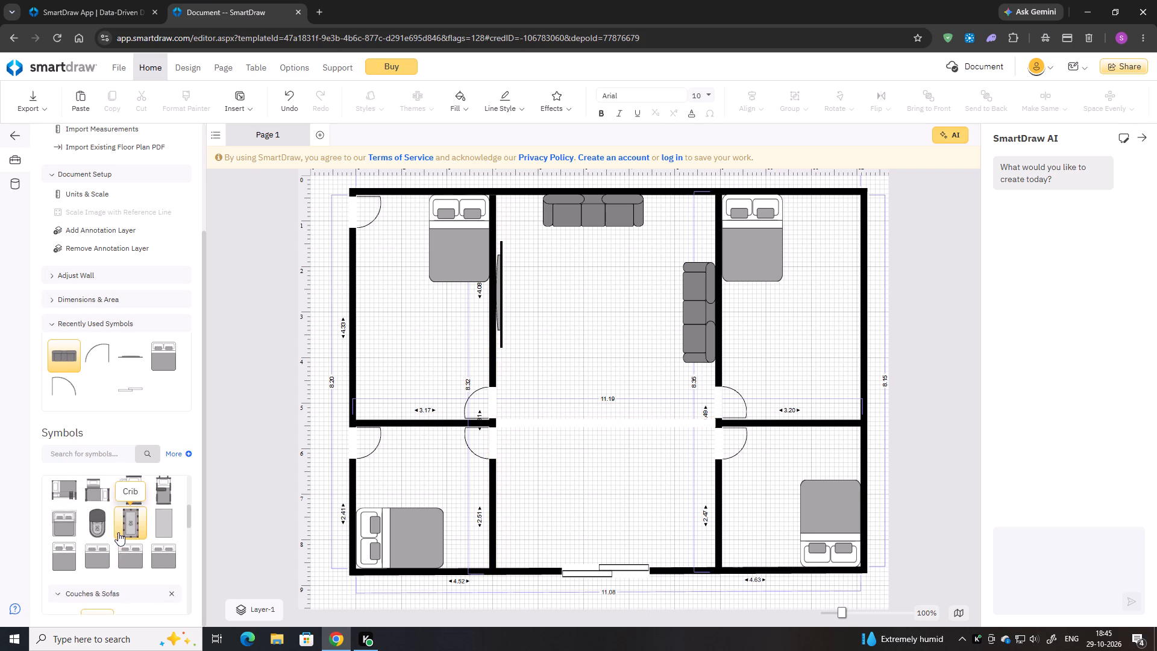
pyautogui.scroll(5, 118, 532)
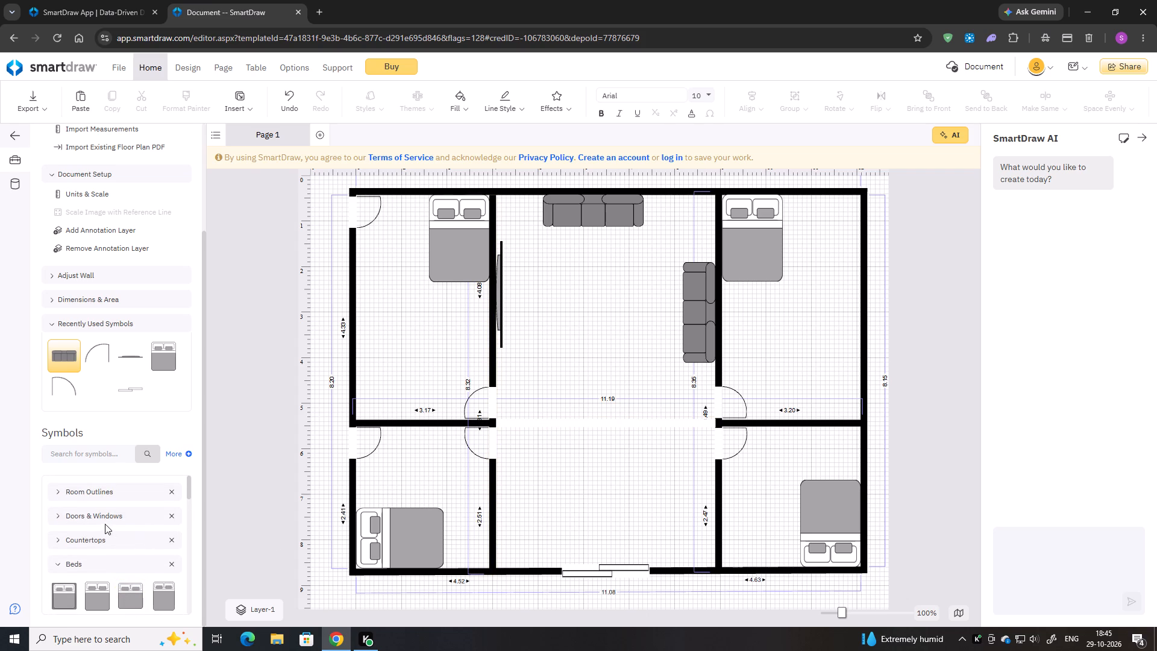
pyautogui.click(94, 491)
pyautogui.click(98, 491)
pyautogui.click(101, 514)
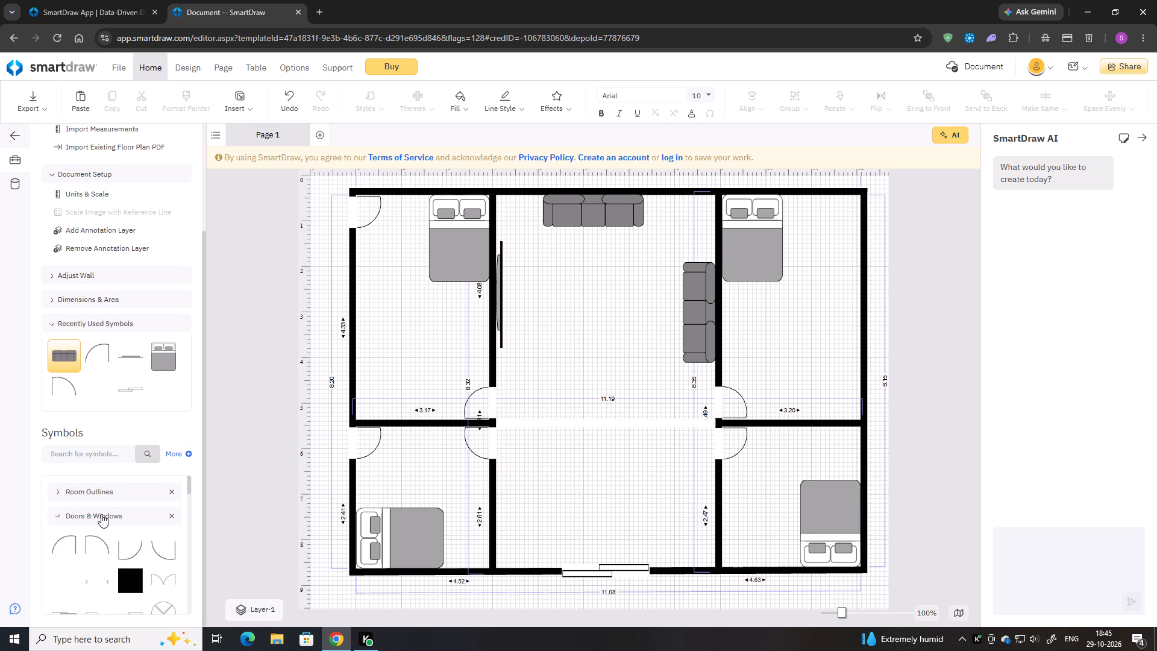
pyautogui.scroll(-2, 102, 514)
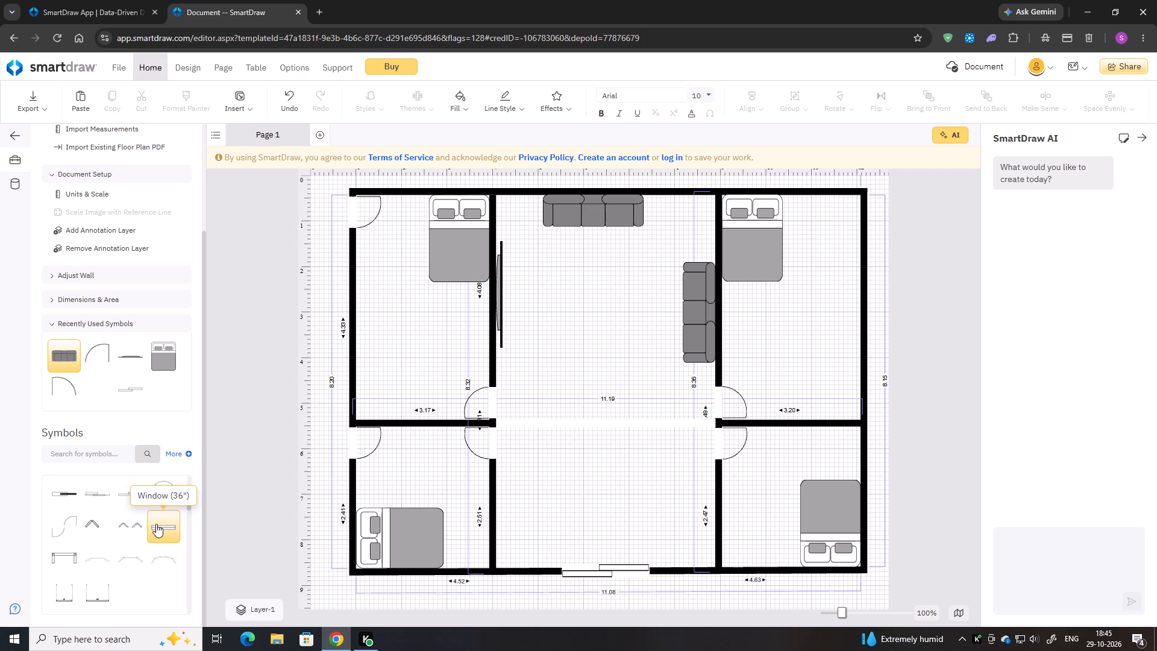
pyautogui.moveTo(162, 528); pyautogui.dragTo(459, 570)
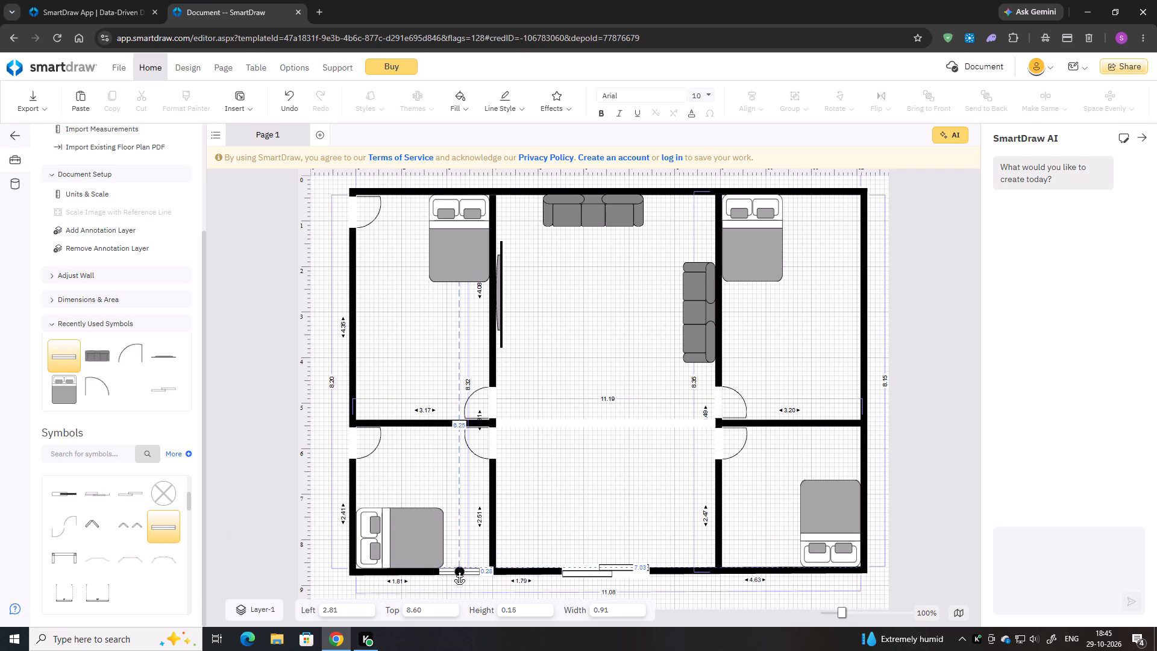
pyautogui.moveTo(459, 570); pyautogui.dragTo(404, 573)
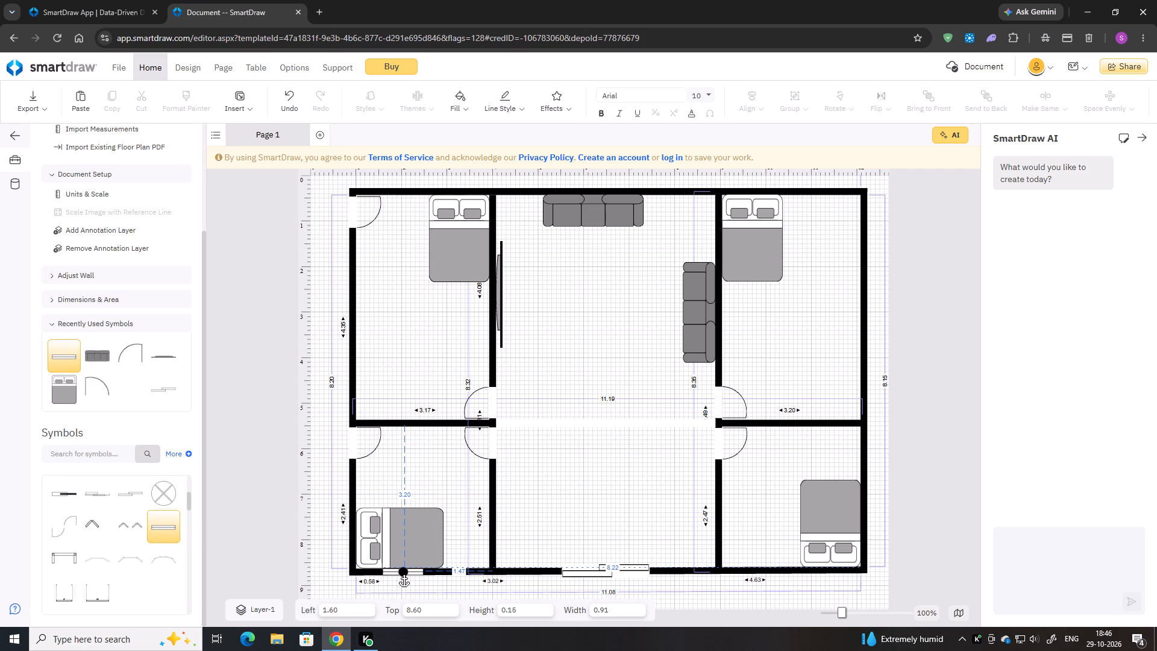
pyautogui.moveTo(404, 573); pyautogui.dragTo(424, 573)
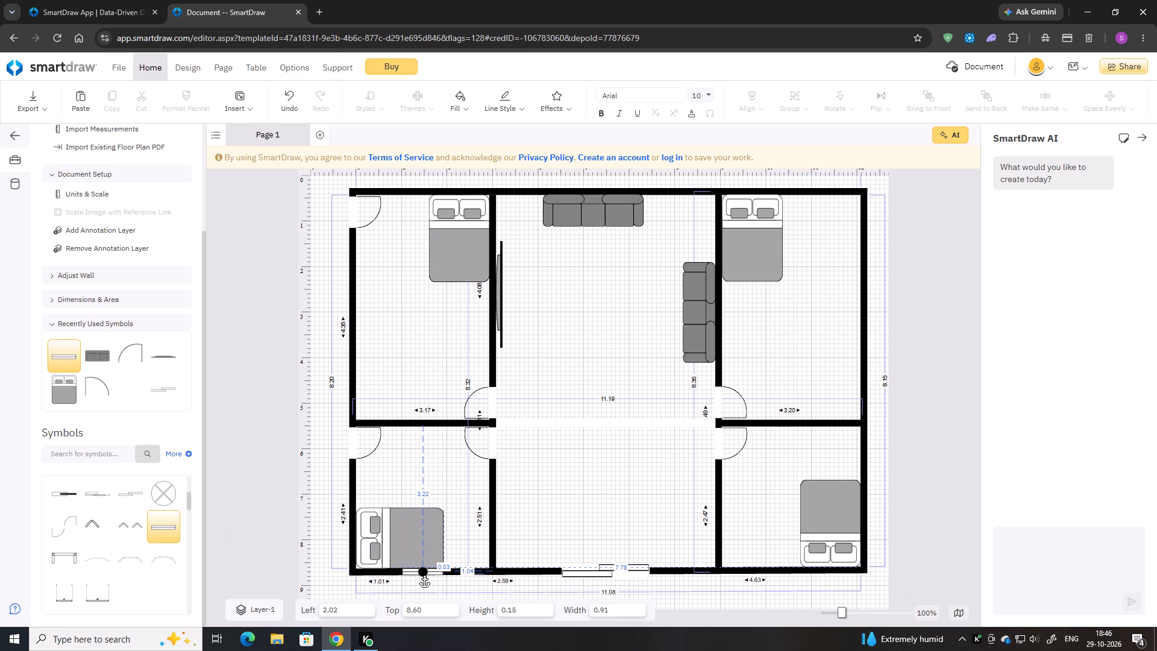
pyautogui.moveTo(424, 573); pyautogui.dragTo(425, 573)
# Widen the lower-left room's window to about 1.30.
pyautogui.moveTo(444, 571); pyautogui.dragTo(458, 573)
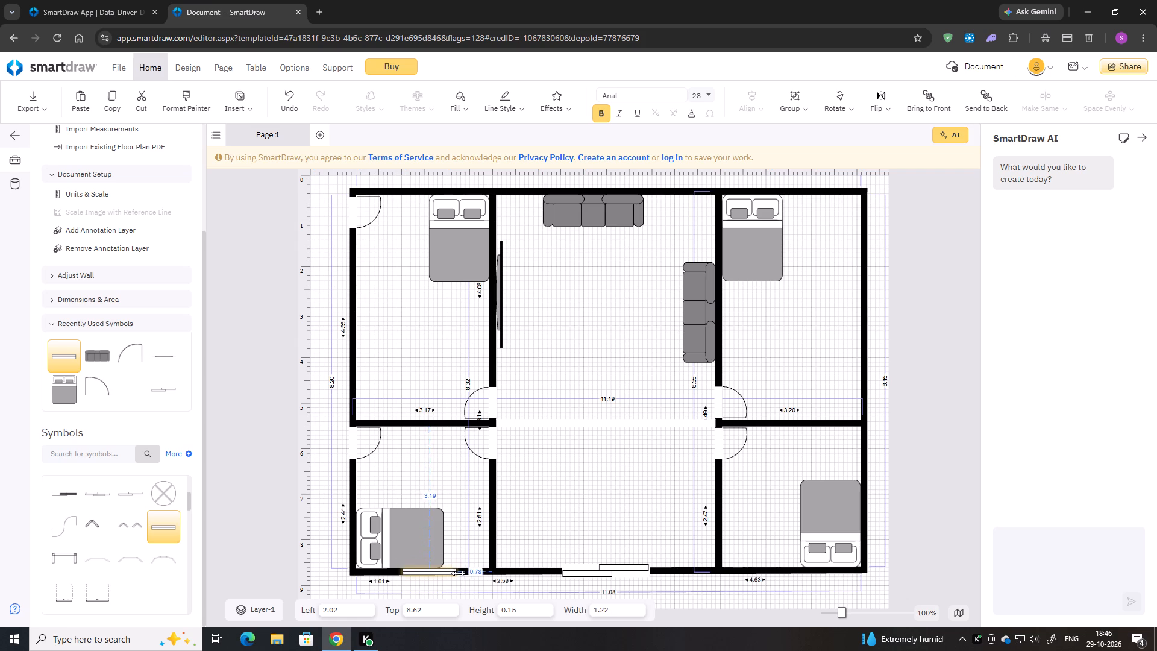
pyautogui.moveTo(458, 573); pyautogui.dragTo(462, 573)
pyautogui.click(448, 573)
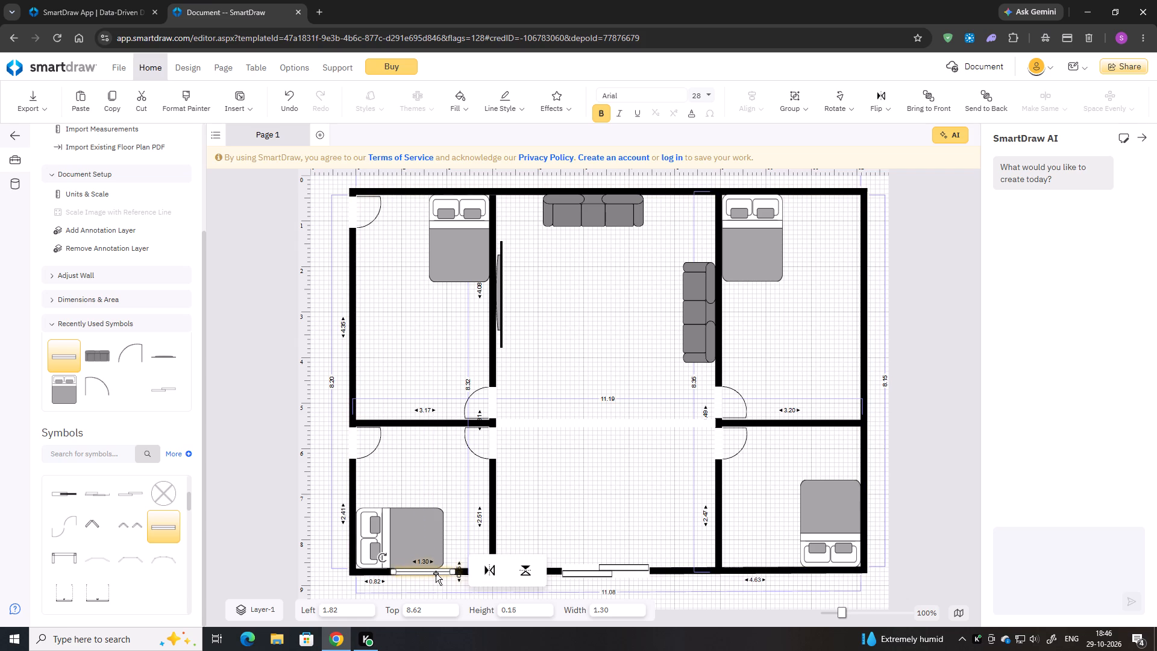
# Duplicate the window into the bottom wall of the lower-right room, beside the bed, at about left 9.63.
pyautogui.hotkey('ctrl', 'c')
pyautogui.hotkey('ctrl', 'v')
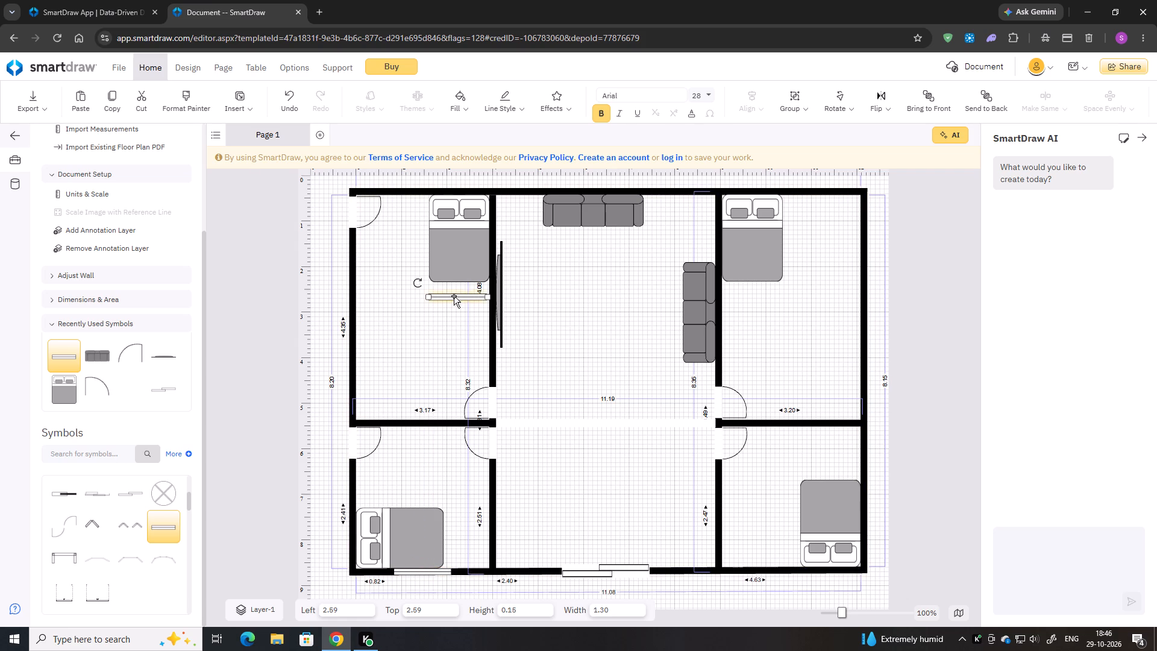
pyautogui.moveTo(454, 296); pyautogui.dragTo(769, 560)
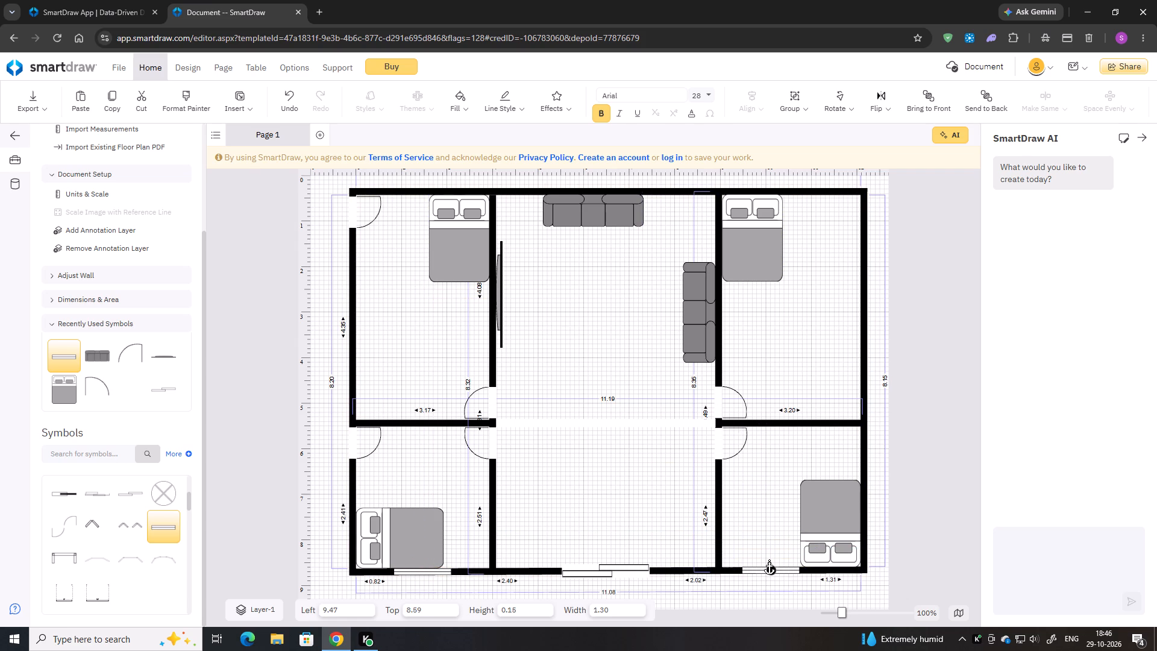
pyautogui.moveTo(769, 560); pyautogui.dragTo(770, 561)
pyautogui.moveTo(770, 561); pyautogui.dragTo(775, 561)
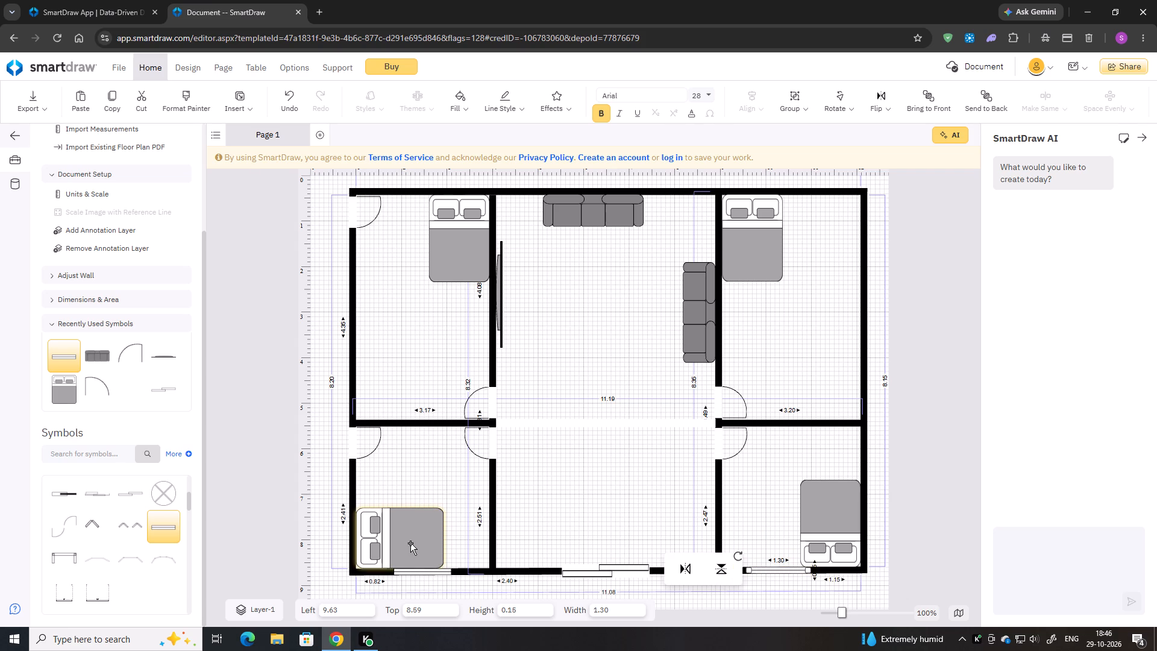
# Paste another window copy into the central room's top wall, between the sofa and the right partition, at about left 7.30.
pyautogui.hotkey('ctrl', 'v')
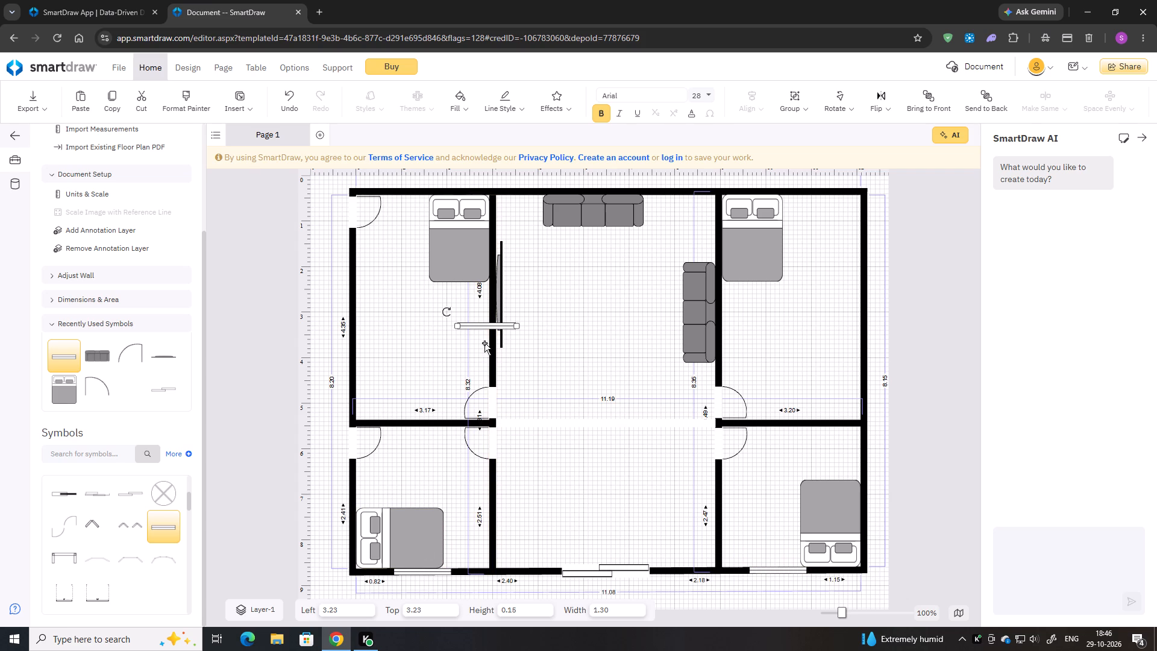
pyautogui.click(479, 321)
pyautogui.moveTo(479, 327); pyautogui.dragTo(577, 248)
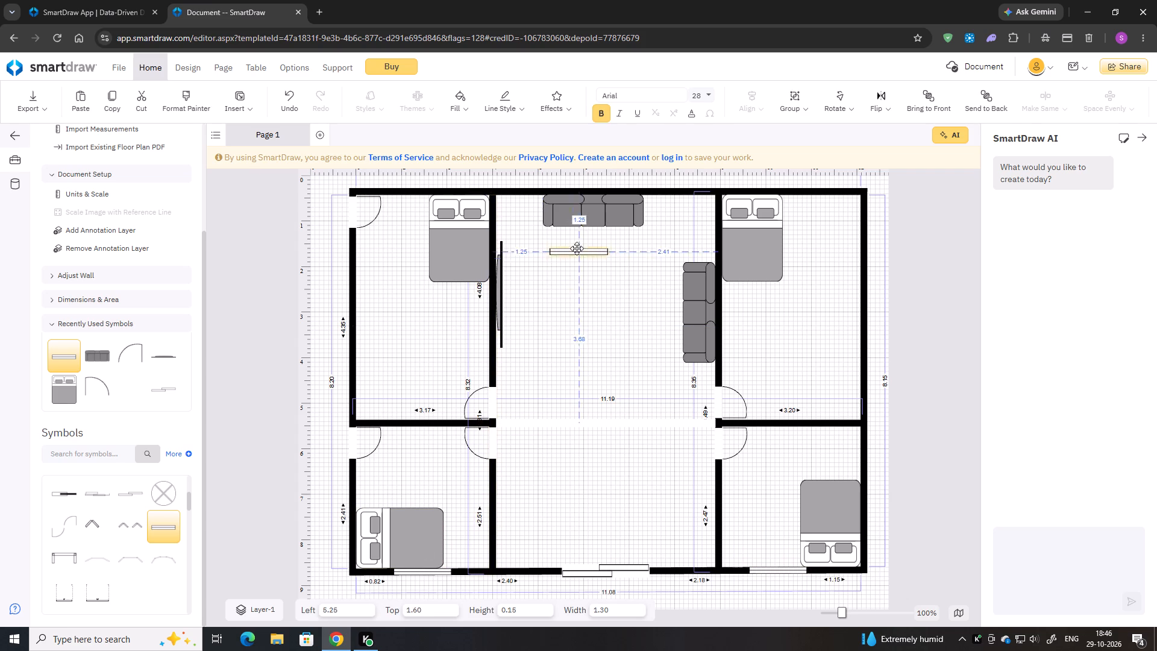
pyautogui.moveTo(577, 248); pyautogui.dragTo(663, 190)
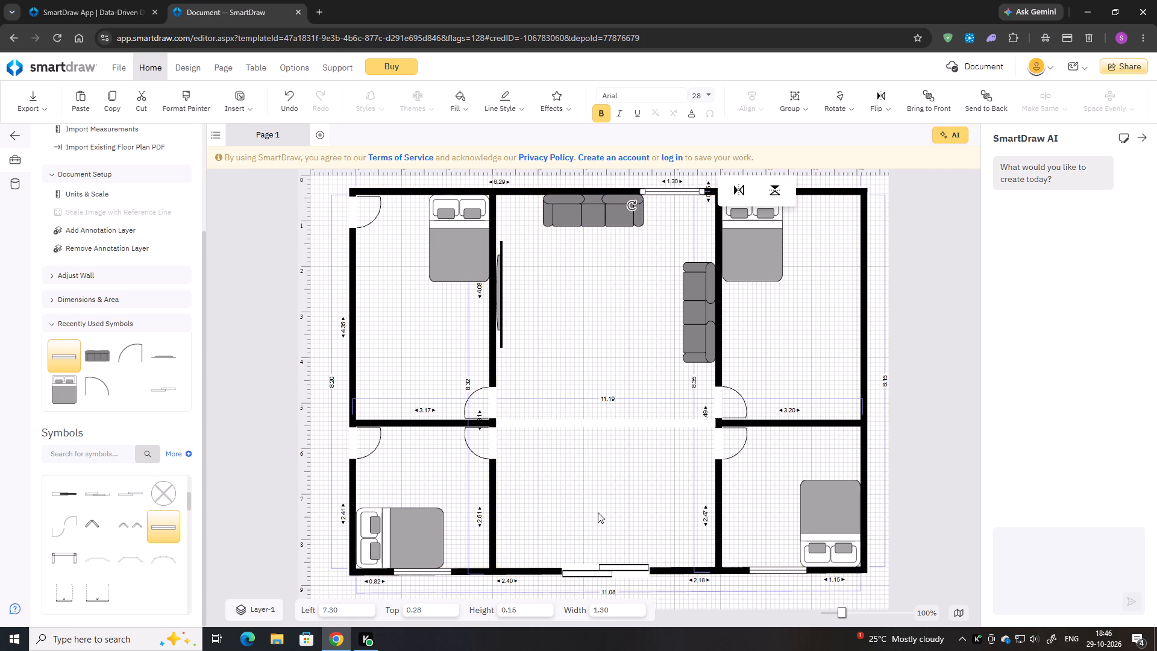
pyautogui.scroll(-5, 583, 476)
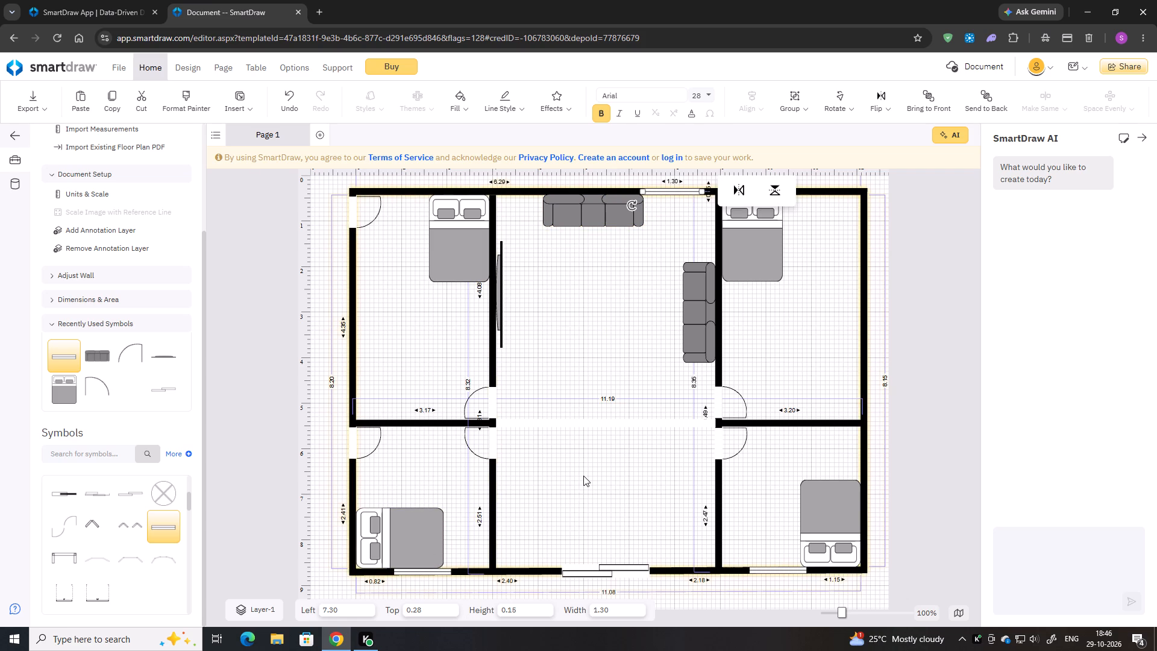
pyautogui.scroll(-4, 583, 476)
pyautogui.scroll(4, 608, 474)
pyautogui.scroll(2, 661, 460)
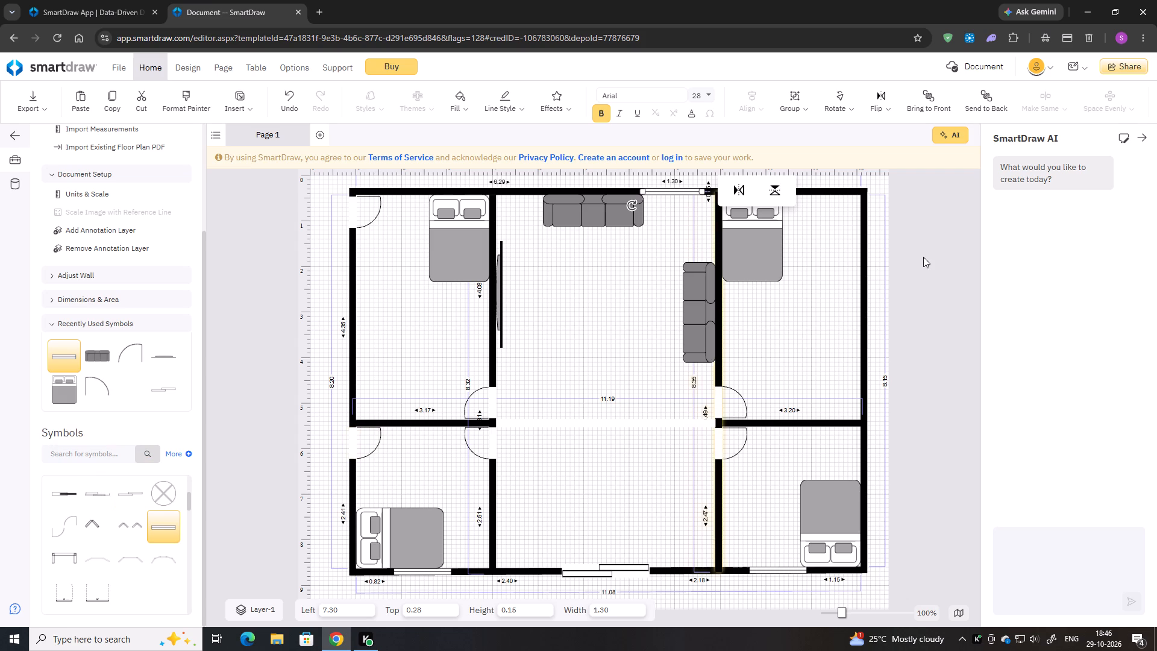
pyautogui.click(779, 270)
pyautogui.click(800, 278)
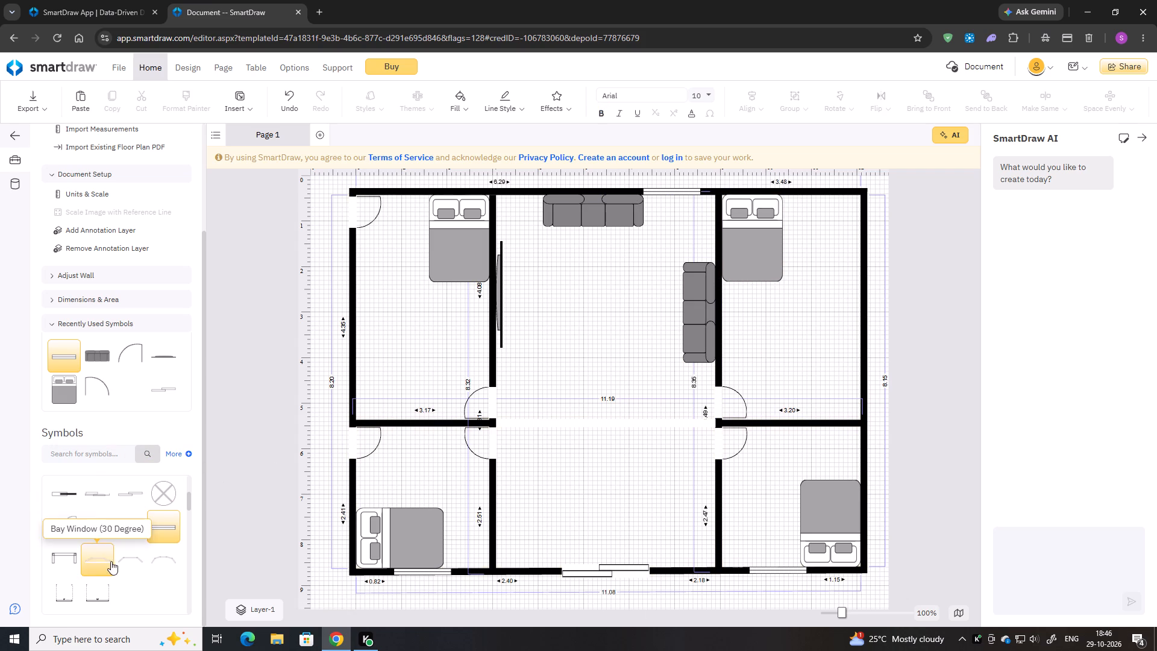
# Place a Window (36") in the outer right wall of the upper-right room, below the bed, at about top 3.63.
pyautogui.moveTo(161, 522); pyautogui.dragTo(873, 273)
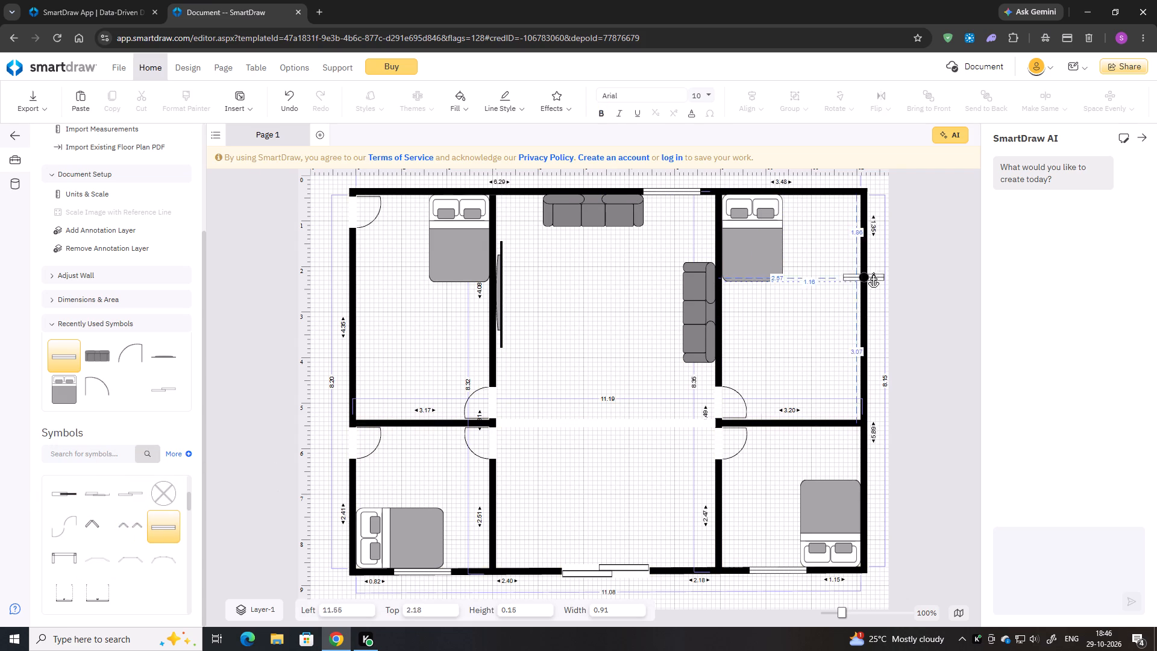
pyautogui.moveTo(873, 273); pyautogui.dragTo(856, 258)
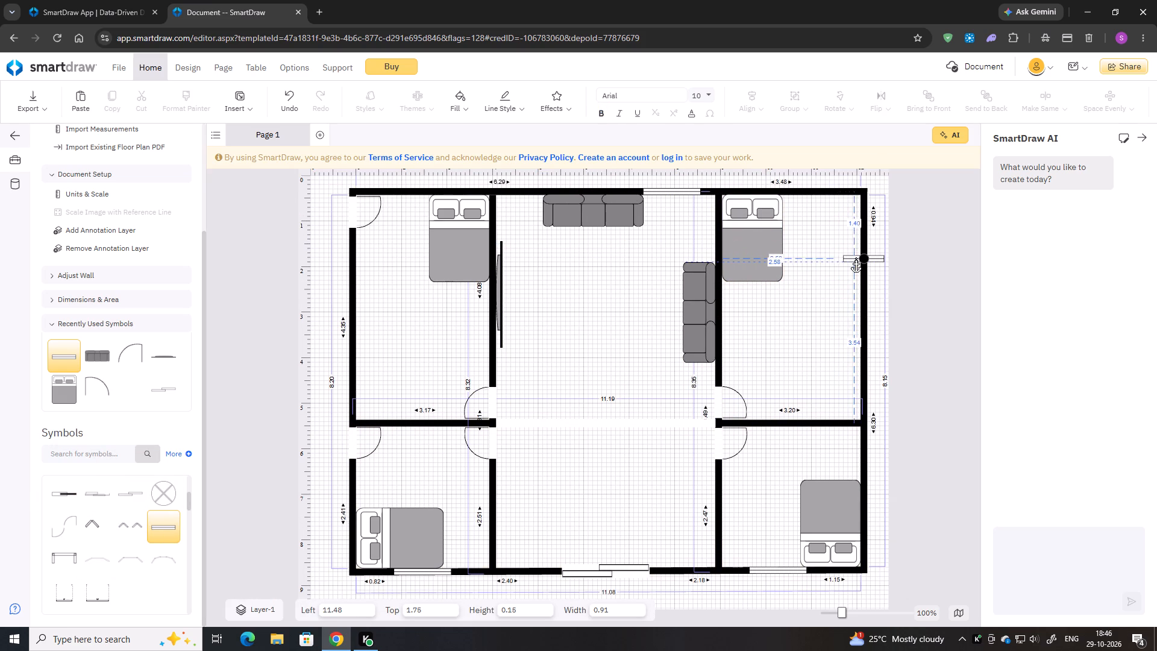
pyautogui.moveTo(856, 258); pyautogui.dragTo(856, 343)
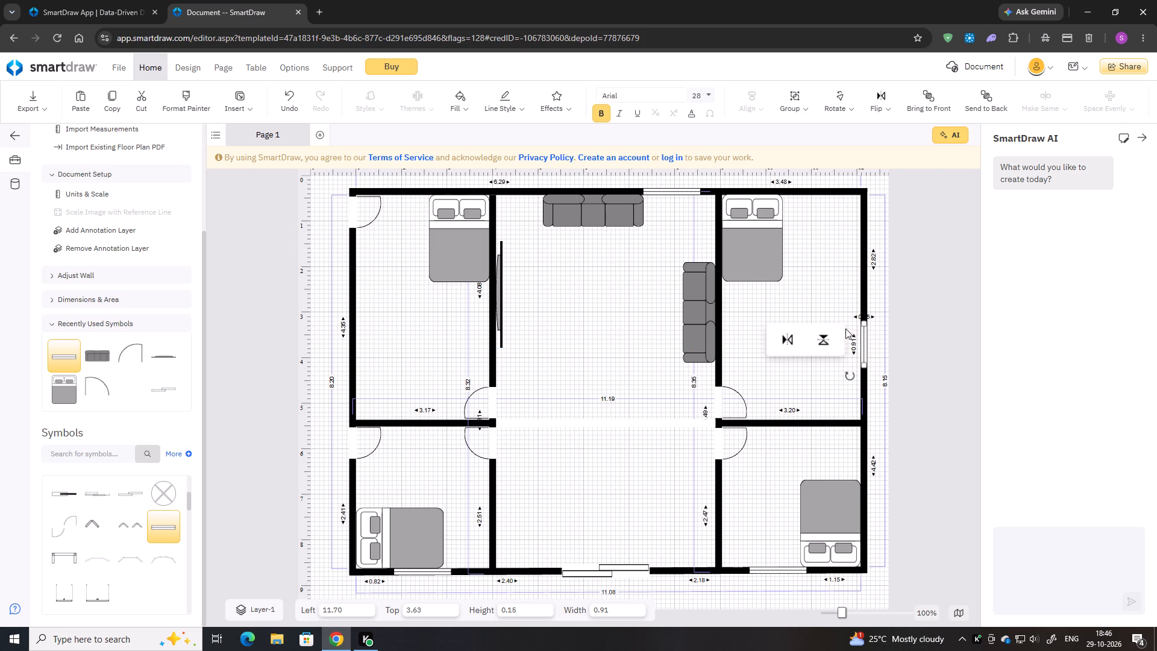
# Lengthen the upper-right room's side window to about 1.26.
pyautogui.moveTo(866, 365); pyautogui.dragTo(865, 376)
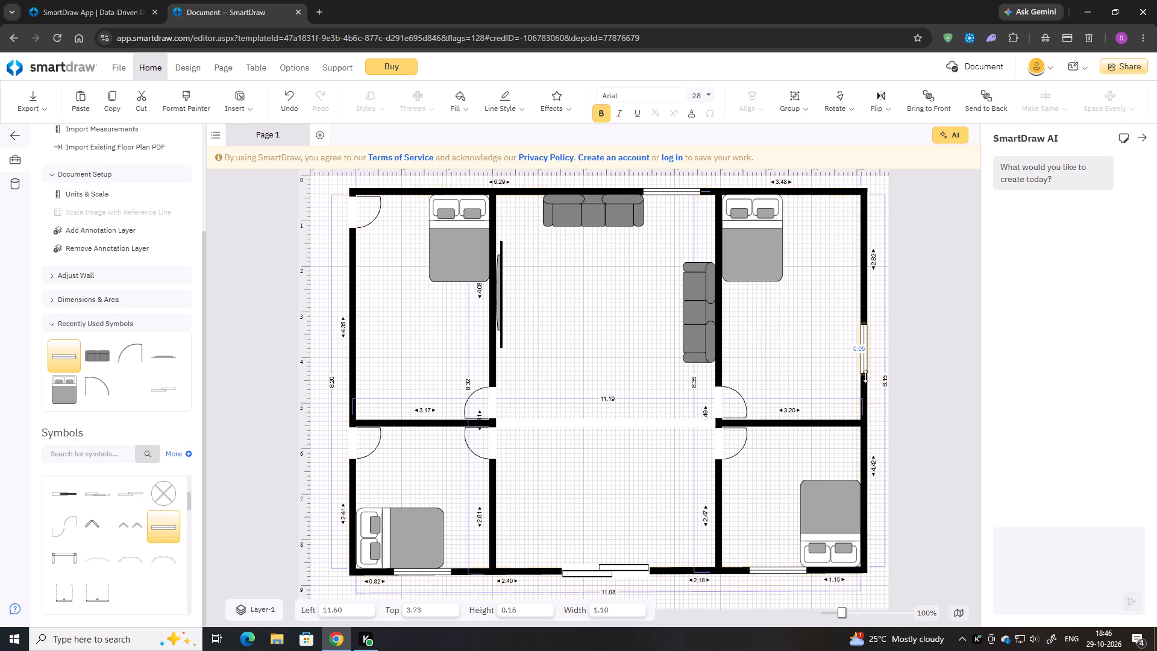
pyautogui.moveTo(865, 376); pyautogui.dragTo(865, 381)
pyautogui.click(848, 371)
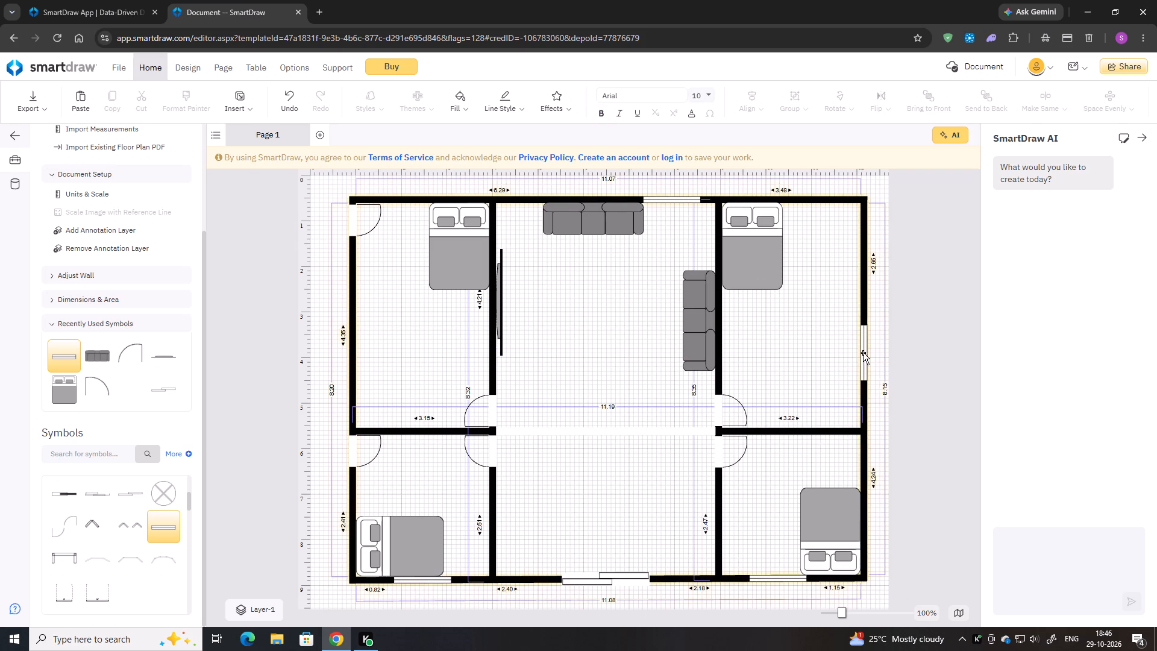
pyautogui.click(863, 353)
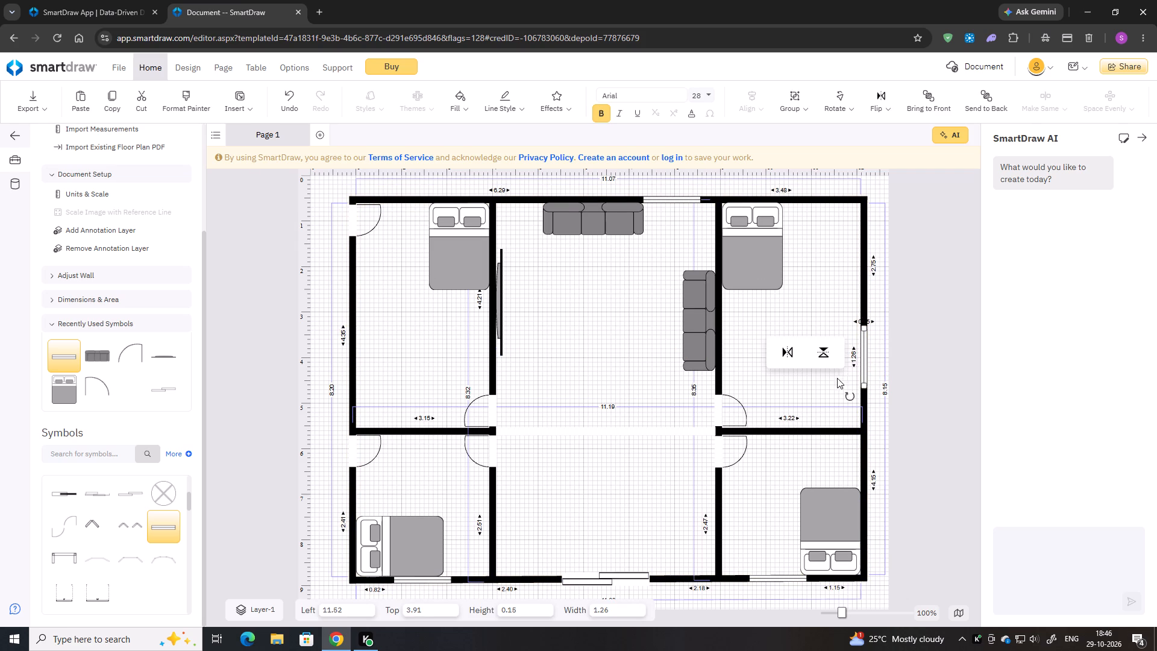
pyautogui.click(836, 379)
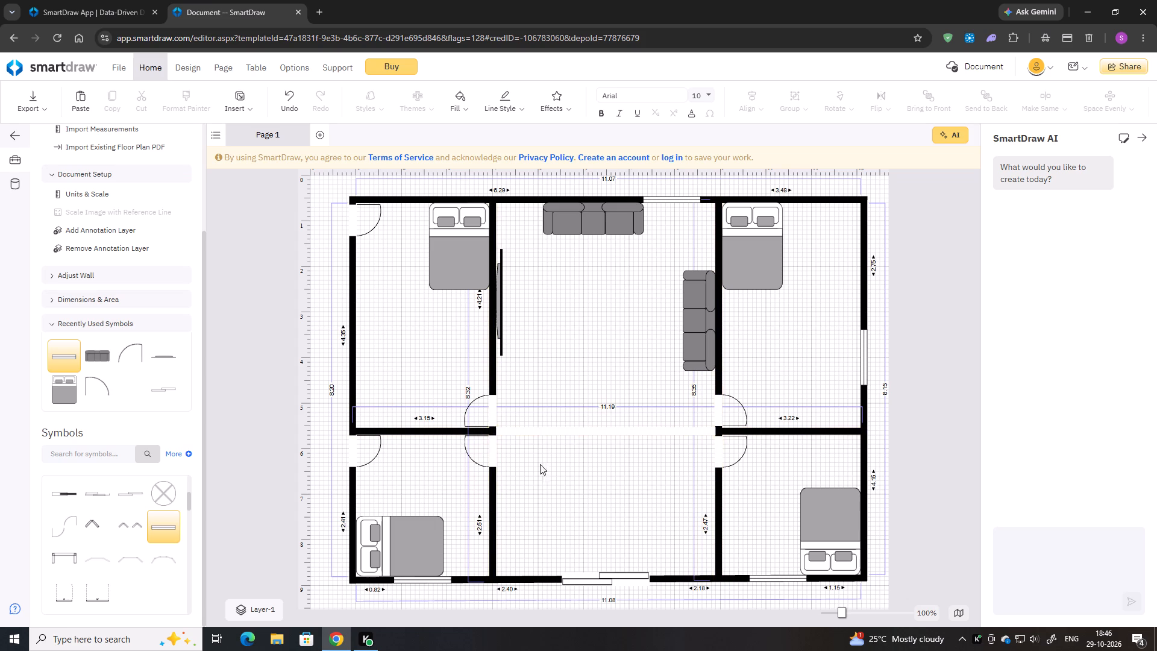
# Insert a Round Table - 72" from the Tables symbols between the central room's sofas and television, at about left 5.49, top 2.14.
pyautogui.scroll(-4, 180, 521)
pyautogui.scroll(1, 135, 514)
pyautogui.scroll(1, 66, 507)
pyautogui.click(75, 532)
pyautogui.scroll(-1, 102, 537)
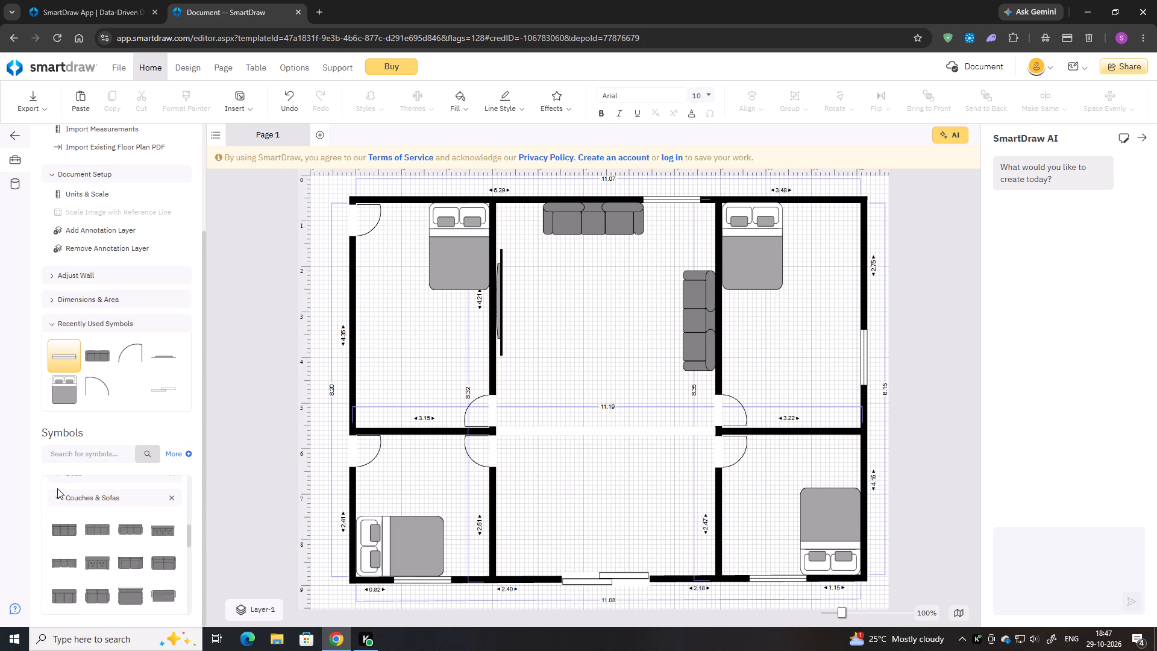
pyautogui.click(72, 503)
pyautogui.scroll(1, 121, 516)
pyautogui.scroll(-2, 120, 516)
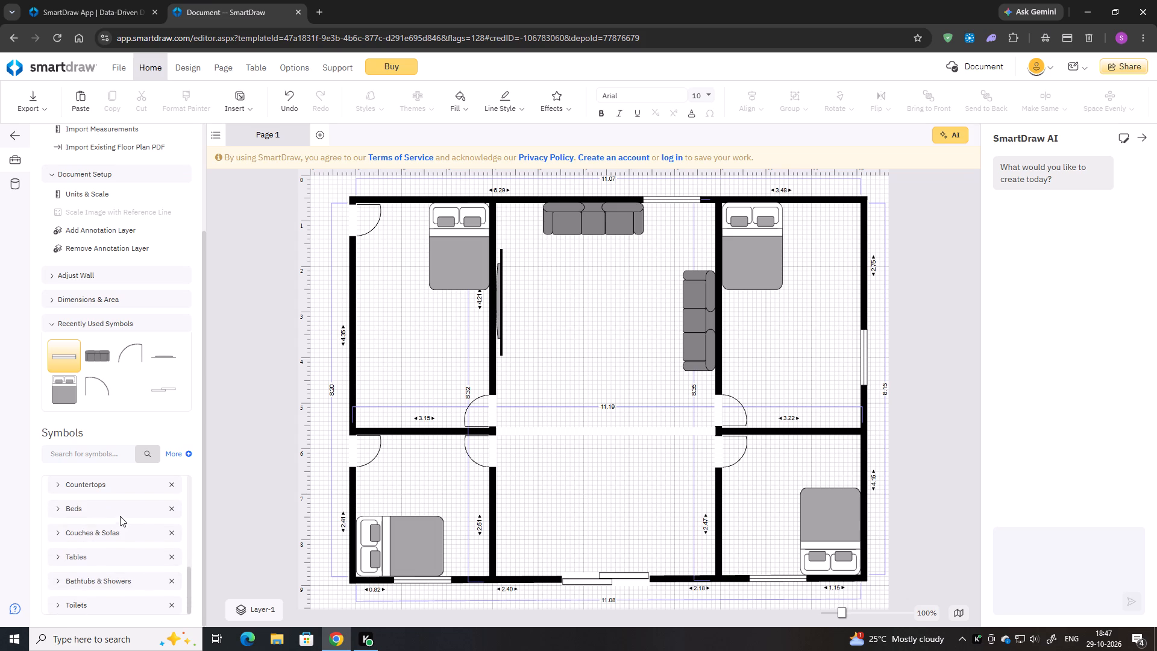
pyautogui.click(78, 556)
pyautogui.scroll(-3, 104, 553)
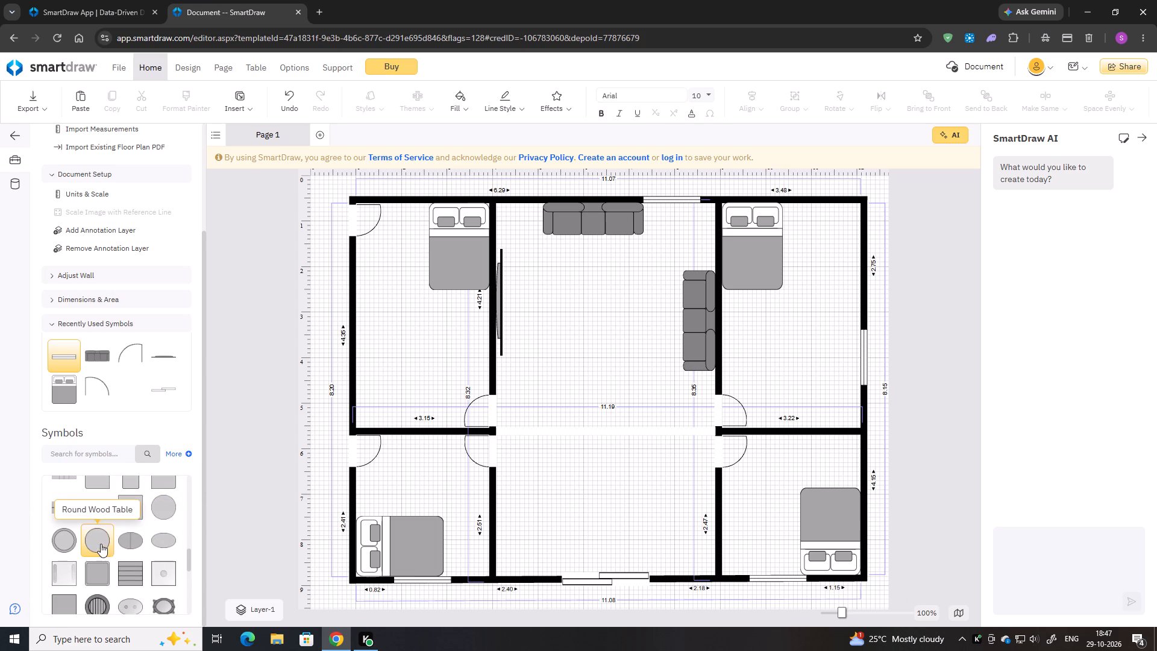
pyautogui.doubleClick(161, 505)
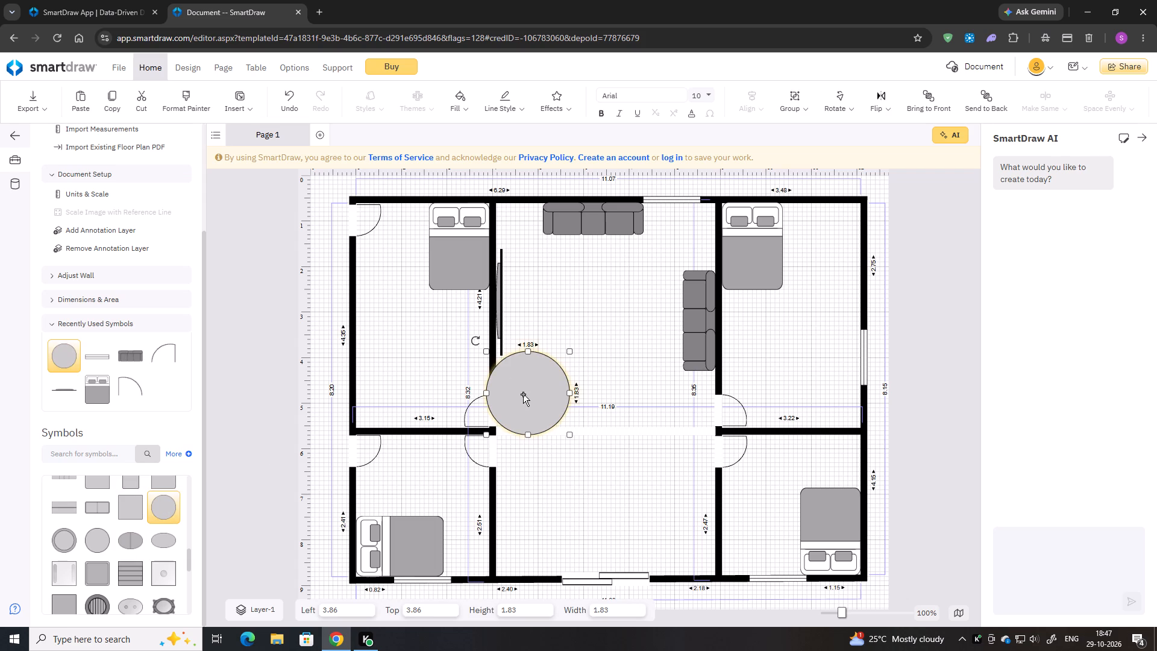
pyautogui.moveTo(524, 398); pyautogui.dragTo(591, 322)
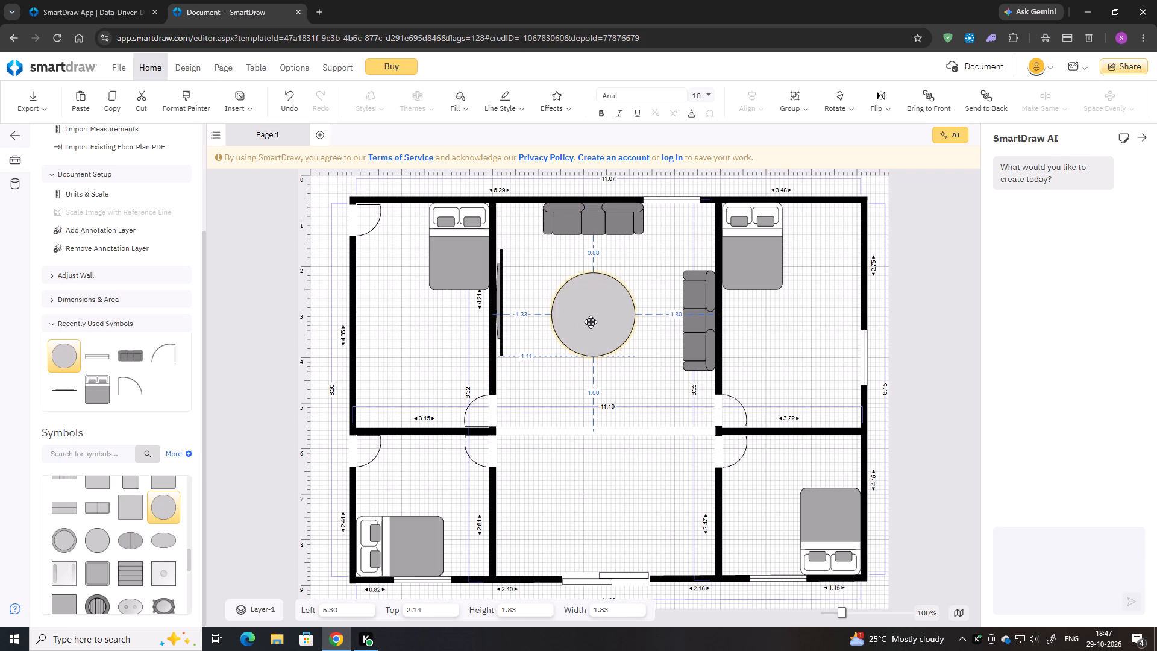
pyautogui.moveTo(591, 322); pyautogui.dragTo(602, 319)
pyautogui.moveTo(602, 319); pyautogui.dragTo(595, 319)
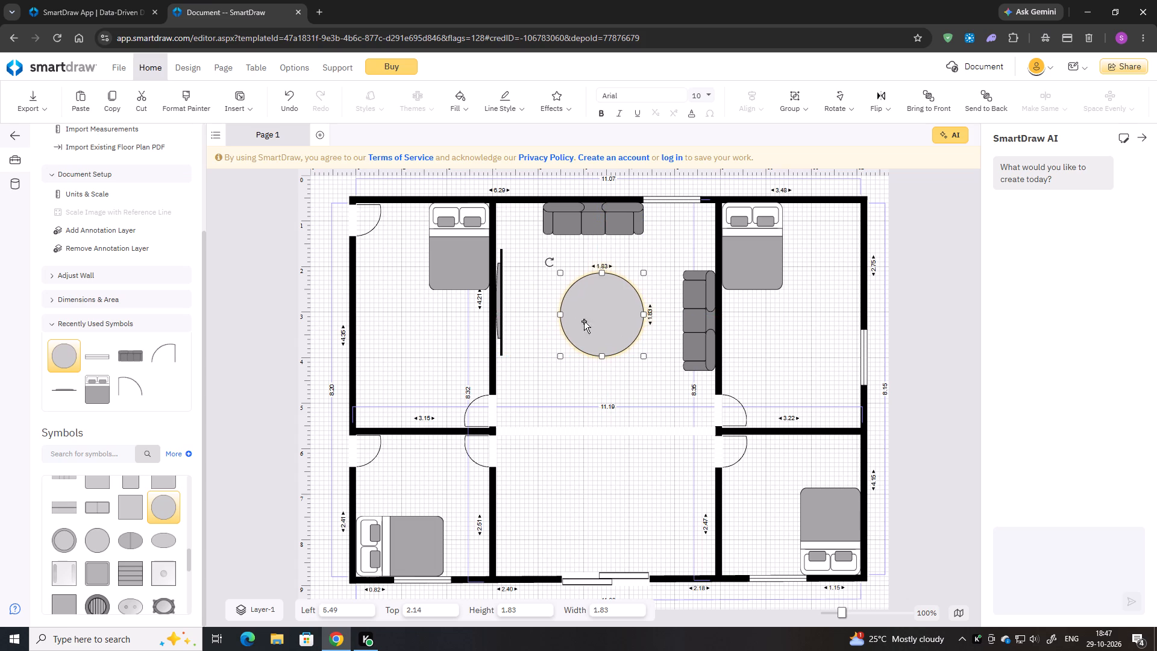
# Shift the television slightly down along the central room's left wall so it lines up with the round table.
pyautogui.moveTo(500, 322); pyautogui.dragTo(498, 331)
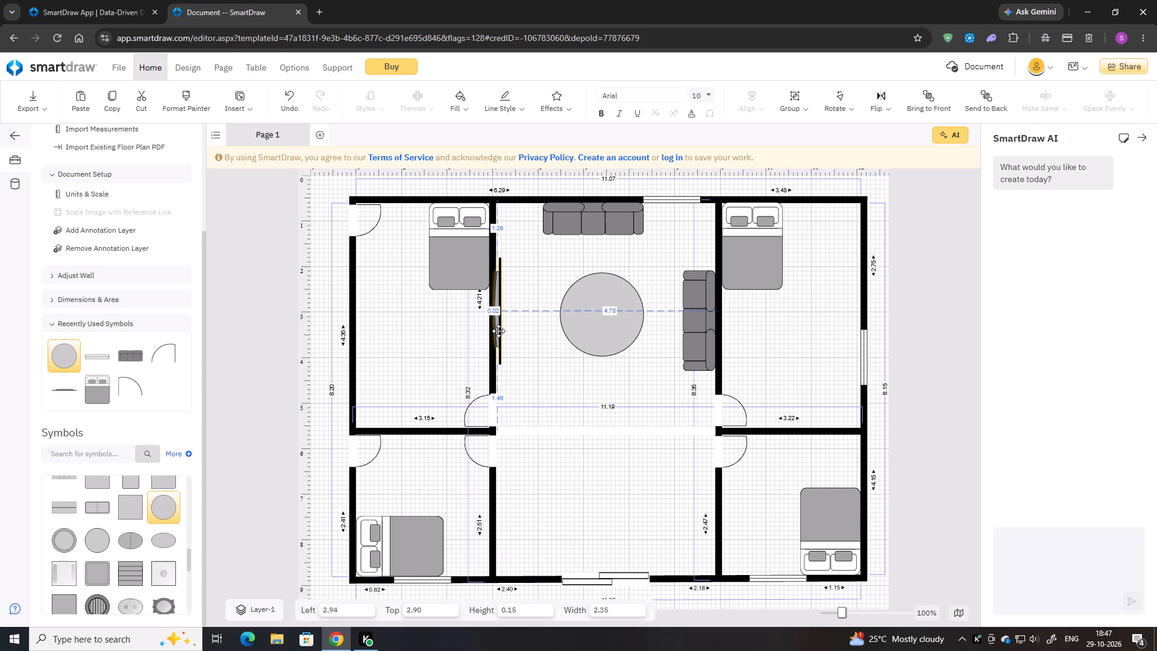
pyautogui.moveTo(498, 331); pyautogui.dragTo(498, 333)
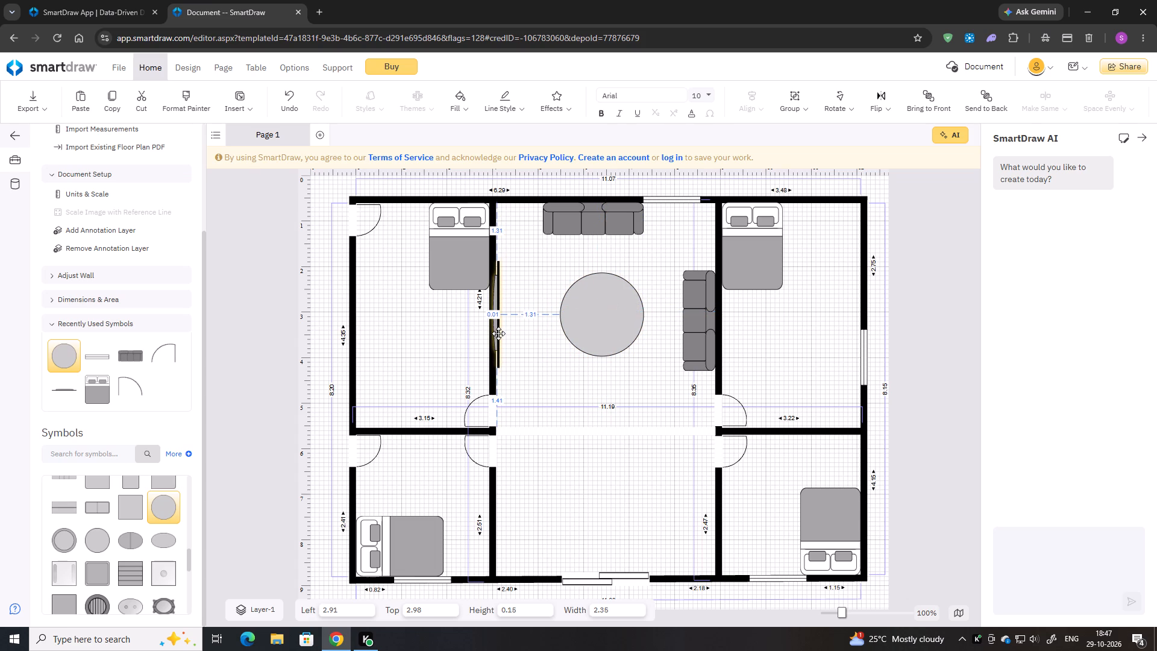
pyautogui.moveTo(498, 333); pyautogui.dragTo(498, 335)
pyautogui.click(521, 314)
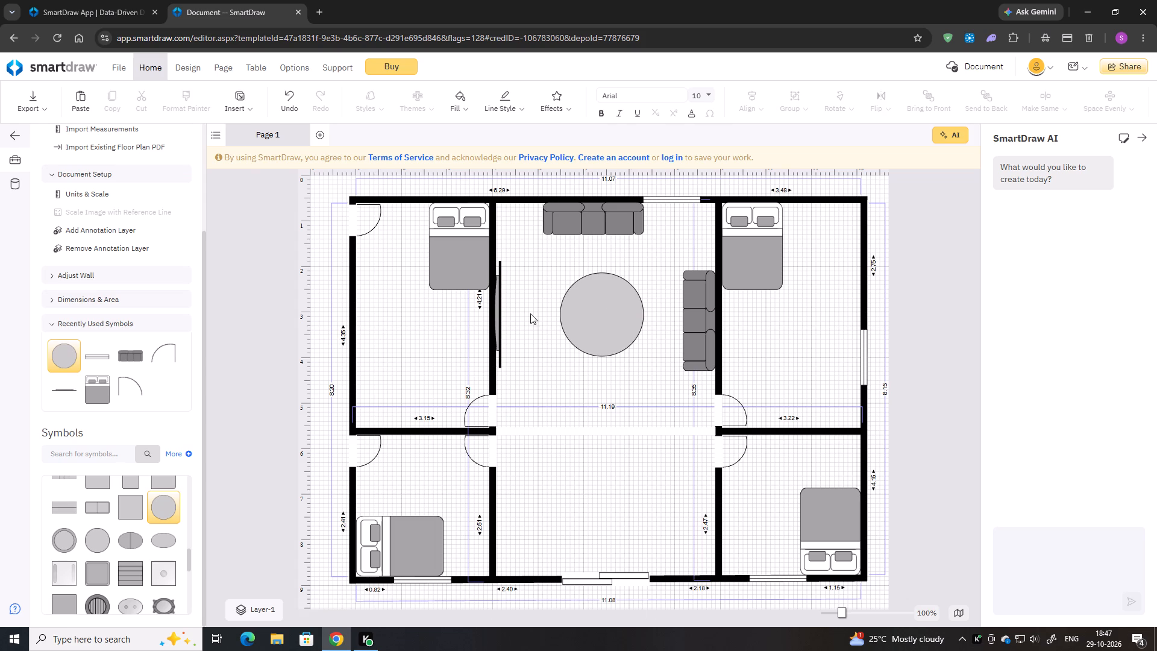
# Nudge the central room's round table slightly toward the television, to about left 5.38.
pyautogui.click(604, 313)
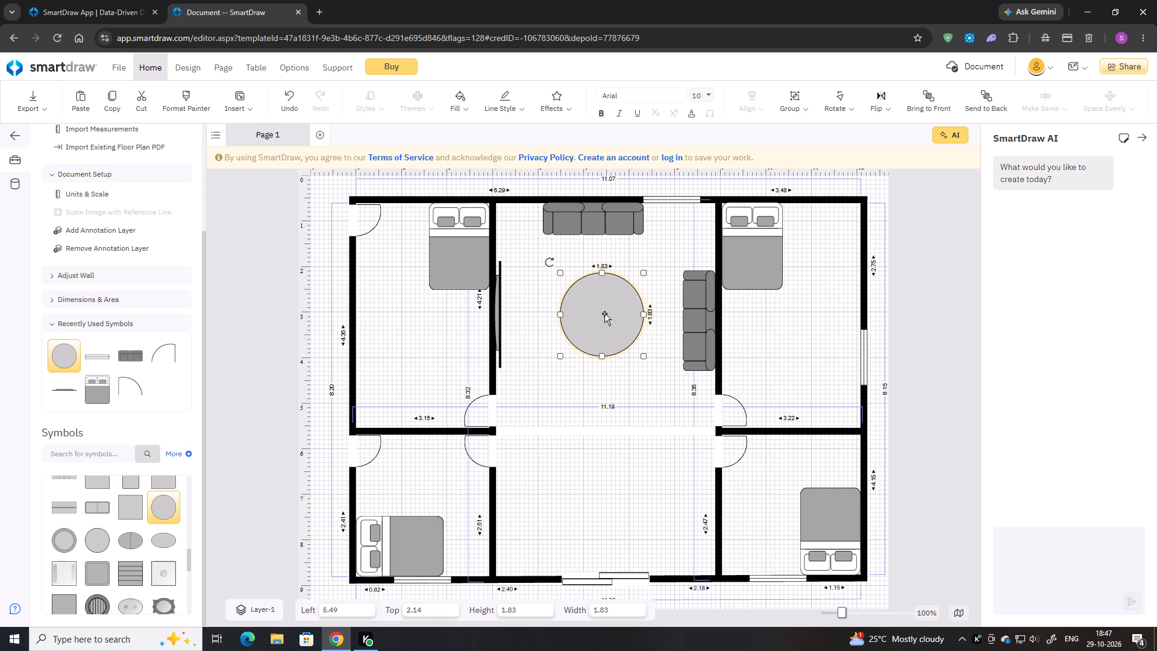
pyautogui.press('Left')
pyautogui.press('Left')
pyautogui.press('Left')
pyautogui.press('Left')
pyautogui.press('Left')
pyautogui.press('Left')
pyautogui.press('Left')
pyautogui.press('Left')
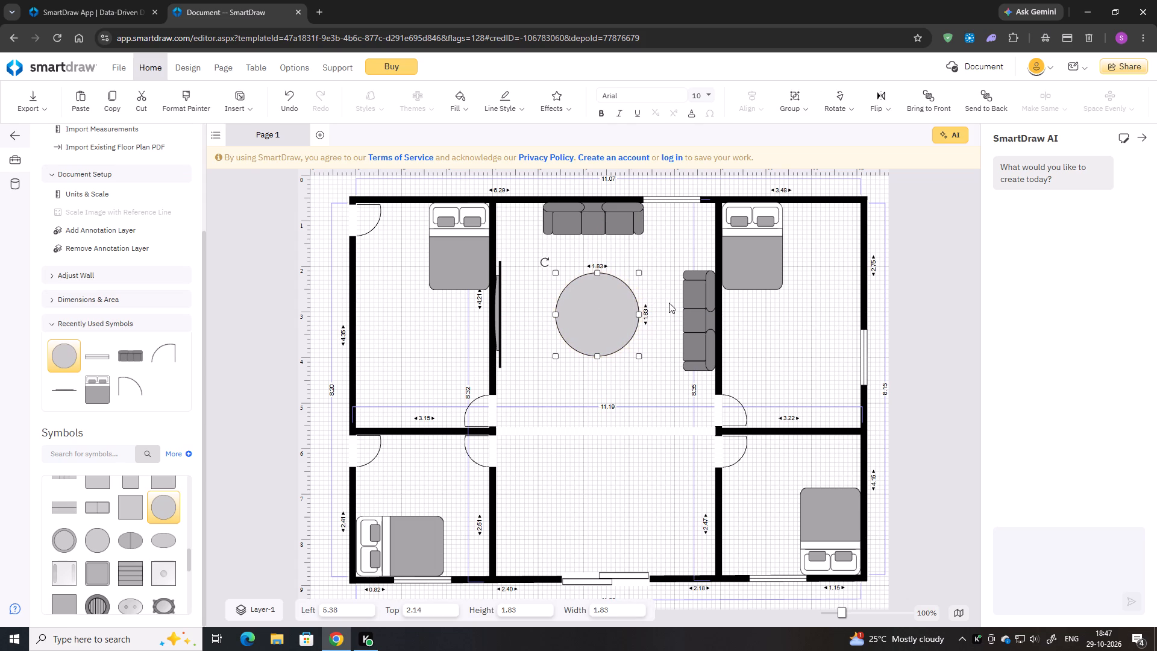
pyautogui.click(665, 304)
# Look through the Tables symbols for another furniture piece for the floor plan.
pyautogui.scroll(-1, 612, 433)
pyautogui.scroll(-1, 566, 519)
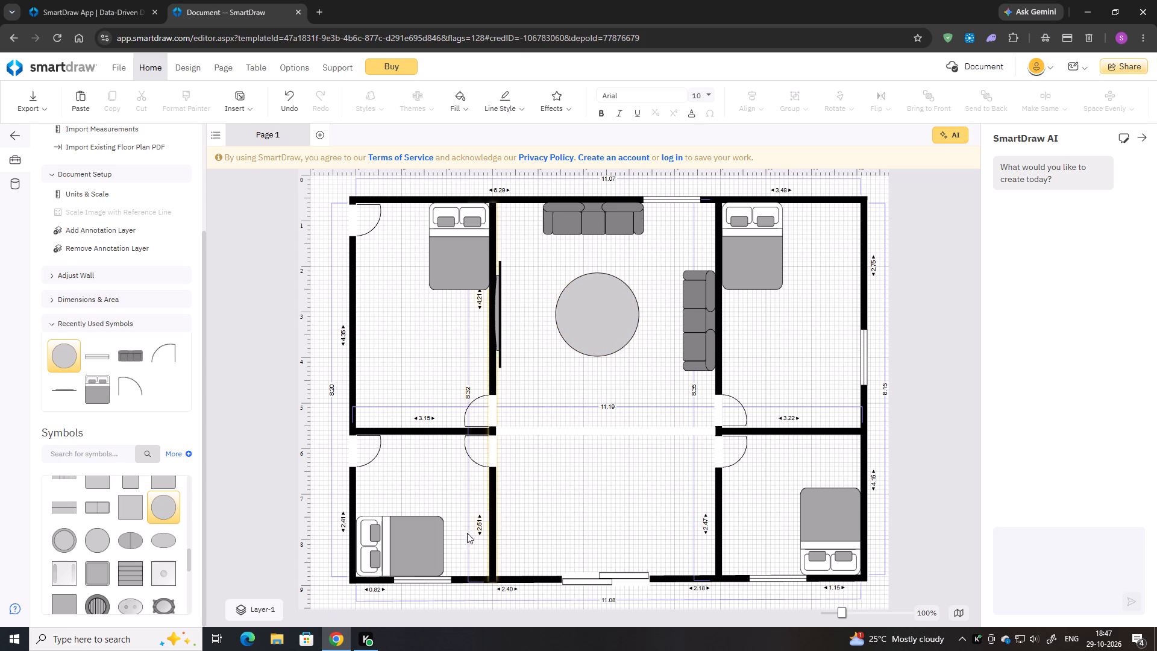
pyautogui.scroll(1, 122, 564)
pyautogui.scroll(-1, 122, 562)
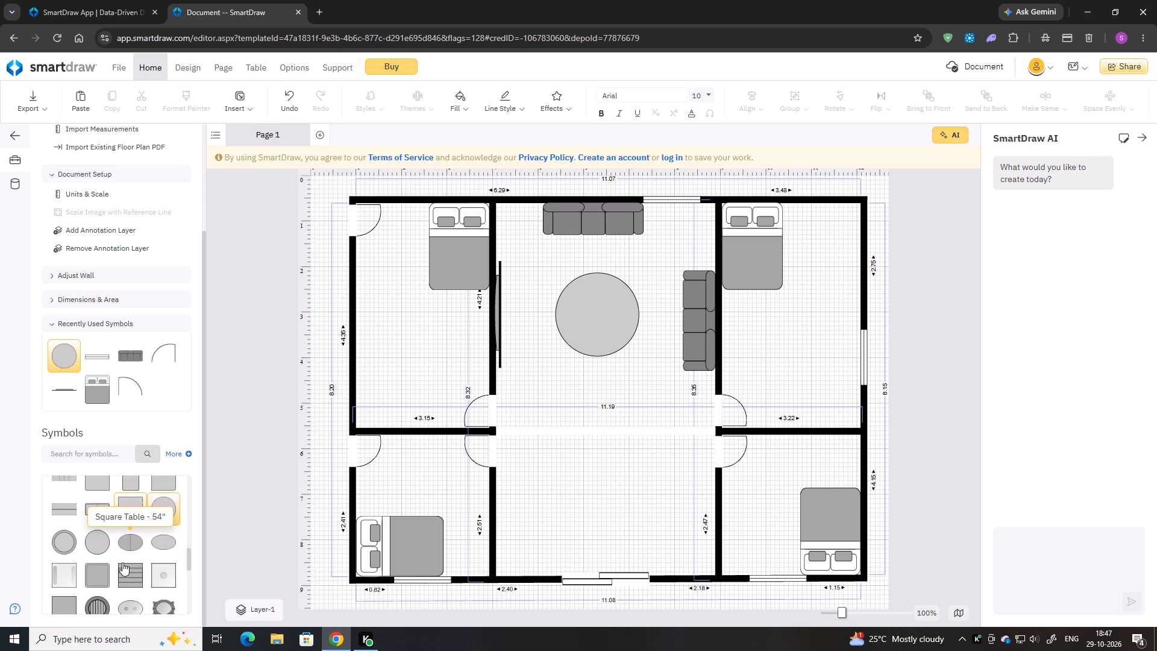
pyautogui.scroll(-3, 124, 562)
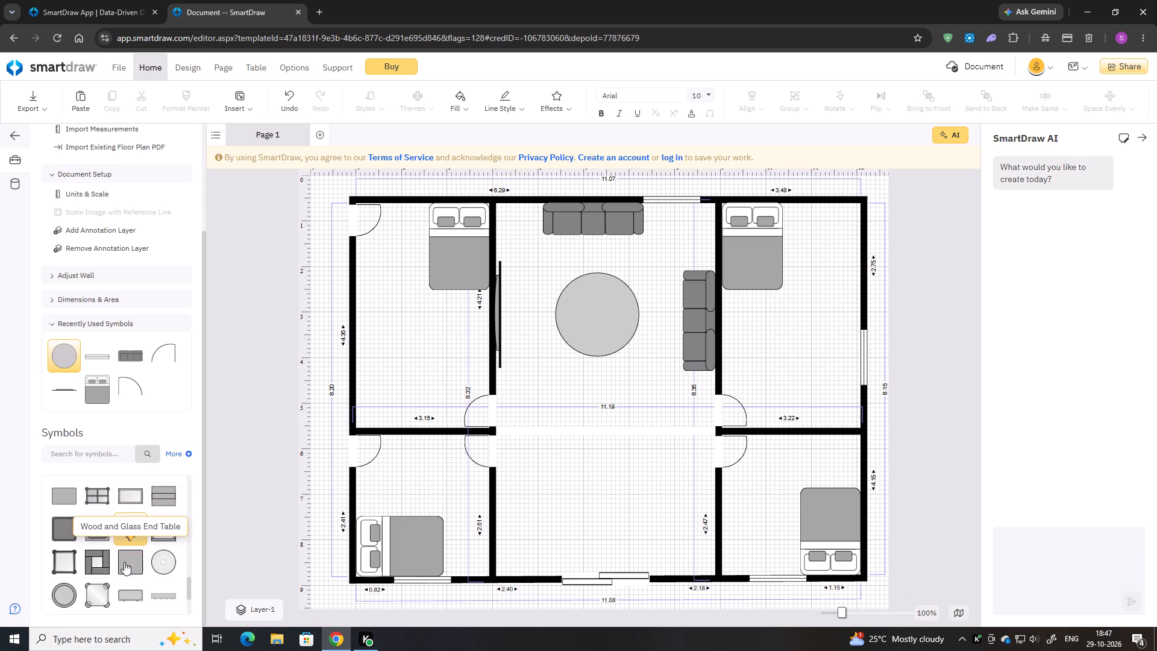
pyautogui.scroll(-6, 139, 562)
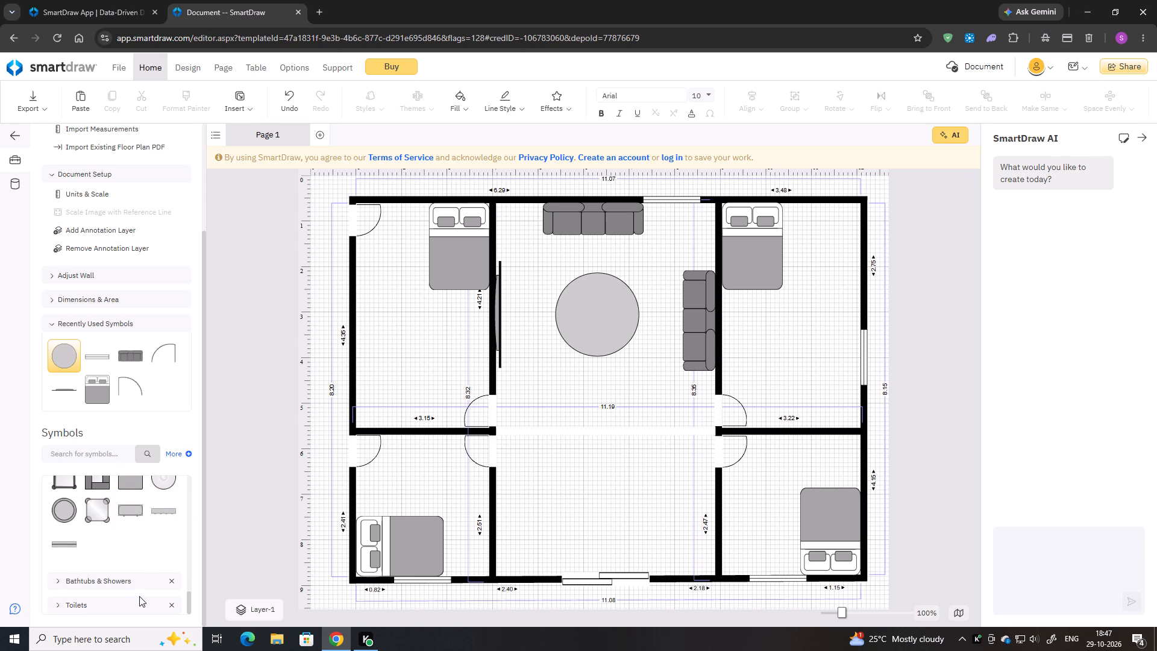
pyautogui.scroll(3, 93, 599)
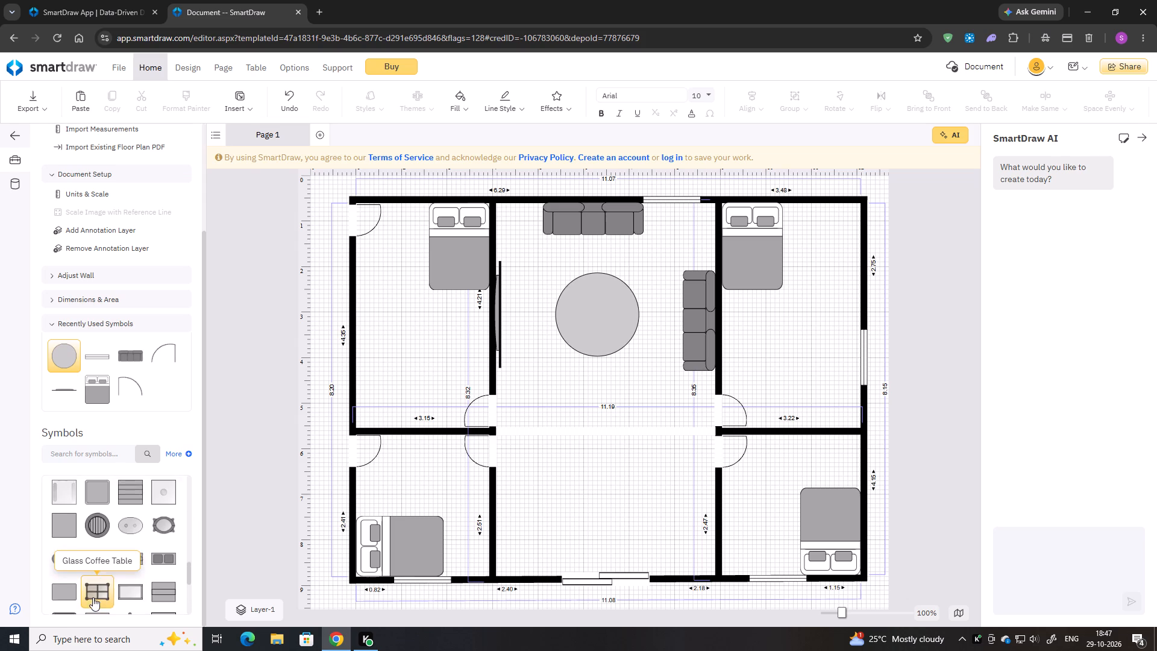
pyautogui.scroll(-5, 94, 596)
pyautogui.scroll(1, 110, 562)
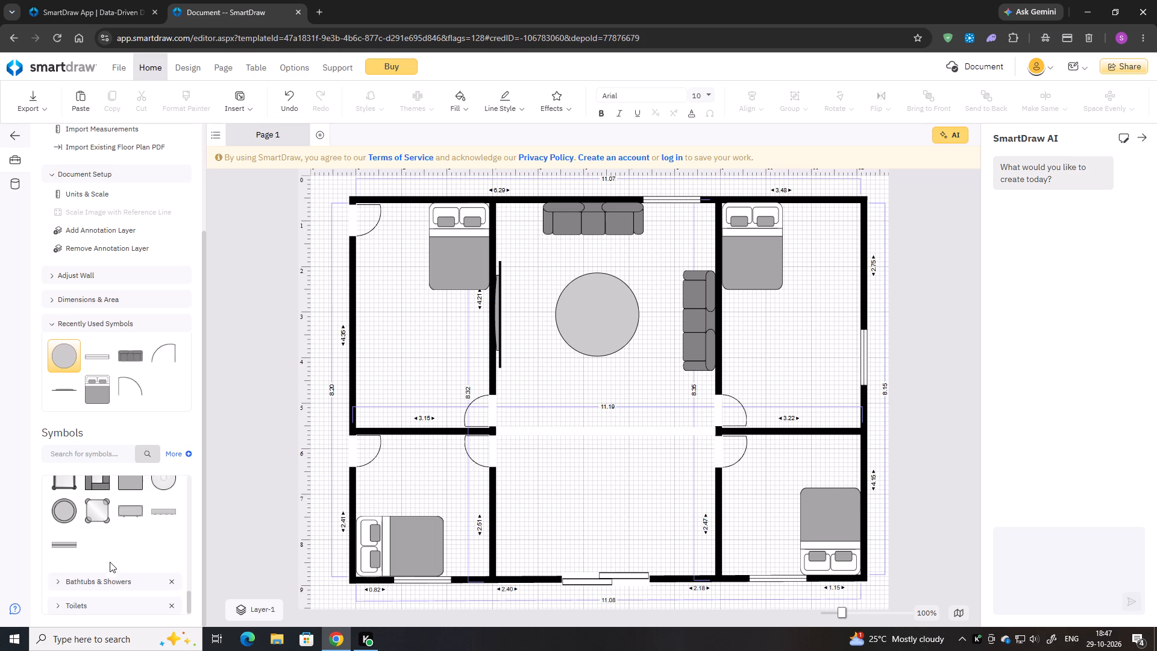
pyautogui.scroll(2, 110, 562)
pyautogui.scroll(-1, 110, 562)
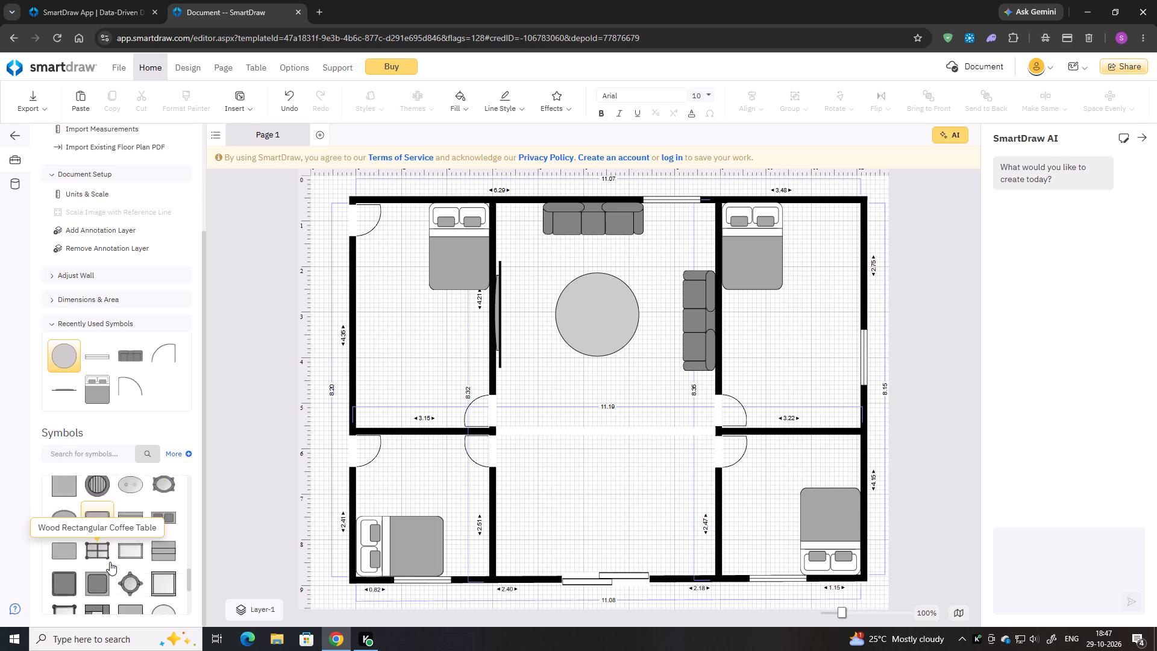
pyautogui.scroll(-4, 110, 562)
pyautogui.scroll(2, 123, 556)
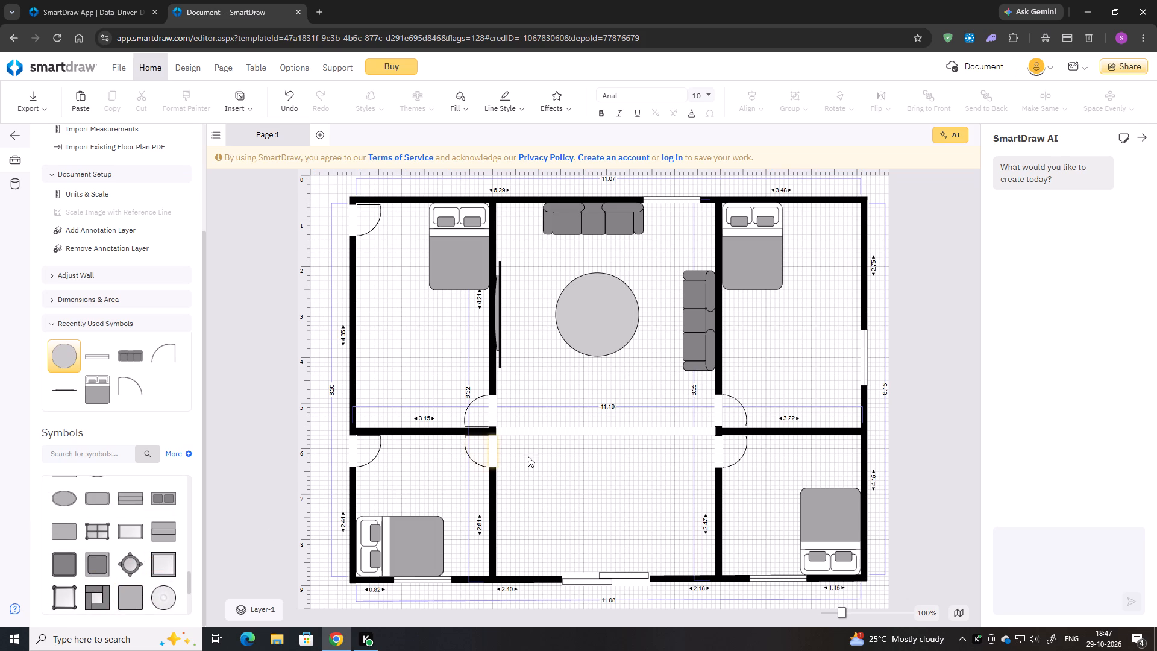
pyautogui.scroll(-1, 554, 455)
pyautogui.scroll(3, 142, 531)
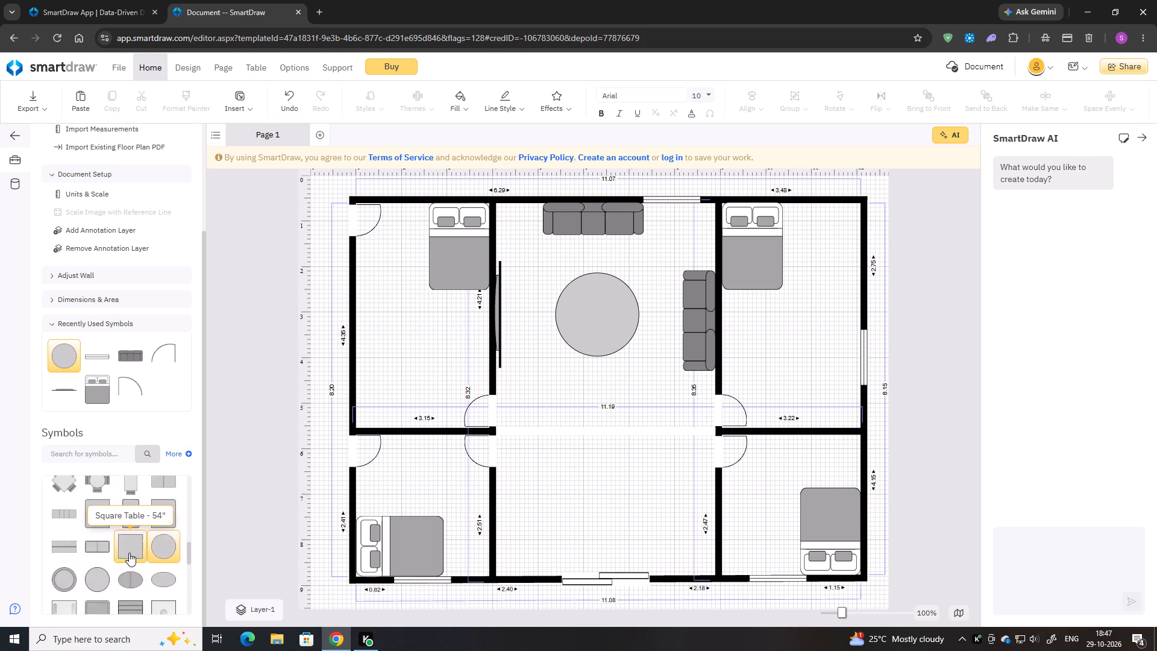
pyautogui.scroll(1, 123, 545)
pyautogui.scroll(1, 102, 480)
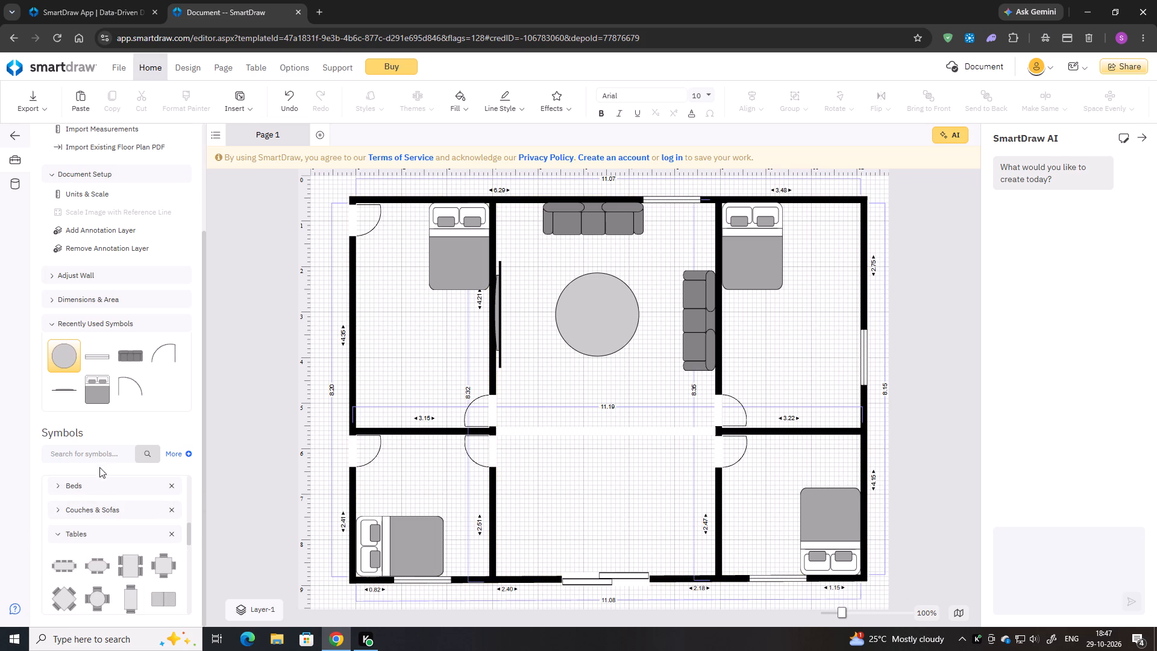
# Search the symbol library for "coverd", look through the matching symbol groups, and clear the search.
pyautogui.click(97, 451)
pyautogui.press('c')
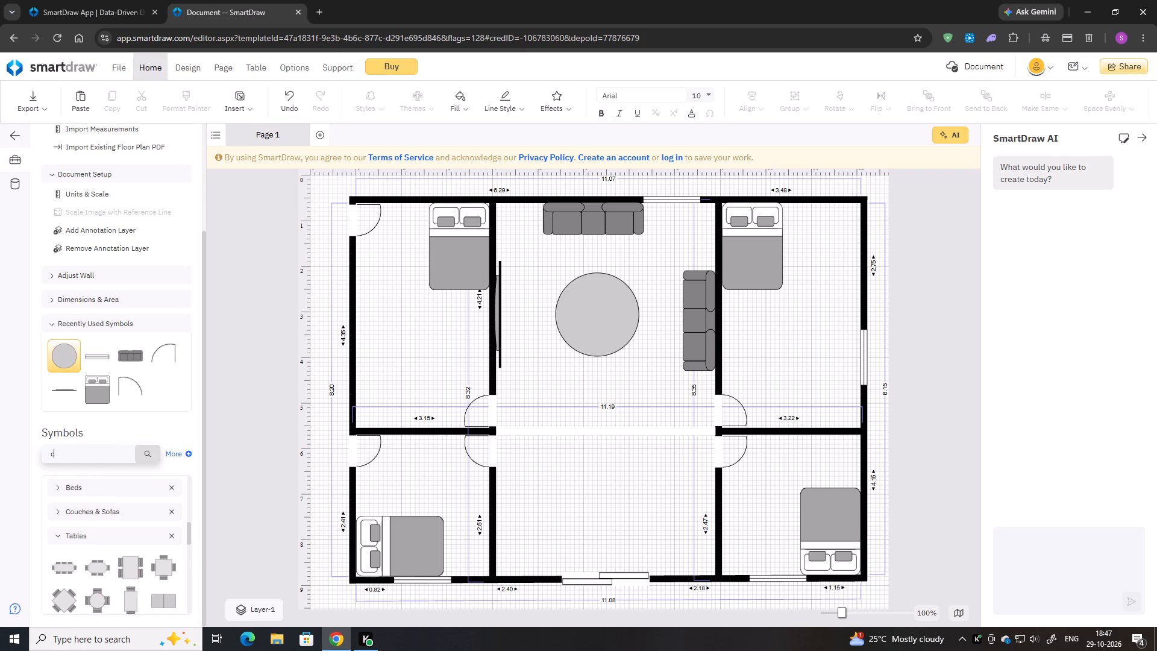
pyautogui.press('o')
pyautogui.write('ver')
pyautogui.press('d')
pyautogui.press('Return')
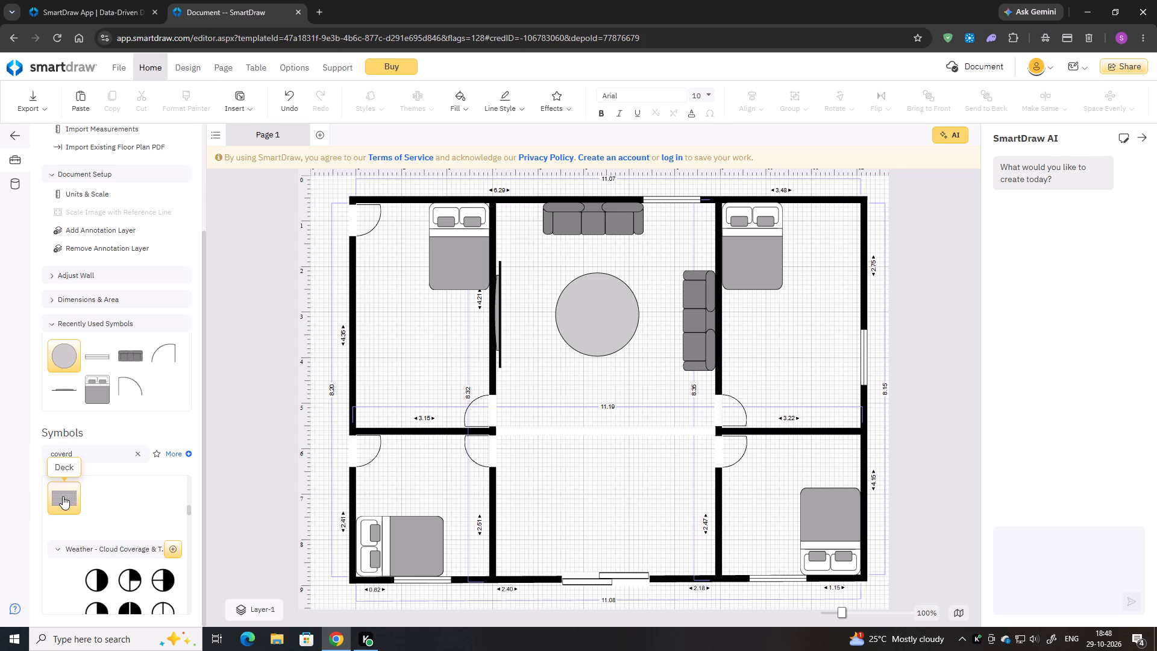
pyautogui.scroll(-3, 77, 503)
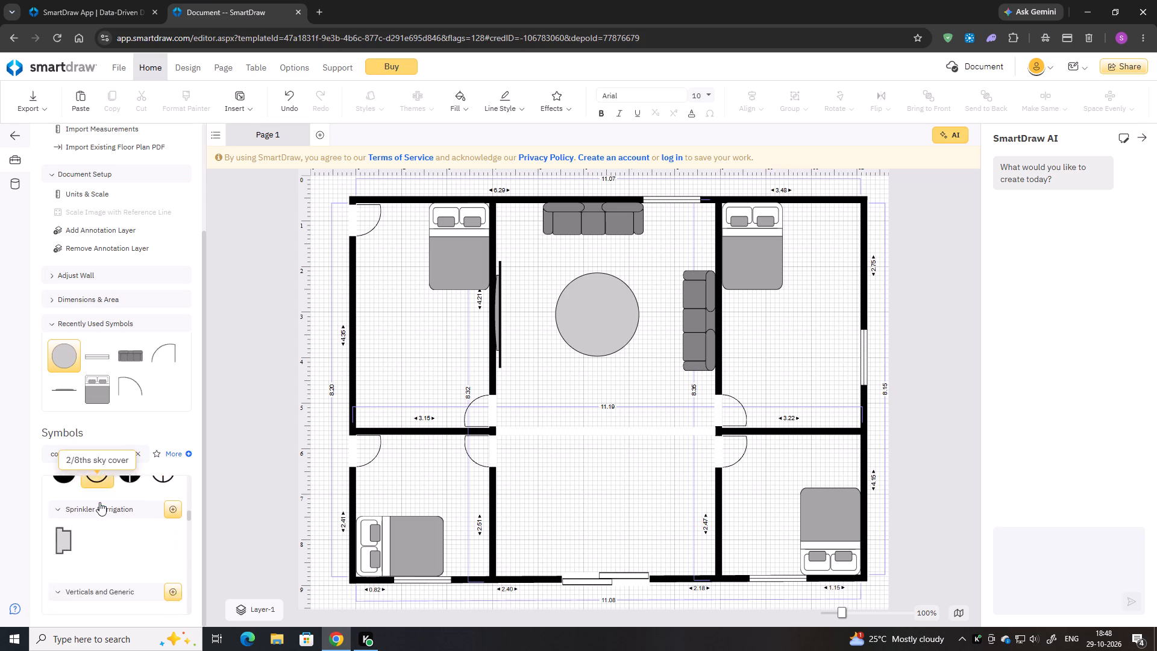
pyautogui.scroll(-2, 87, 542)
pyautogui.scroll(1, 75, 509)
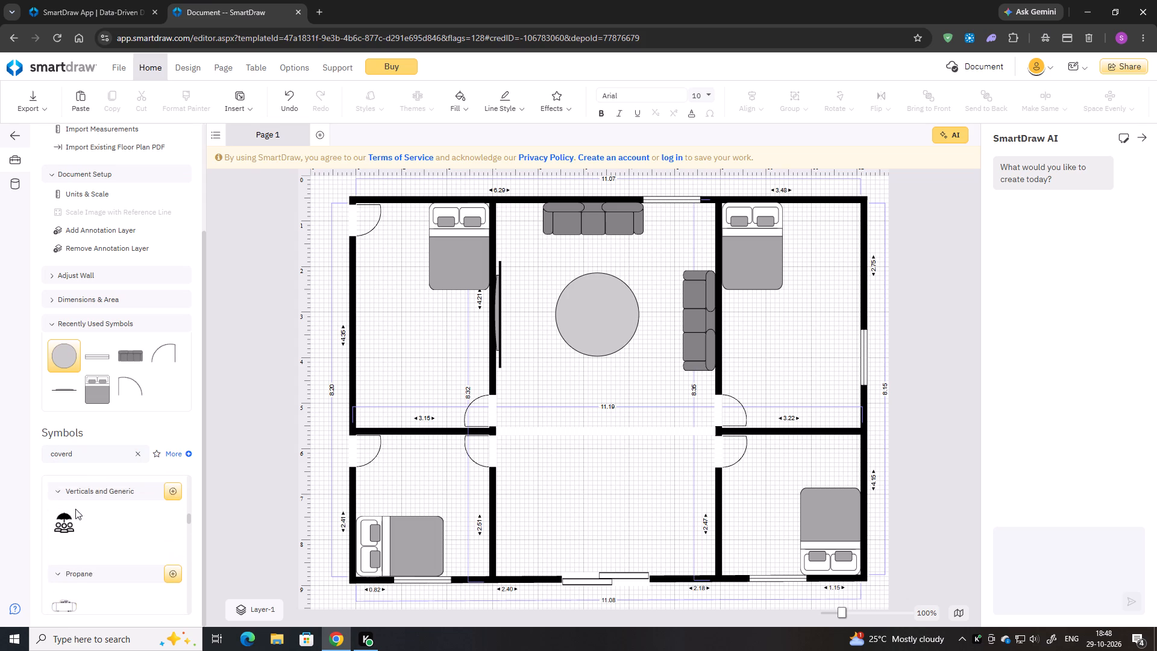
pyautogui.scroll(-3, 74, 518)
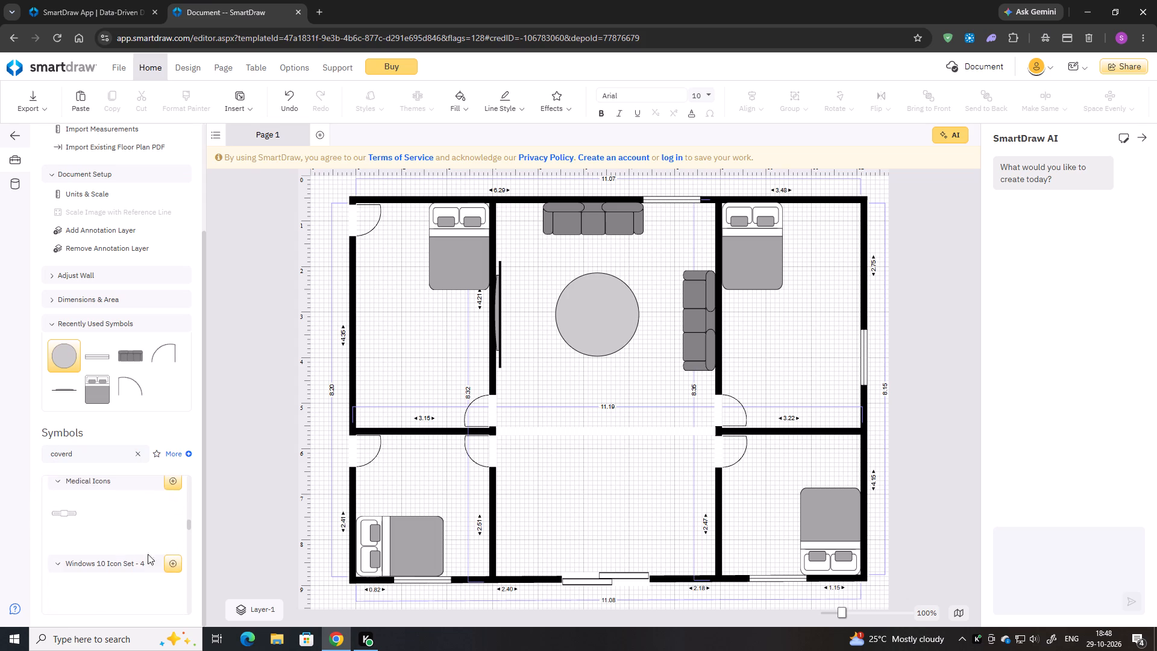
pyautogui.scroll(-8, 136, 564)
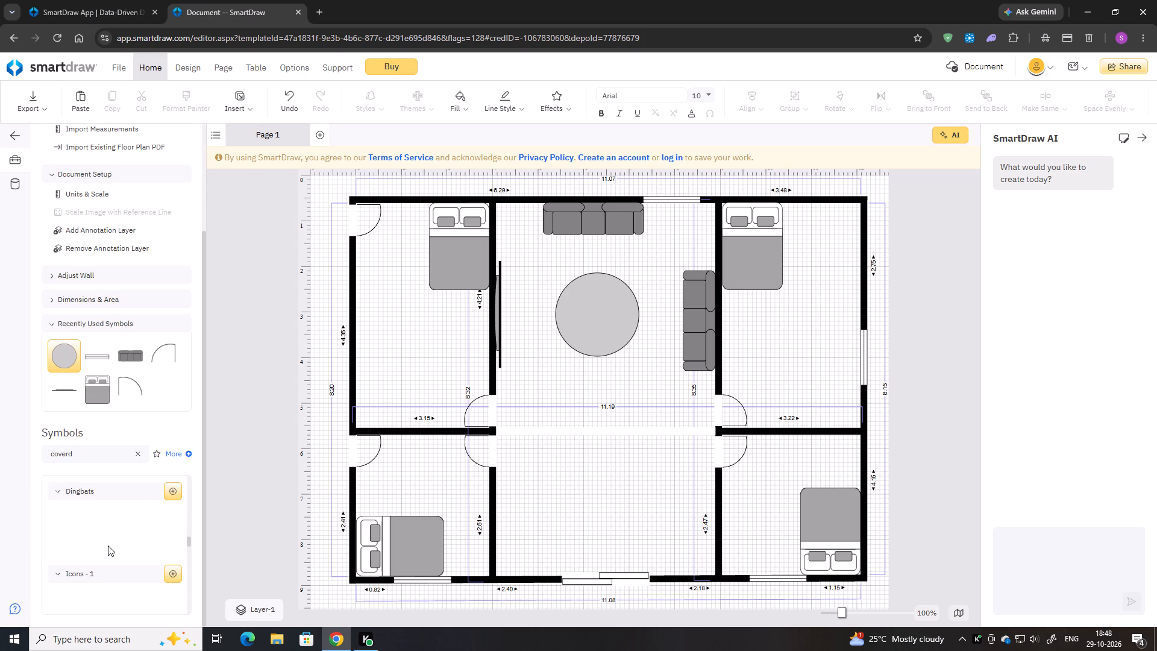
pyautogui.scroll(-1, 108, 545)
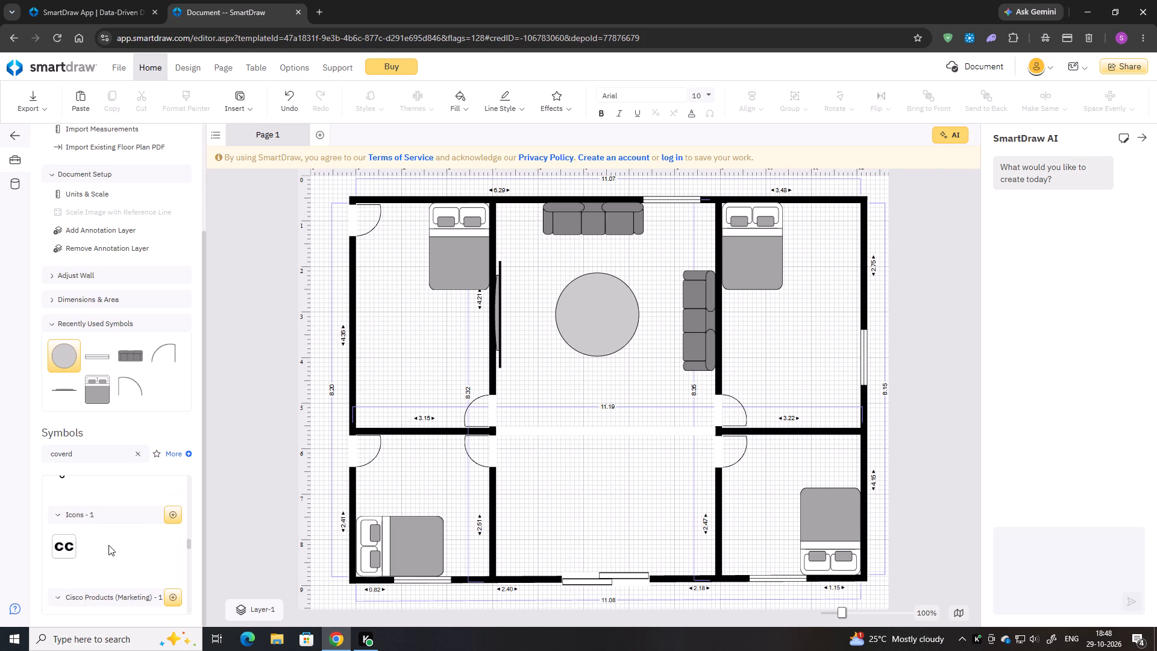
pyautogui.scroll(-3, 108, 545)
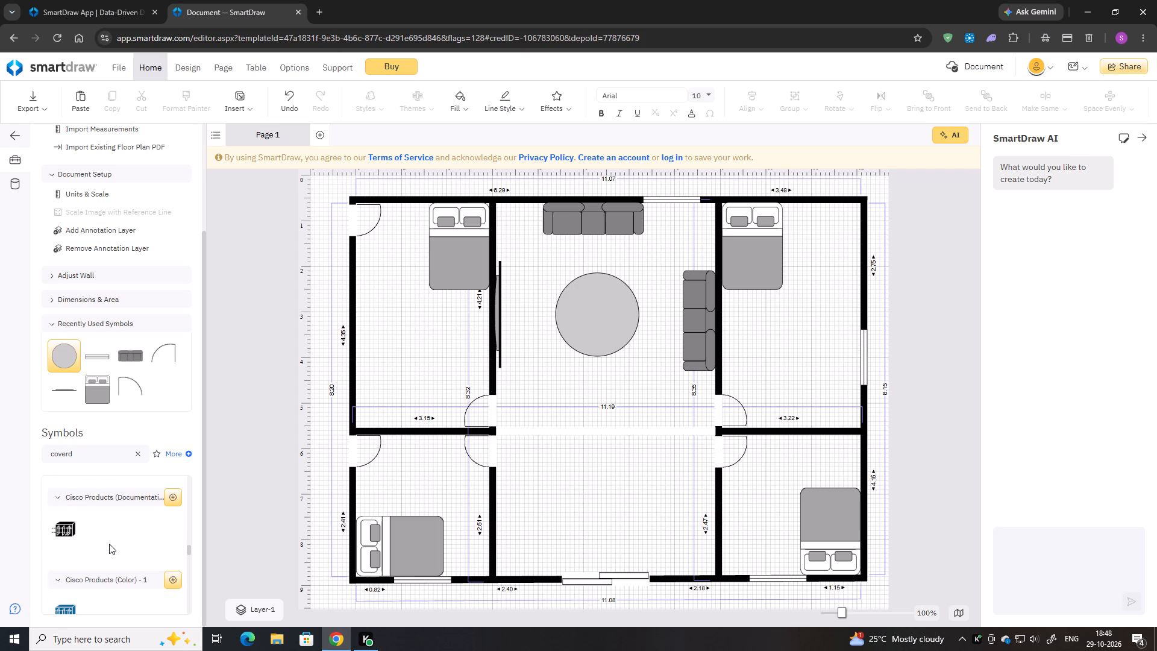
pyautogui.click(139, 454)
# Collapse the recently used symbols and look over the Adjust Wall and Dimensions & Area tools.
pyautogui.scroll(1, 122, 479)
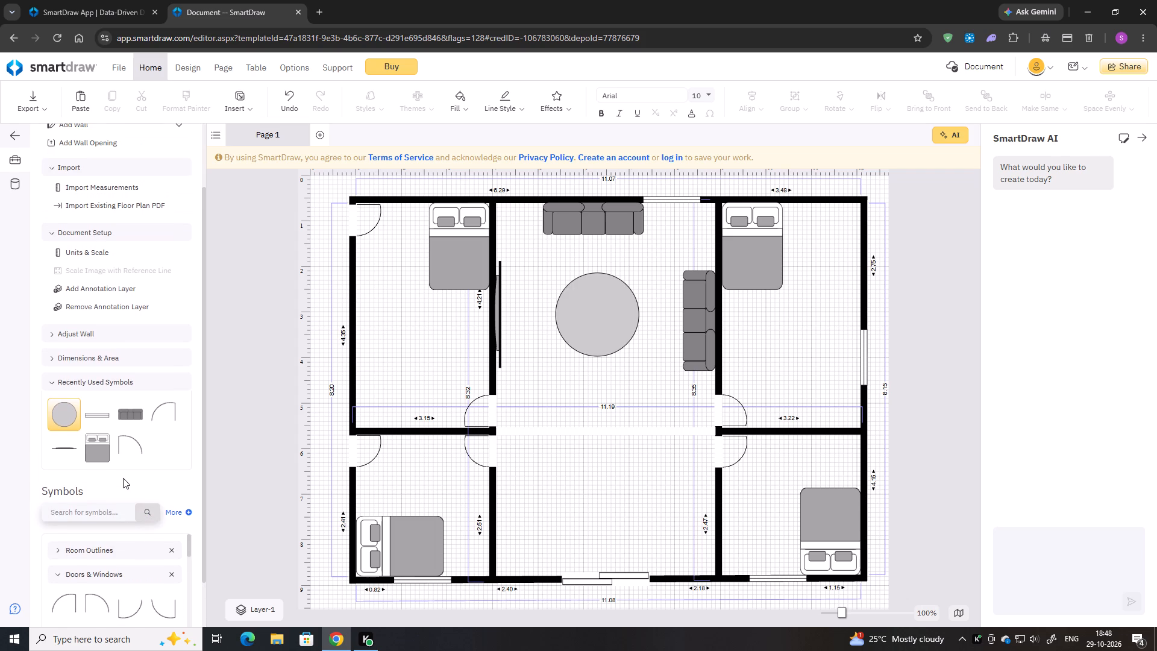
pyautogui.scroll(2, 131, 477)
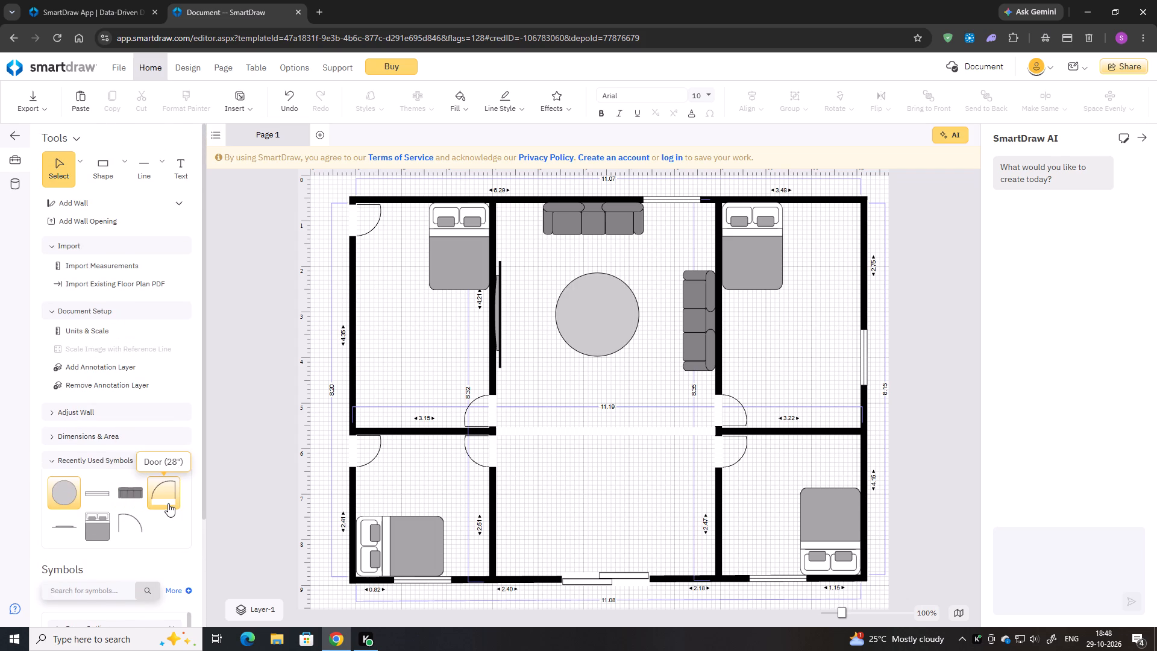
pyautogui.scroll(4, 172, 502)
pyautogui.scroll(-4, 126, 511)
pyautogui.click(107, 320)
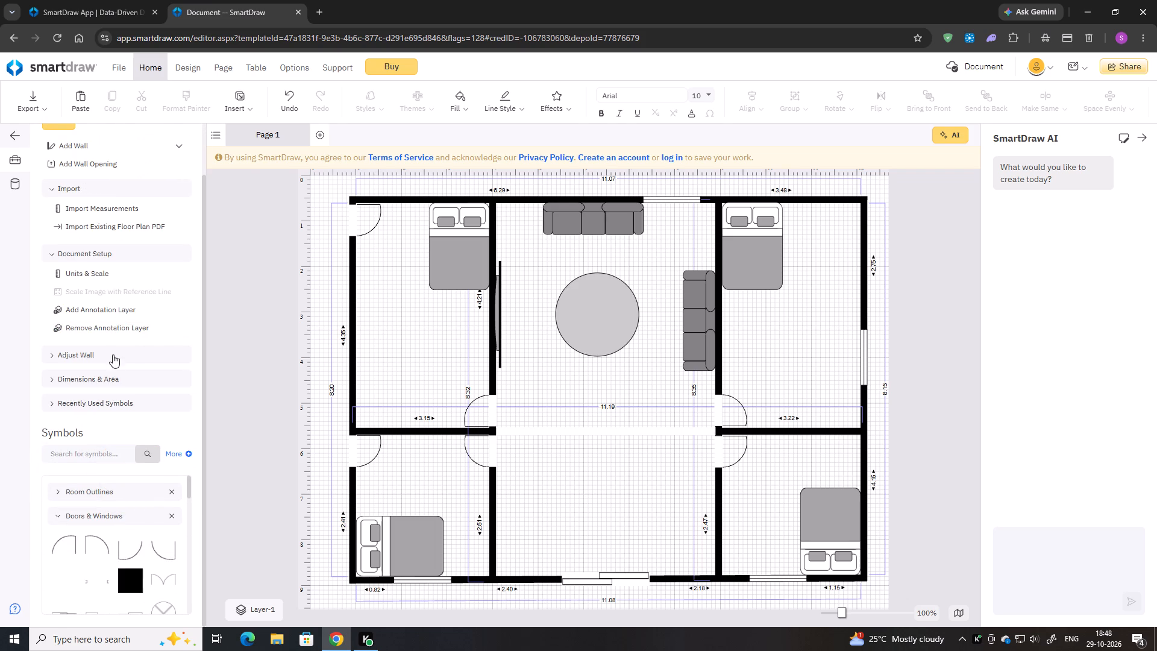
pyautogui.click(110, 358)
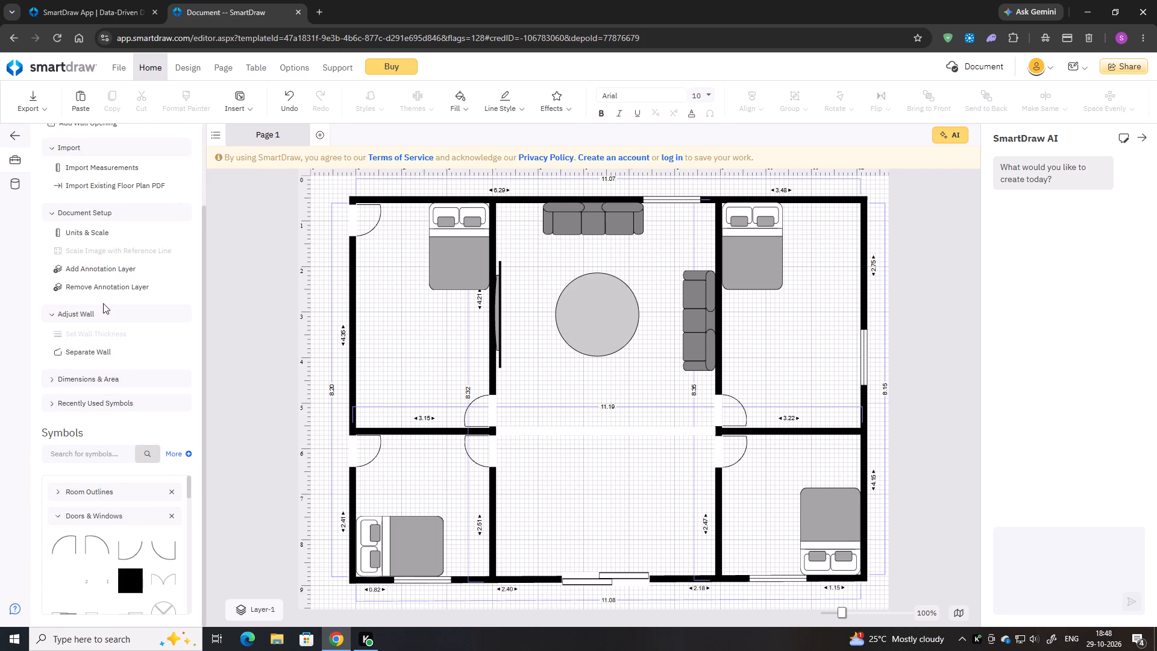
pyautogui.click(103, 303)
pyautogui.click(102, 312)
pyautogui.click(108, 379)
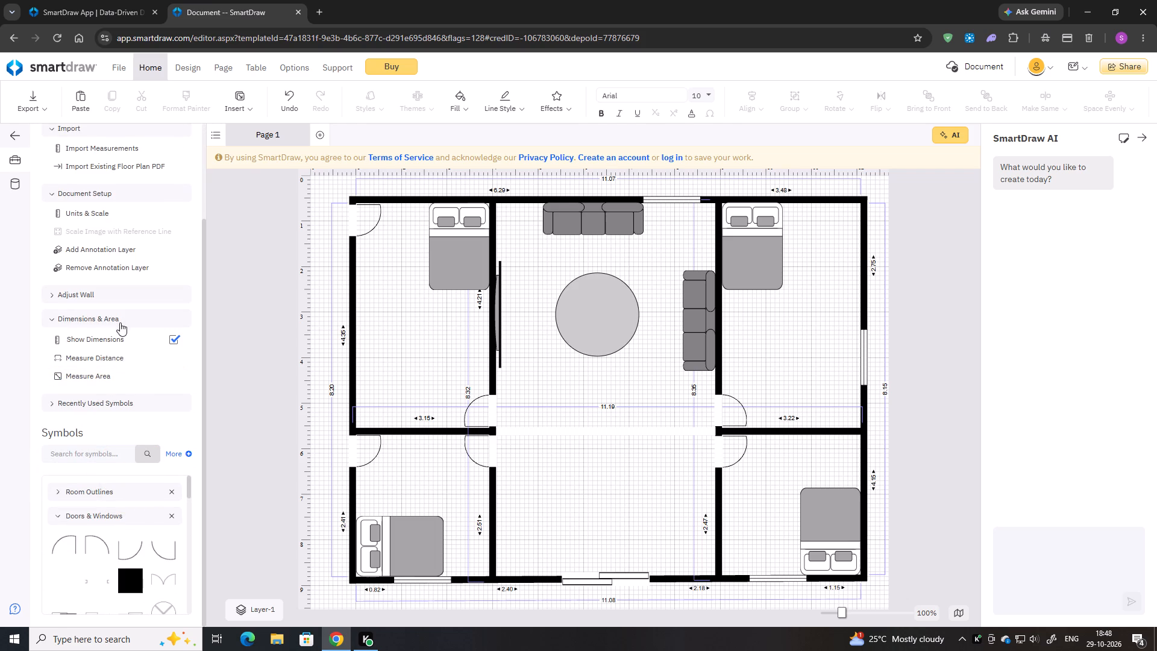
pyautogui.click(123, 319)
pyautogui.scroll(-1, 107, 446)
pyautogui.scroll(1, 90, 514)
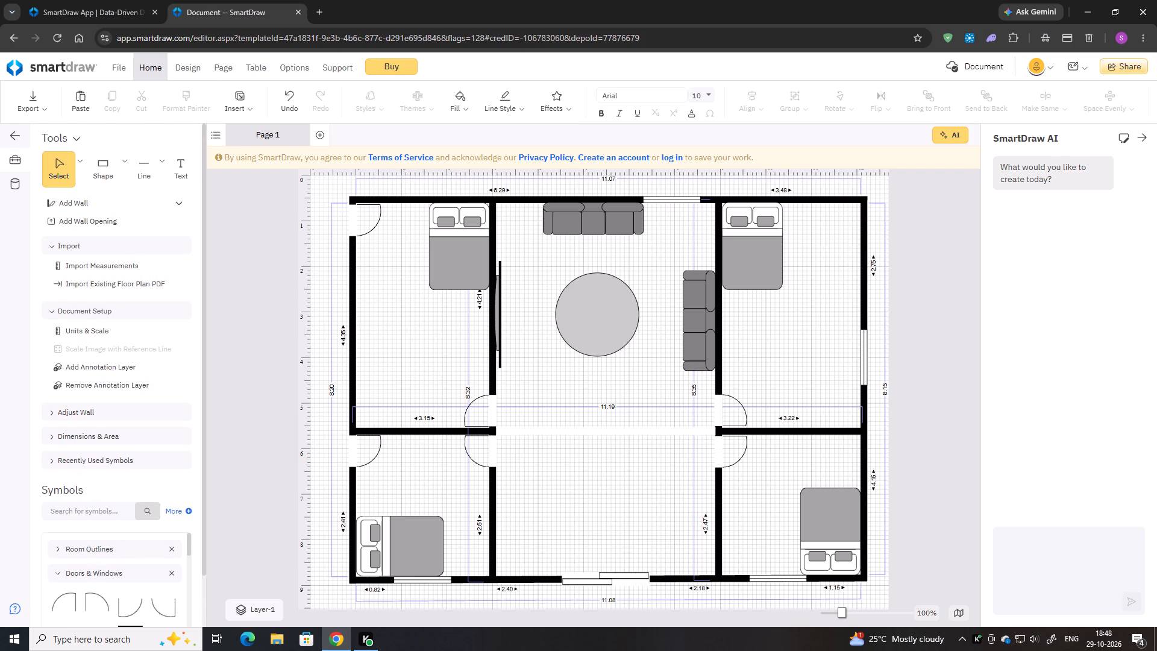
# Collapse the Doors & Windows symbols and look through the Tables symbols again for a suitable piece.
pyautogui.click(98, 570)
pyautogui.scroll(-4, 117, 537)
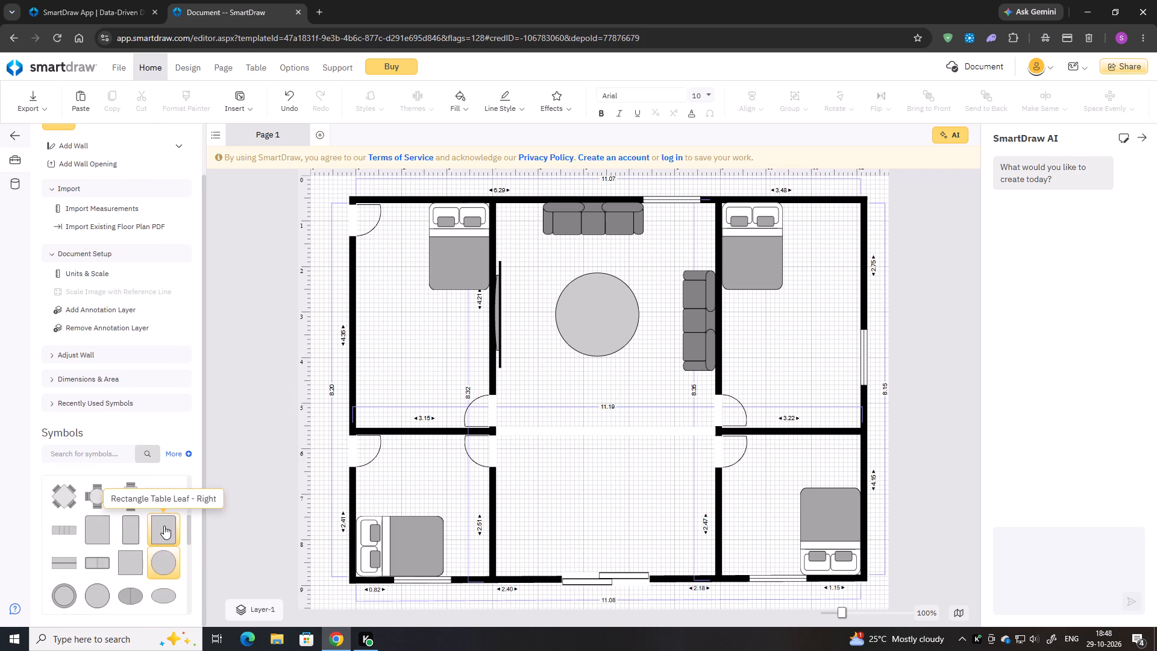
pyautogui.scroll(-4, 164, 526)
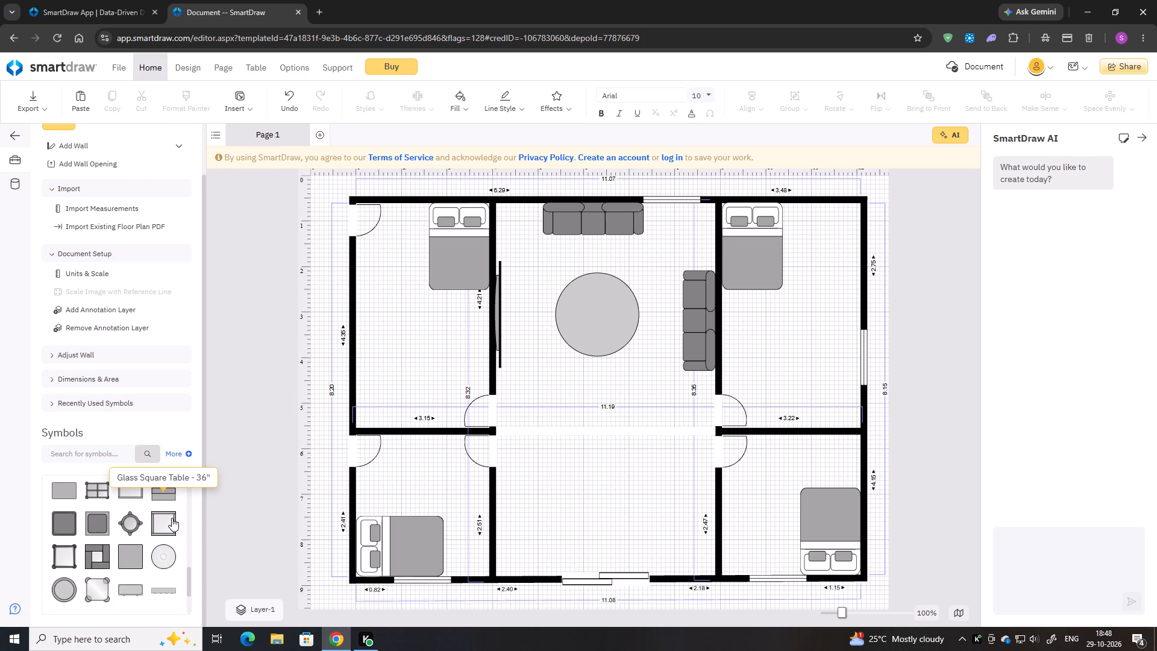
pyautogui.scroll(-1, 172, 518)
pyautogui.scroll(2, 128, 542)
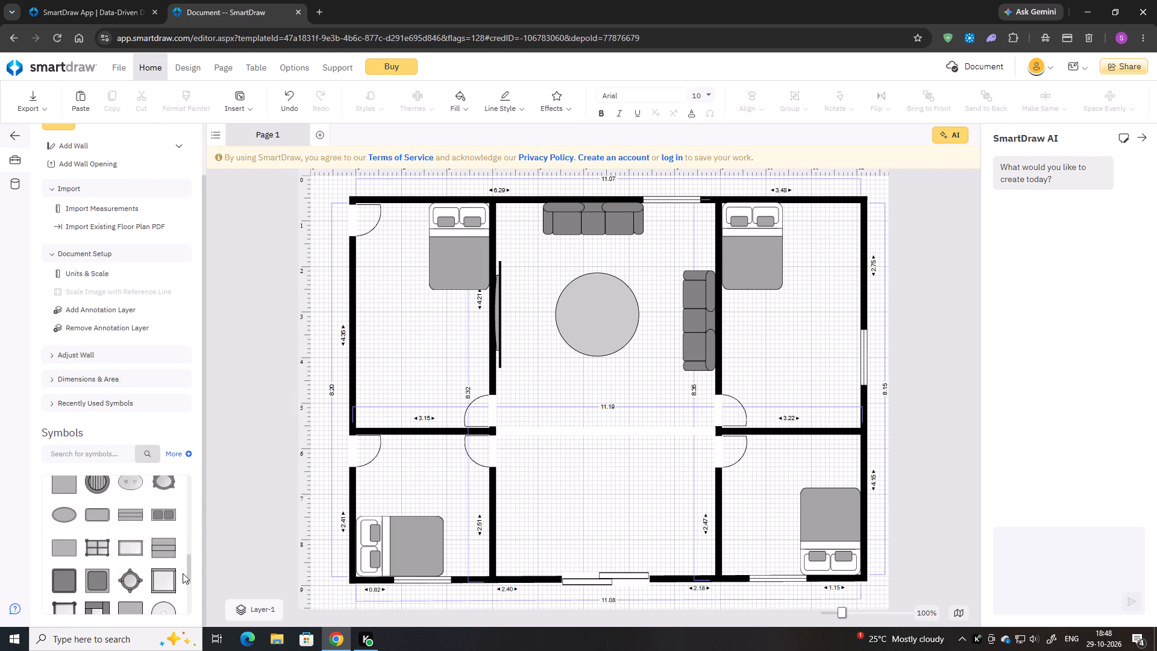
pyautogui.scroll(1, 142, 562)
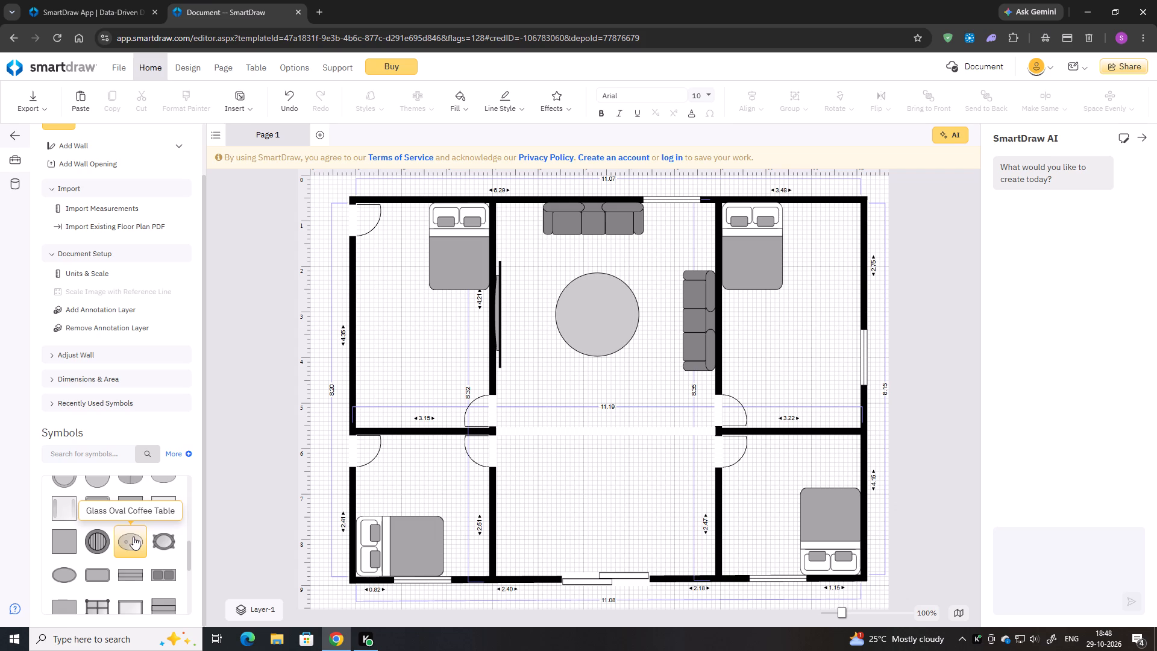
pyautogui.scroll(2, 92, 514)
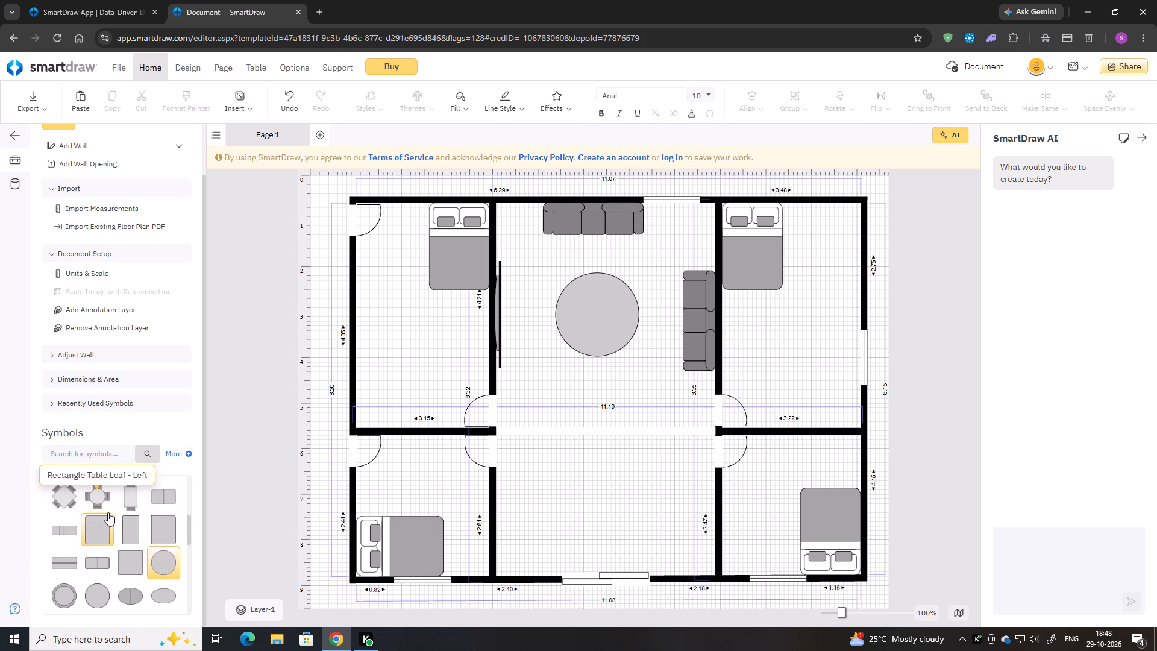
pyautogui.scroll(2, 108, 512)
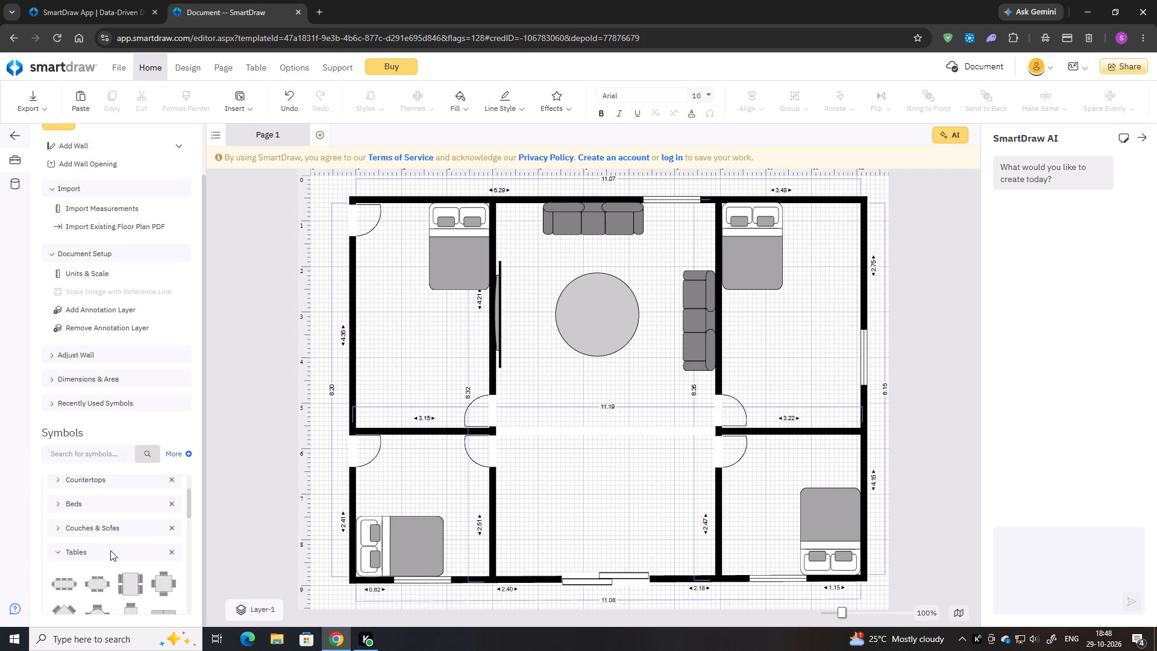
# Look through the Couches & Sofas symbols for another furniture piece for the floor plan.
pyautogui.click(84, 531)
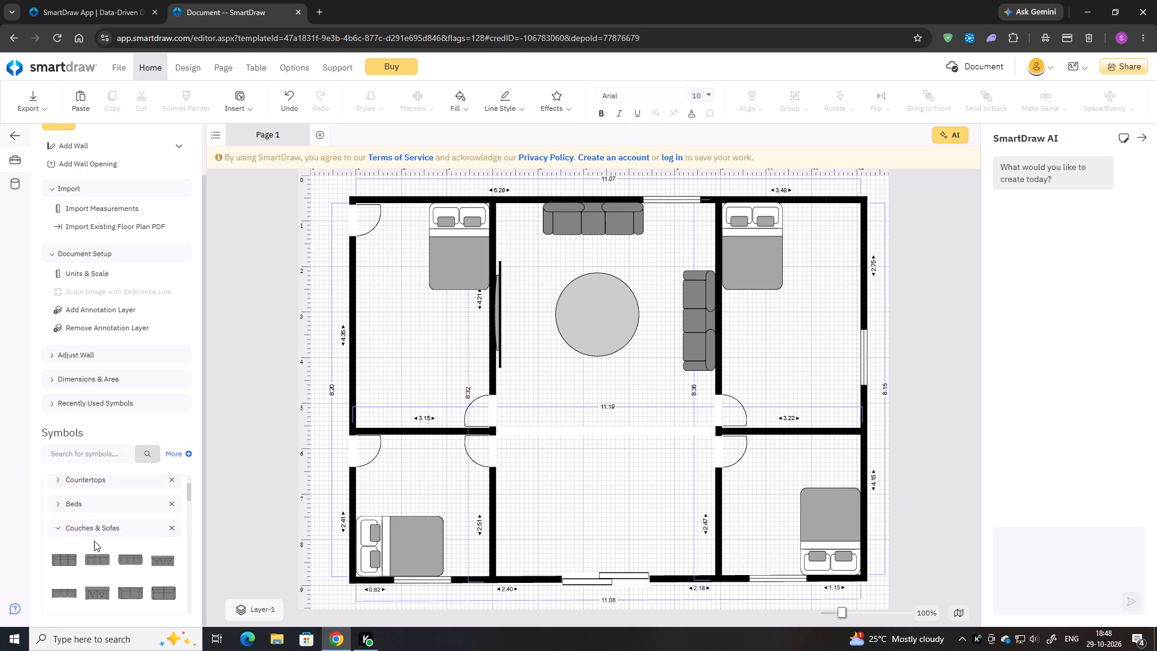
pyautogui.scroll(-3, 94, 541)
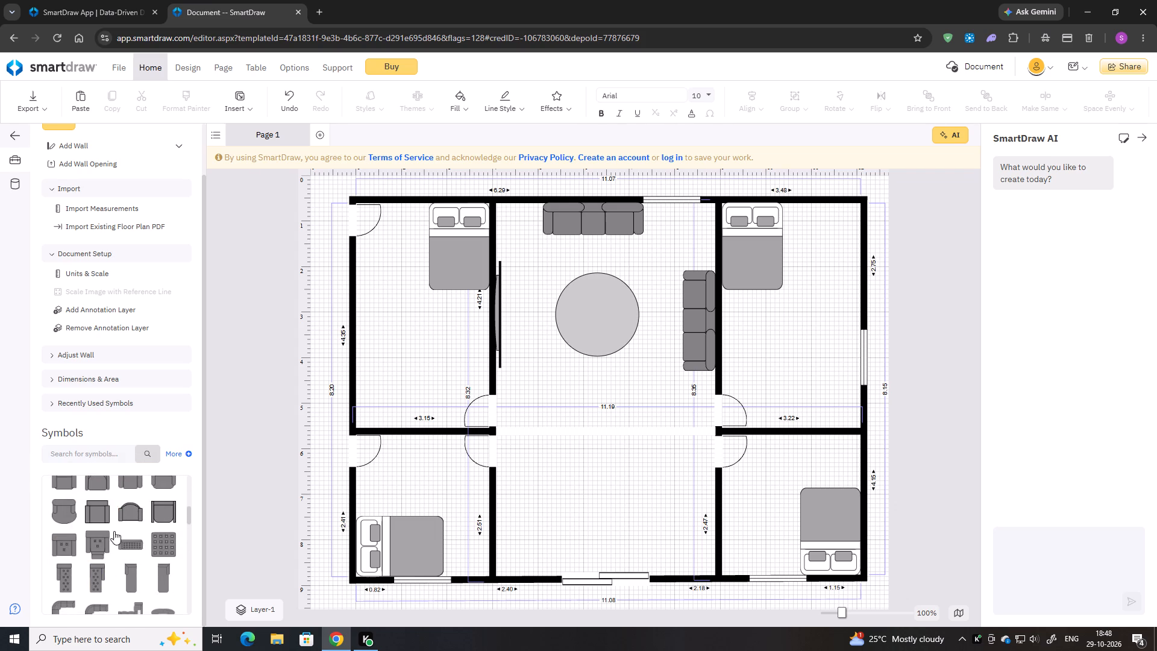
pyautogui.scroll(1, 106, 469)
pyautogui.click(75, 508)
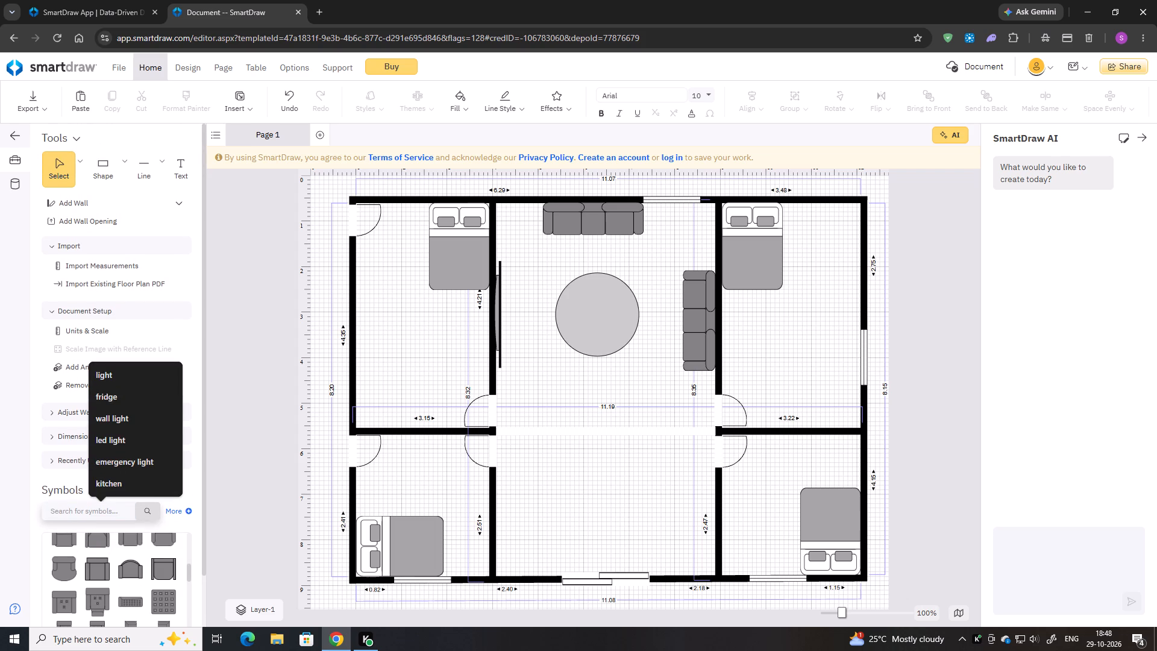
pyautogui.scroll(-1, 89, 515)
pyautogui.scroll(1, 77, 499)
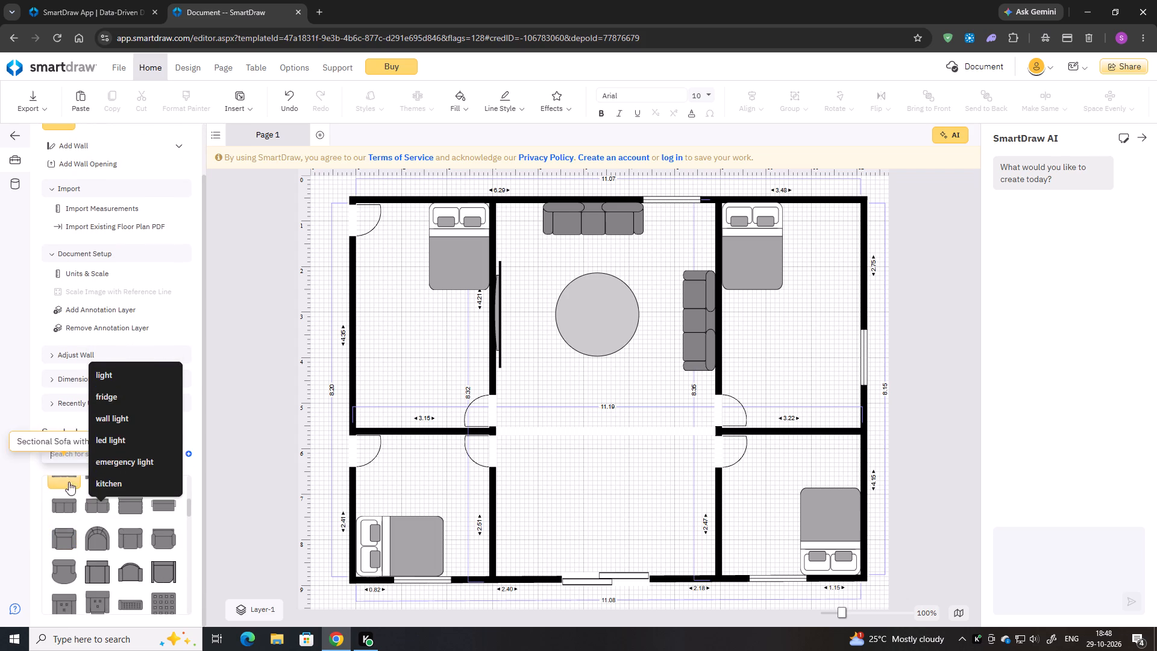
pyautogui.scroll(6, 89, 492)
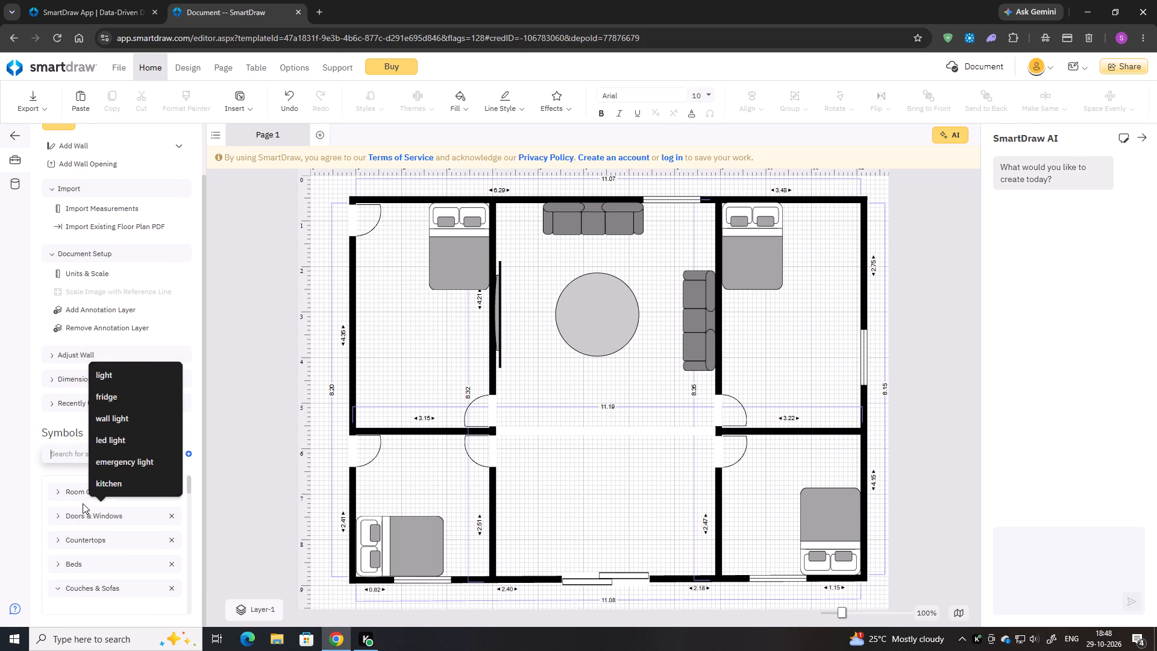
# Search the symbol library for "closet" and look through the matching groups, including Storage Furniture.
pyautogui.click(69, 453)
pyautogui.write('closet')
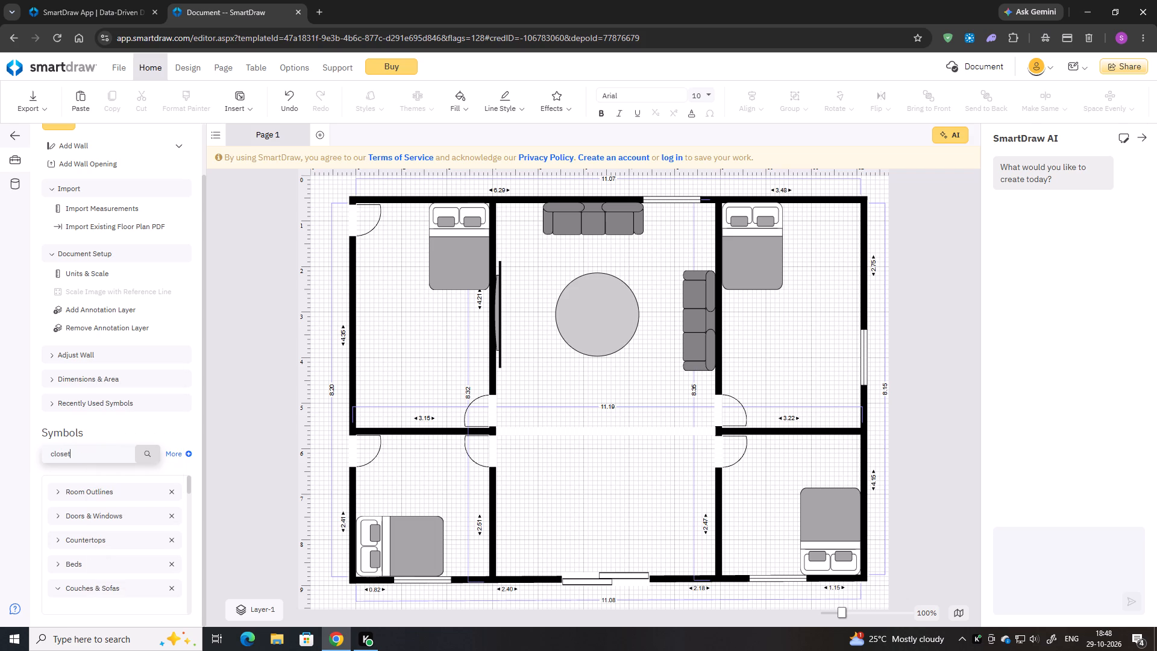
pyautogui.press('Return')
pyautogui.press('\\')
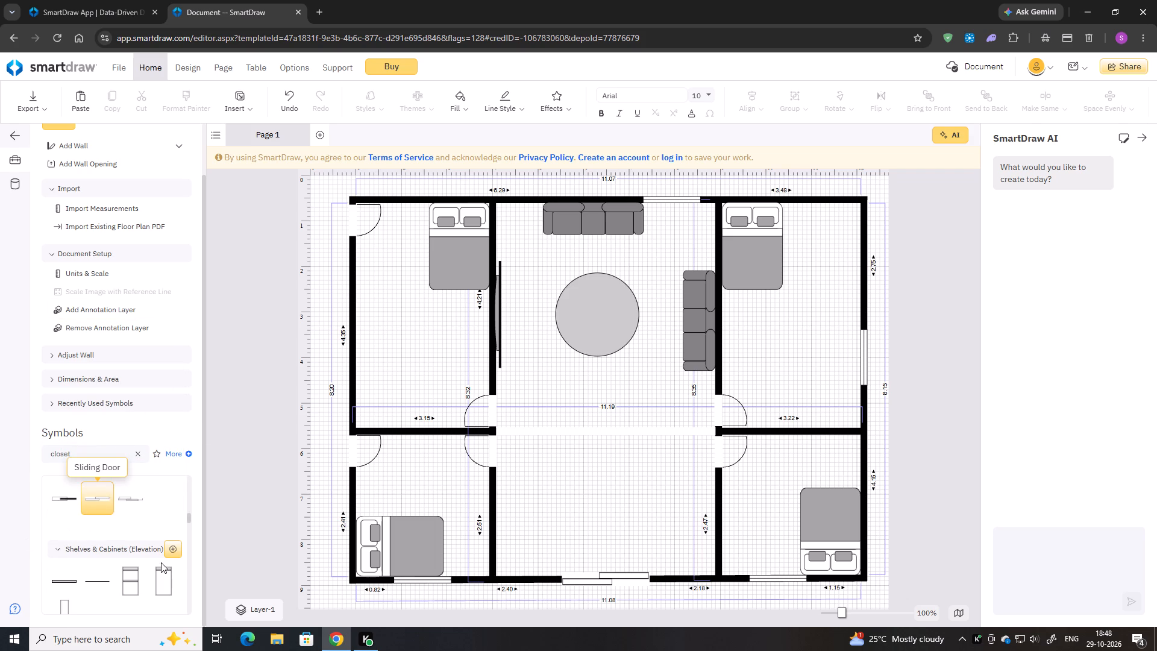
pyautogui.scroll(-1, 127, 562)
pyautogui.scroll(4, 122, 558)
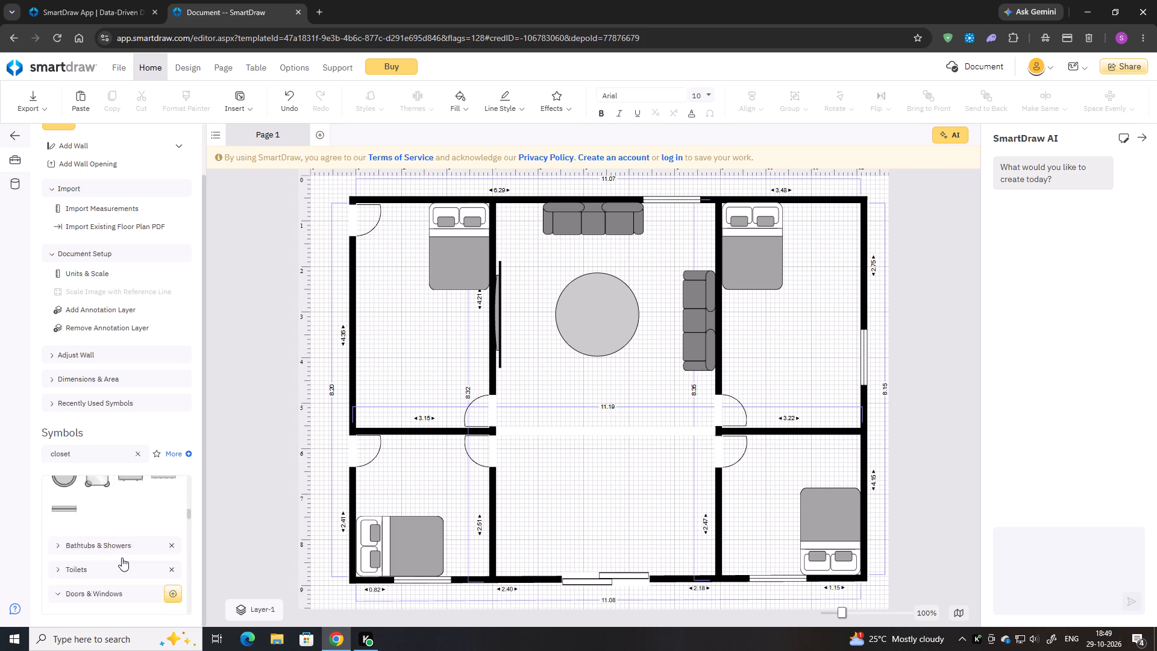
pyautogui.scroll(1, 122, 558)
pyautogui.scroll(-7, 122, 558)
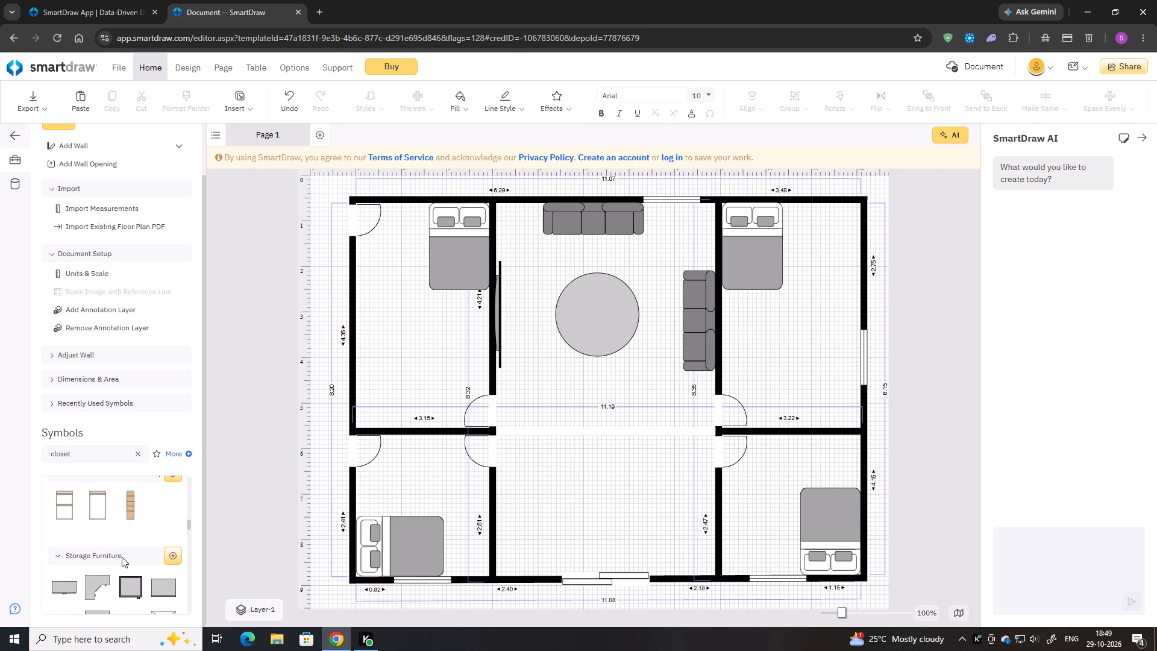
pyautogui.scroll(-1, 122, 557)
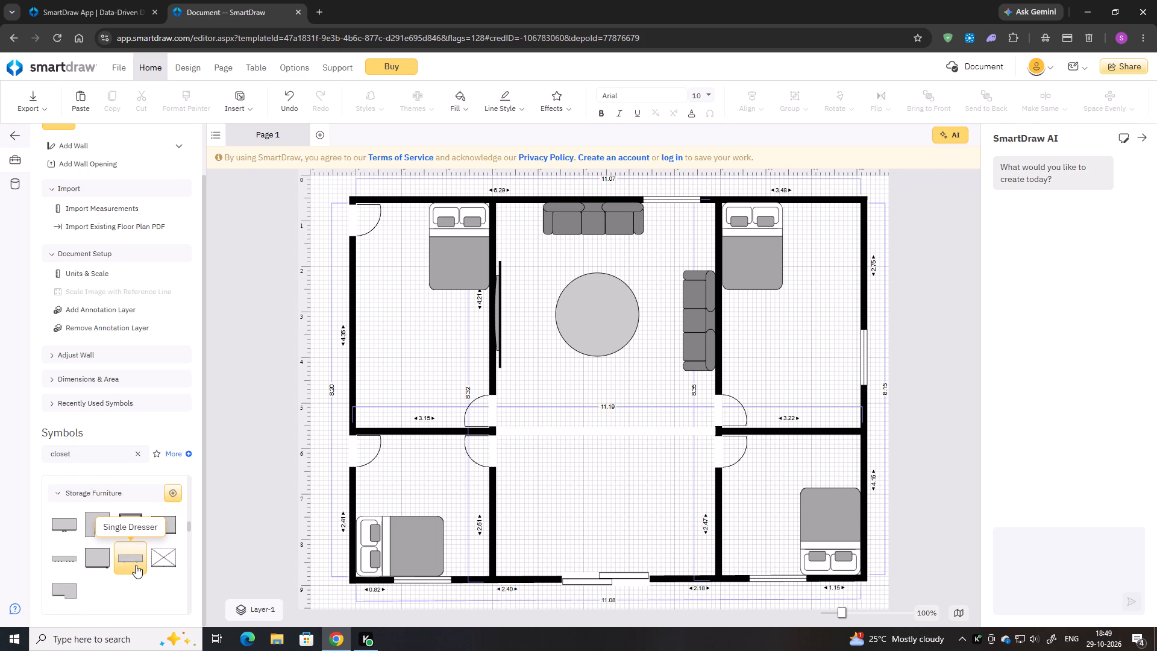
pyautogui.scroll(-1, 124, 538)
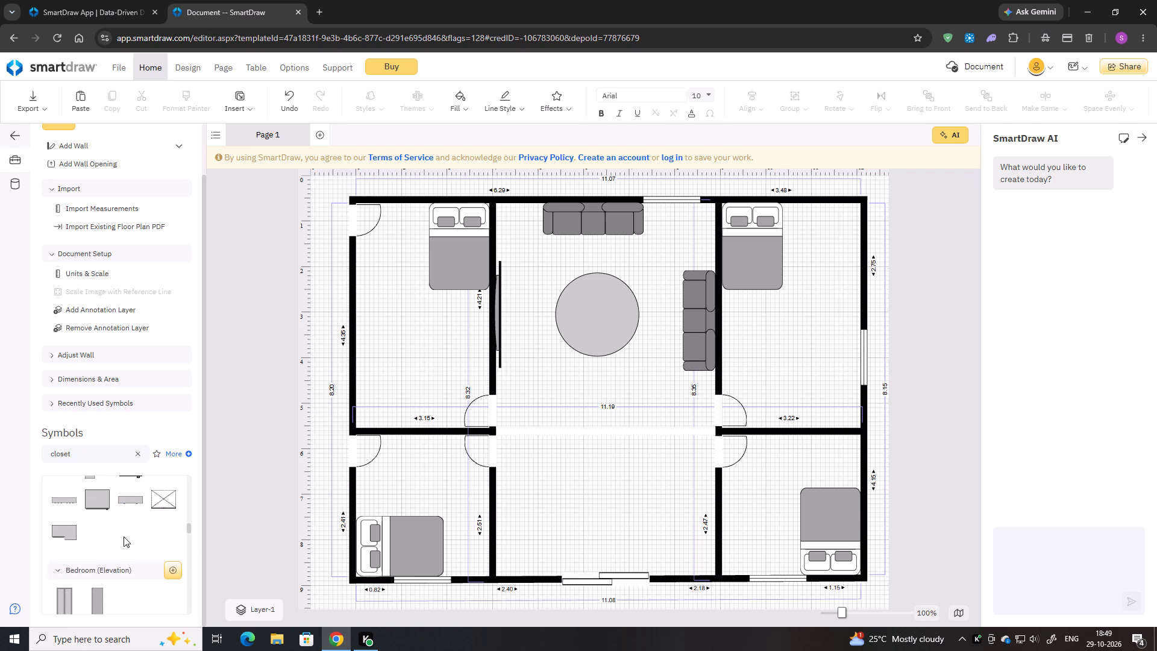
pyautogui.scroll(-2, 124, 536)
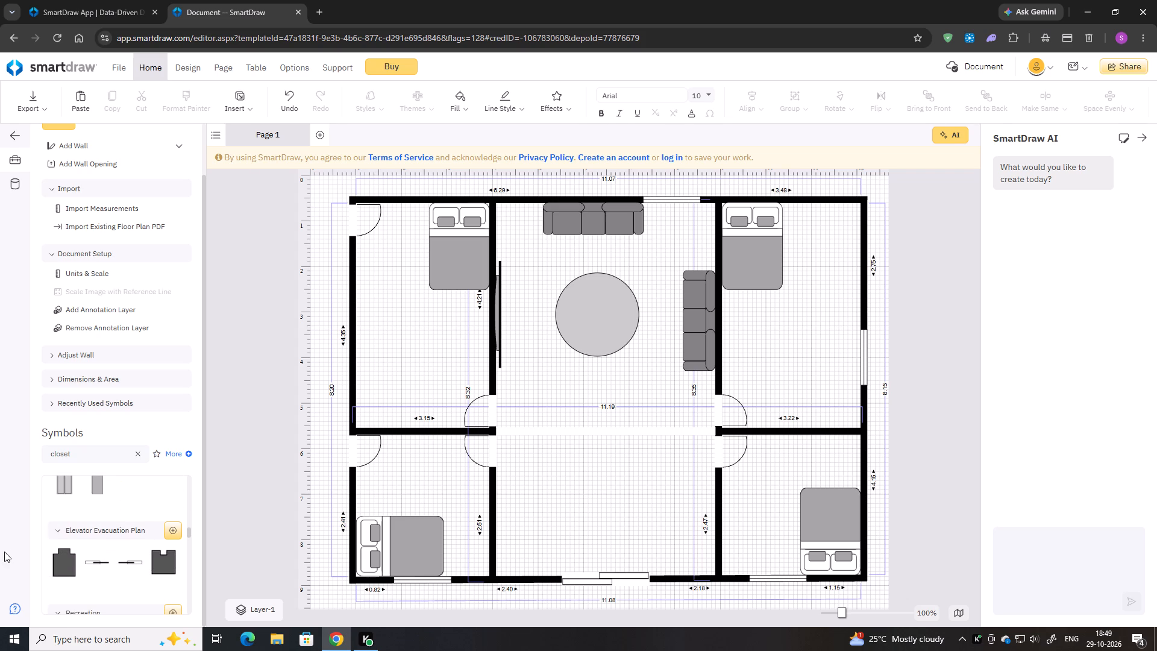
pyautogui.scroll(-1, 8, 549)
pyautogui.scroll(3, 95, 530)
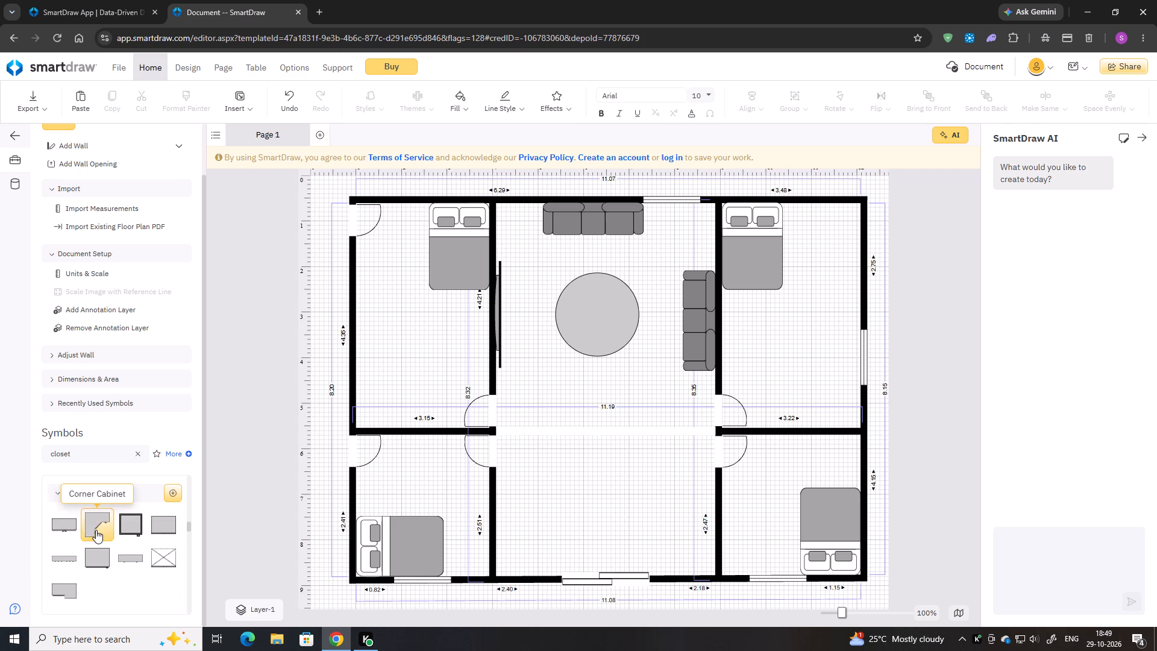
# Place a Wardrobe from Storage Furniture in the lower part of the central room, at about left 5.11, top 7.04.
pyautogui.moveTo(61, 525); pyautogui.dragTo(550, 483)
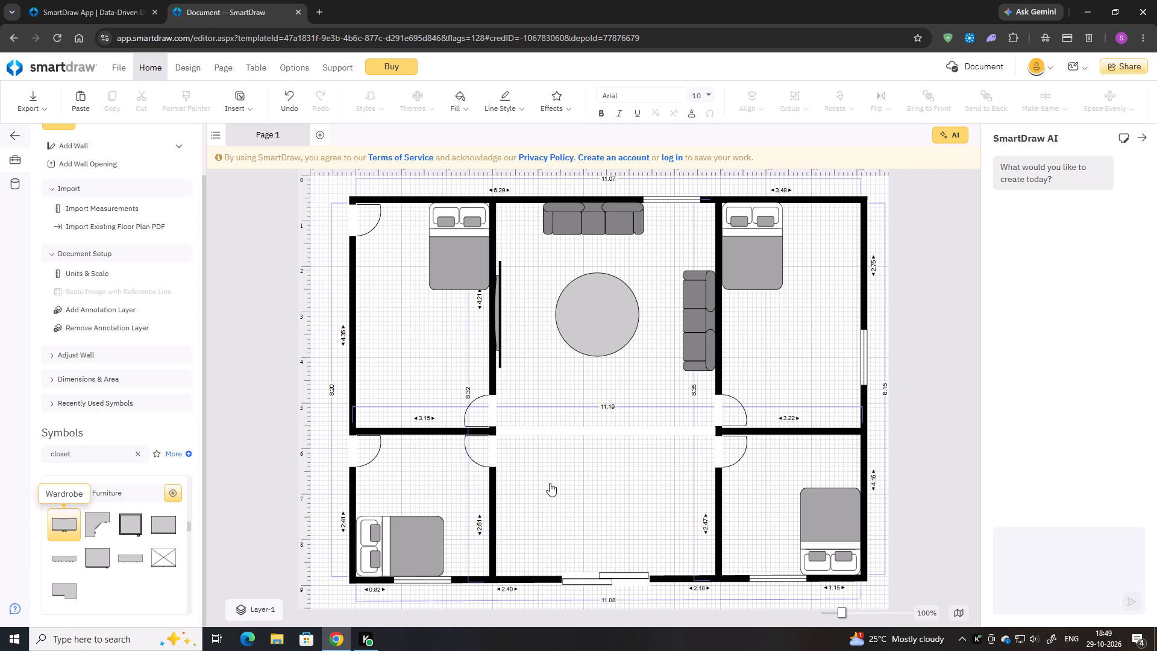
pyautogui.moveTo(550, 483); pyautogui.dragTo(563, 507)
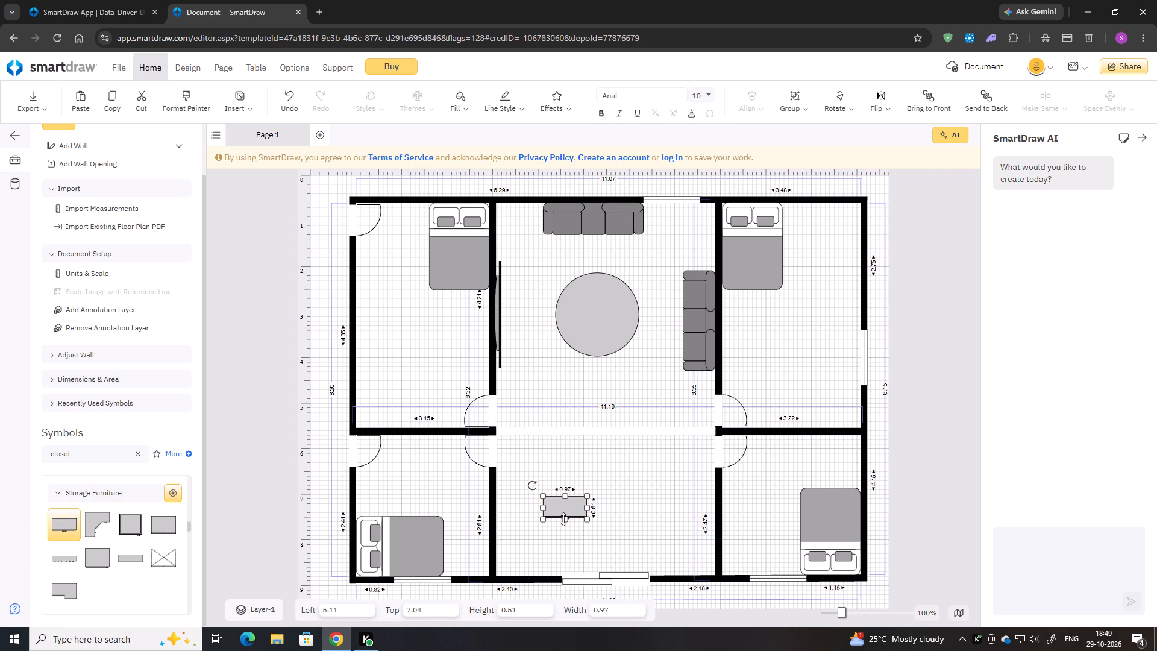
pyautogui.scroll(-7, 563, 519)
# Rotate the wardrobe a quarter turn so its long side runs vertically and its handles face right.
pyautogui.moveTo(568, 508); pyautogui.dragTo(557, 505)
pyautogui.moveTo(533, 486); pyautogui.dragTo(548, 522)
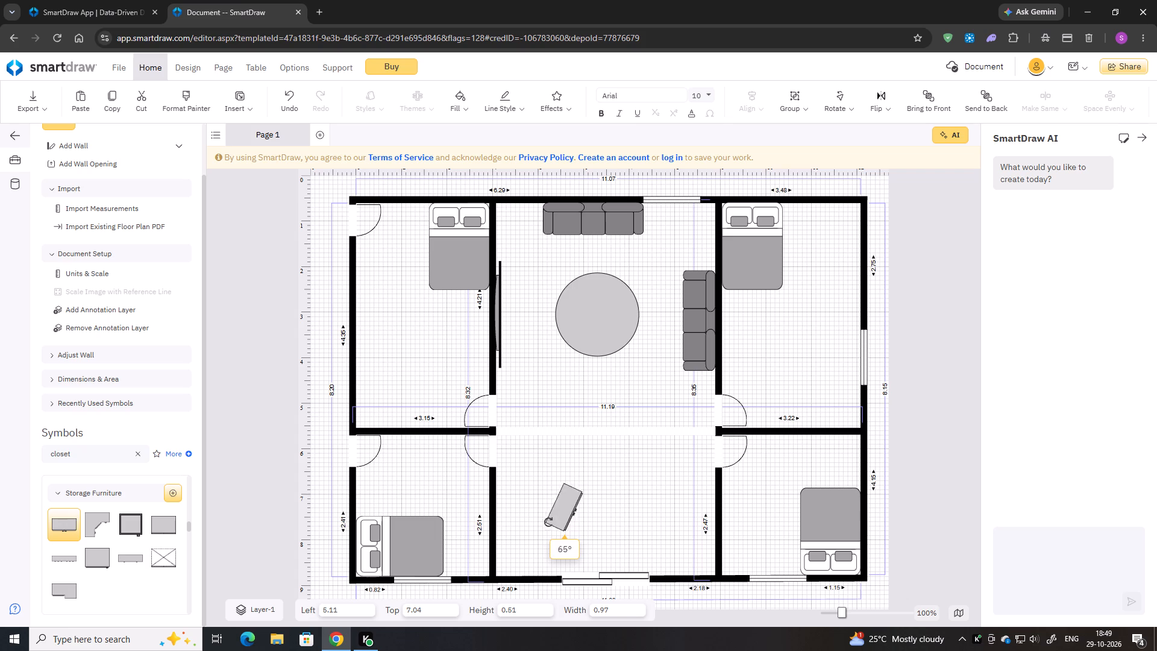
pyautogui.moveTo(548, 522); pyautogui.dragTo(551, 523)
pyautogui.moveTo(551, 523); pyautogui.dragTo(555, 523)
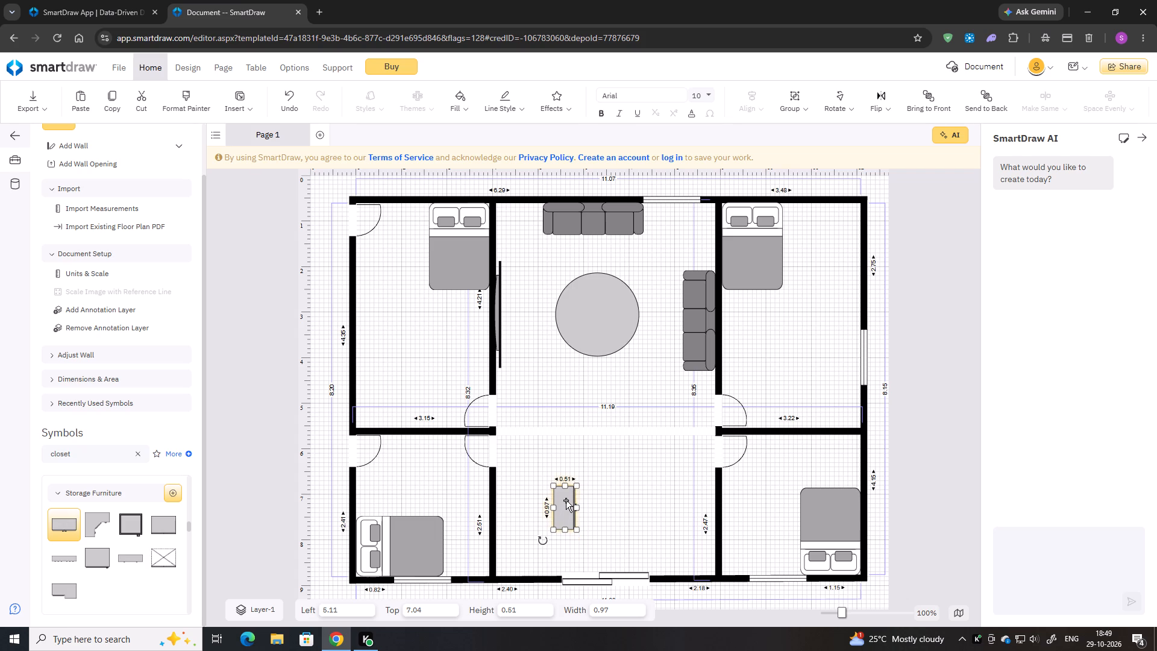
pyautogui.scroll(-2, 566, 500)
# Move the wardrobe into the central room's lower-left corner, against both walls, at about left 3.83, top 8.06.
pyautogui.moveTo(565, 505); pyautogui.dragTo(507, 549)
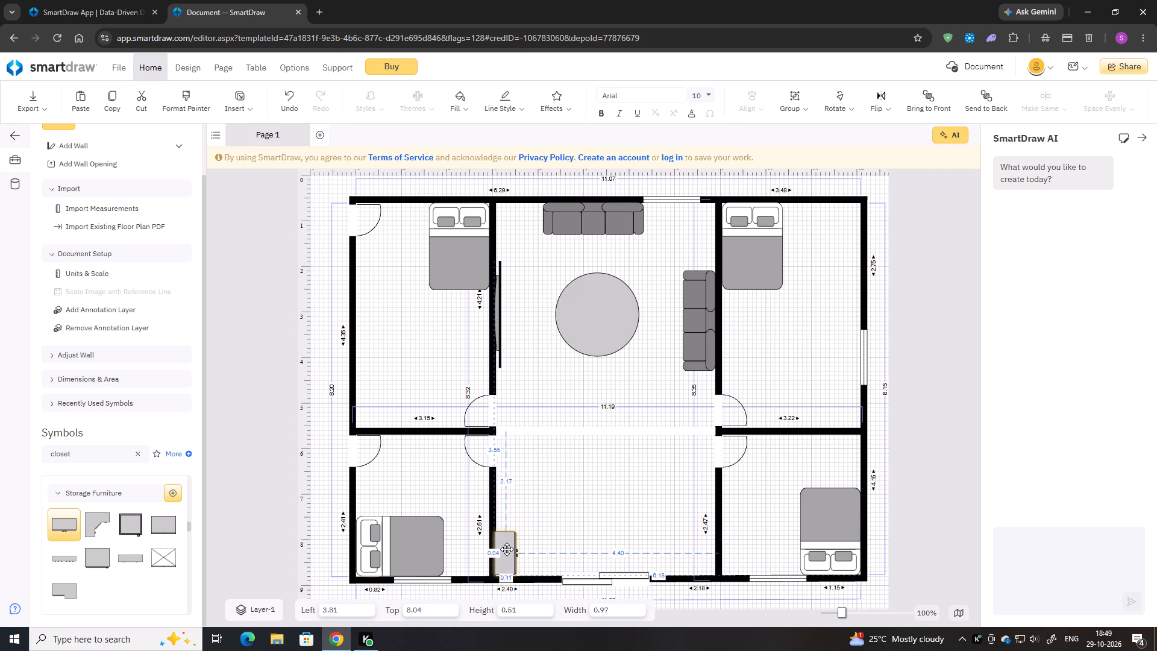
pyautogui.moveTo(507, 549); pyautogui.dragTo(506, 552)
pyautogui.click(518, 498)
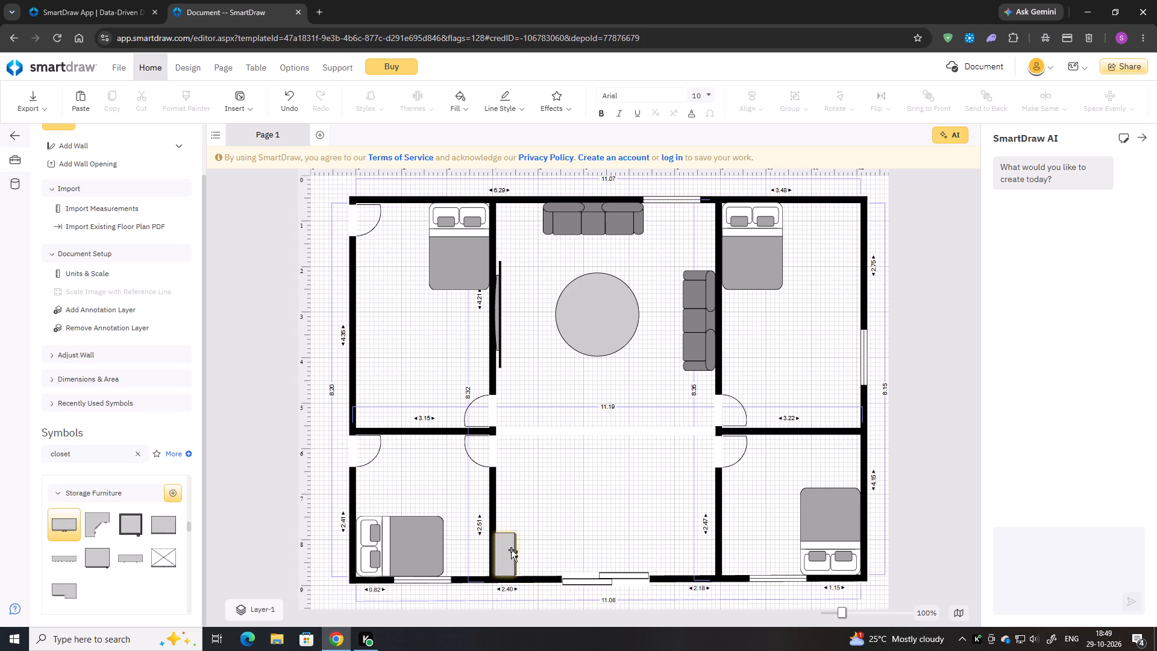
pyautogui.press('Right')
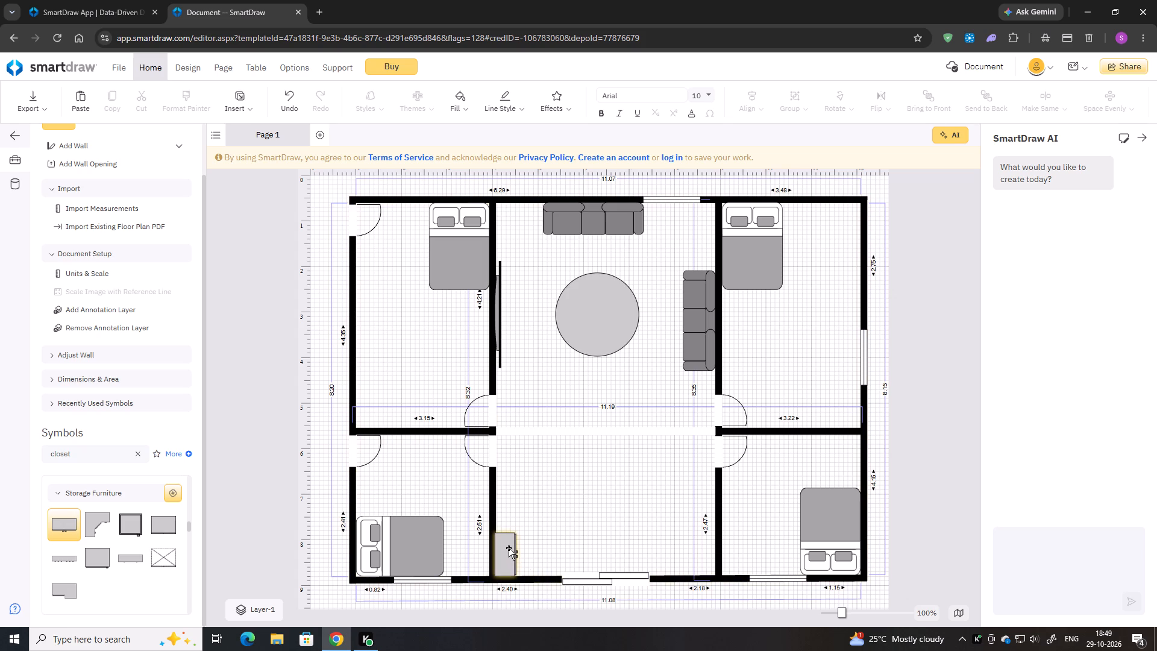
pyautogui.press('Right')
pyautogui.click(506, 547)
pyautogui.press('Right')
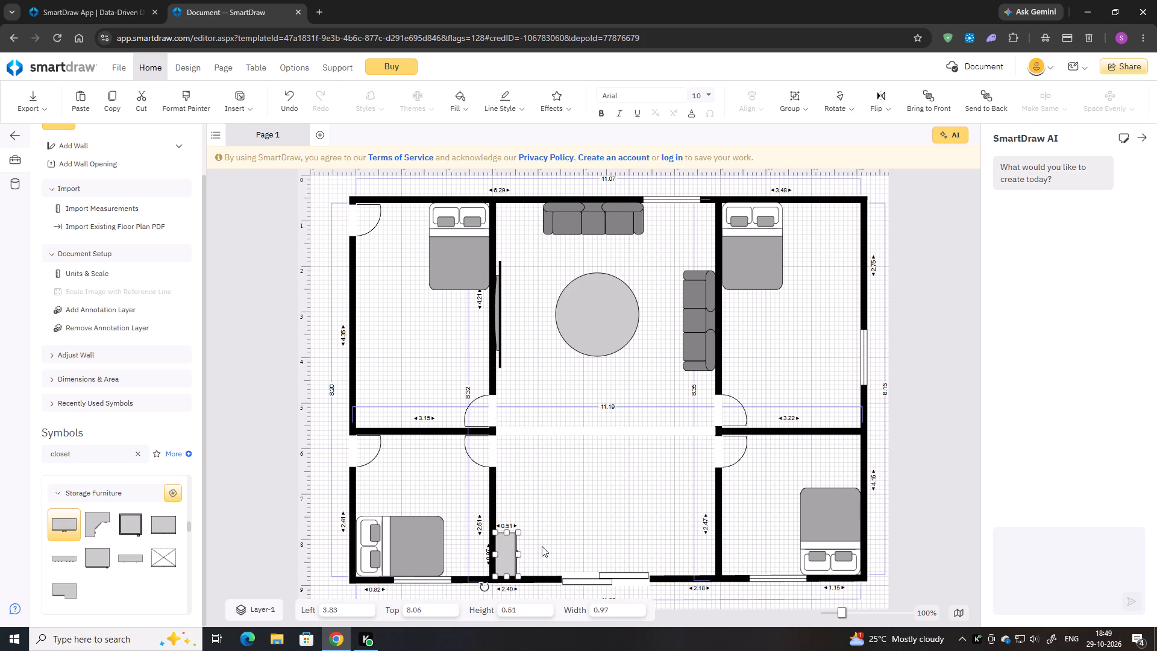
pyautogui.click(546, 534)
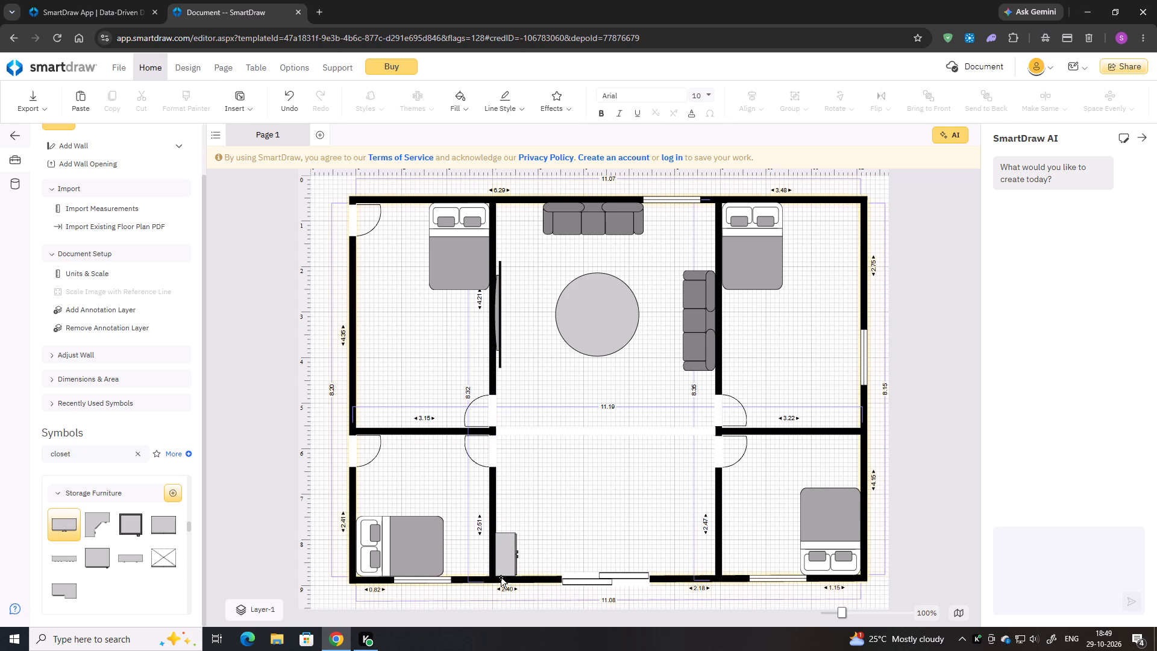
# Duplicate the corner wardrobe and place the copy in the lower-right part of the central room.
pyautogui.click(503, 547)
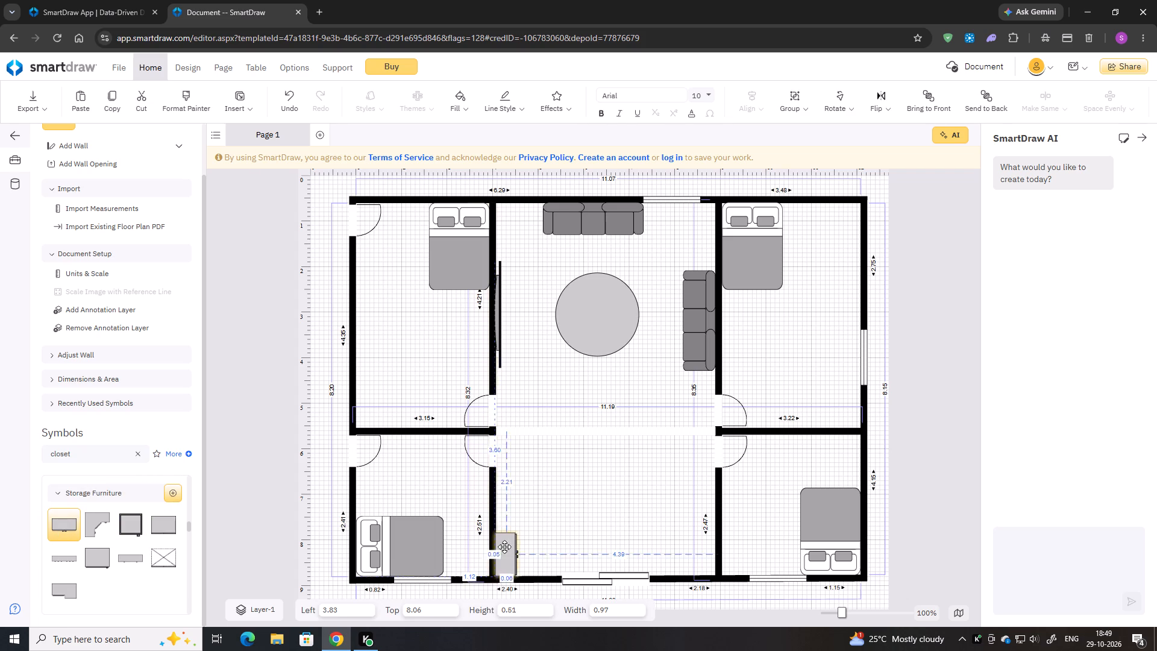
pyautogui.hotkey('ctrl', 'c')
pyautogui.hotkey('ctrl', 'v')
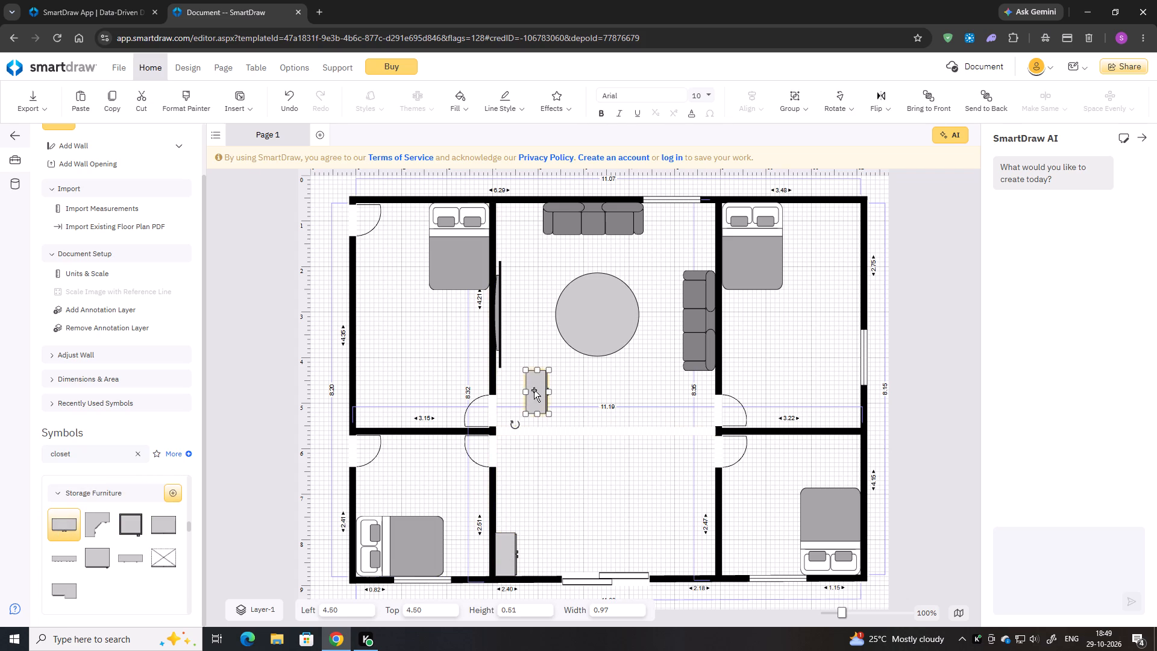
pyautogui.moveTo(535, 390); pyautogui.dragTo(671, 529)
# Turn the wardrobe copy half a turn and move it beside the central room's right wall, at about left 8.05, top 7.88.
pyautogui.moveTo(648, 562); pyautogui.dragTo(730, 549)
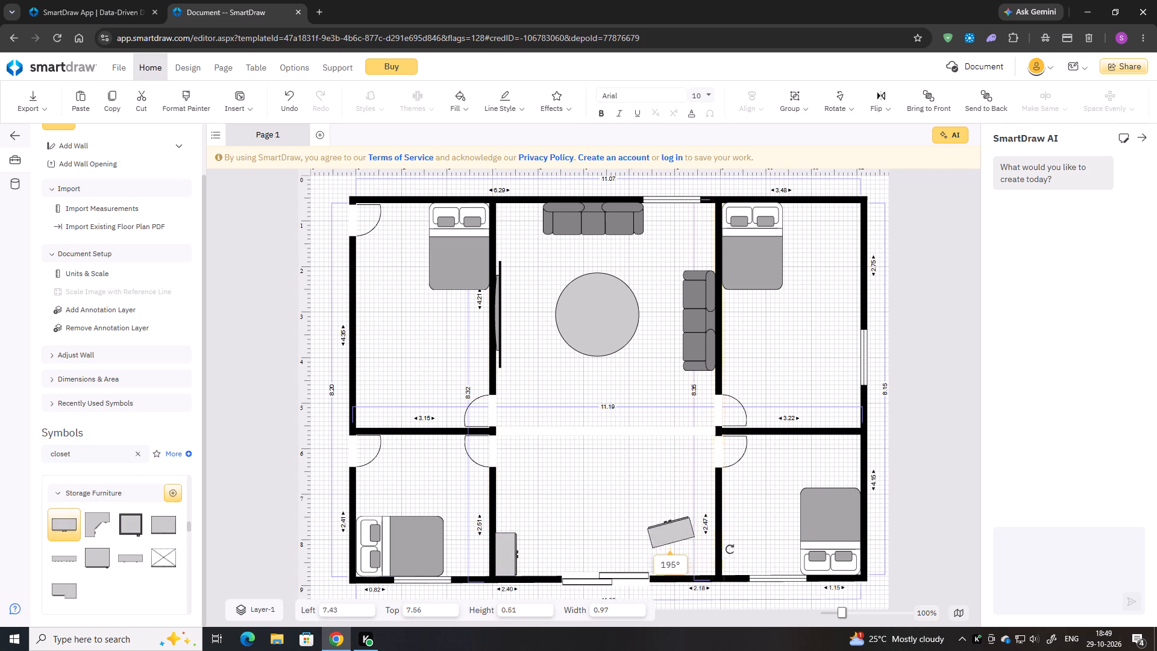
pyautogui.moveTo(730, 549); pyautogui.dragTo(692, 495)
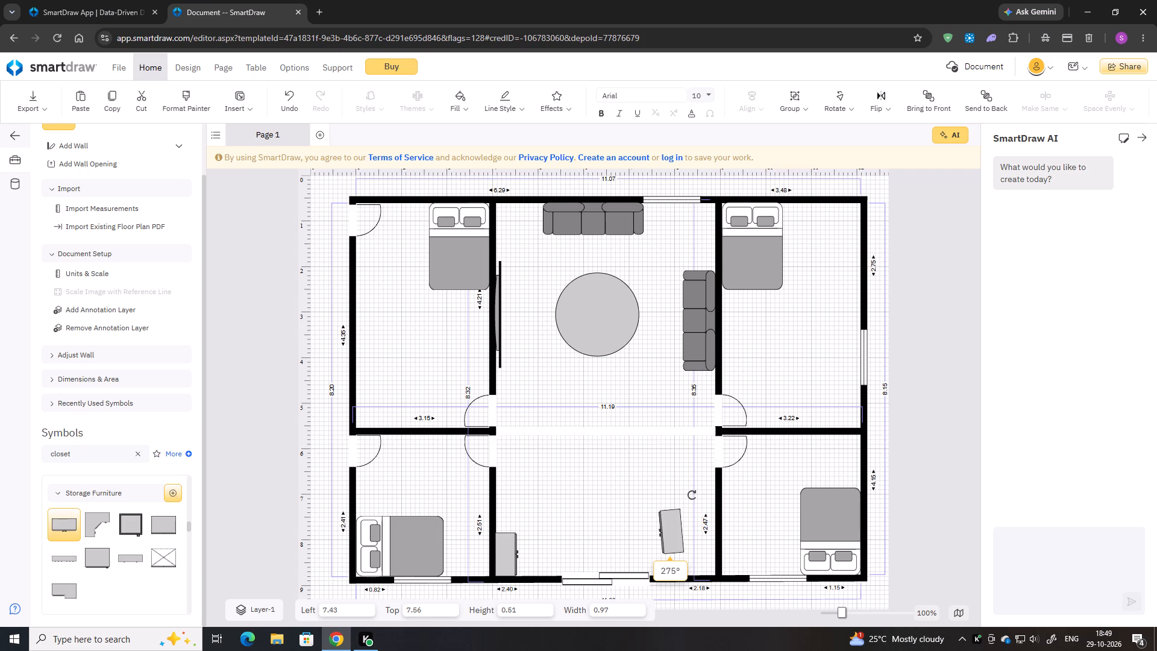
pyautogui.moveTo(692, 495); pyautogui.dragTo(697, 494)
pyautogui.moveTo(674, 530); pyautogui.dragTo(692, 538)
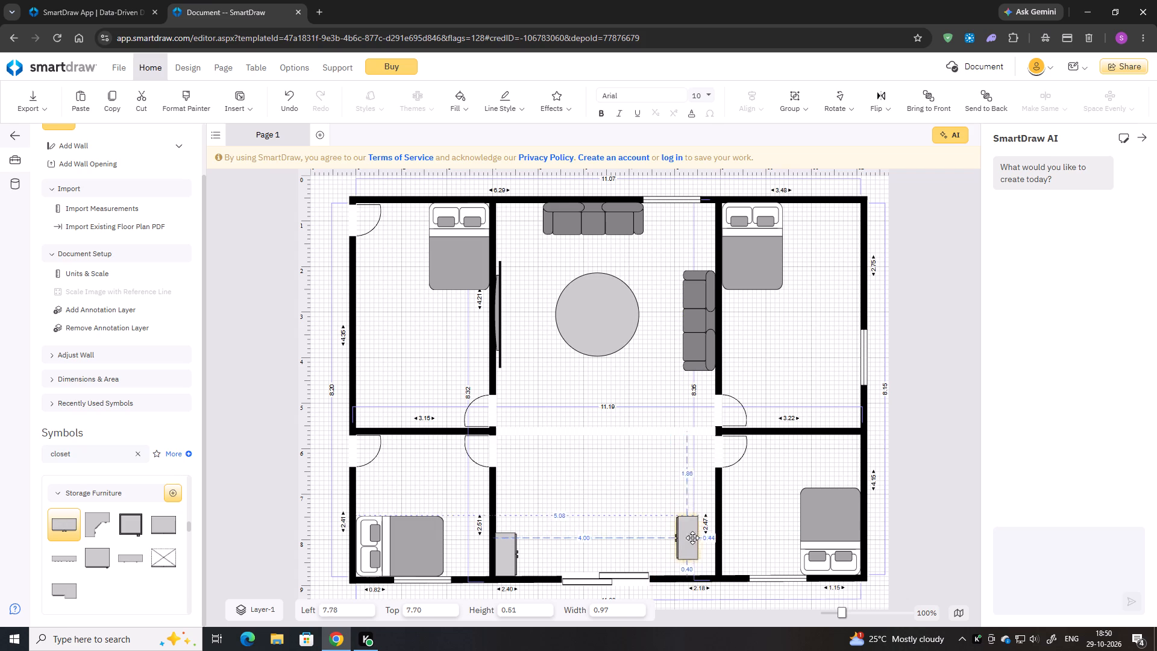
pyautogui.moveTo(692, 538); pyautogui.dragTo(704, 547)
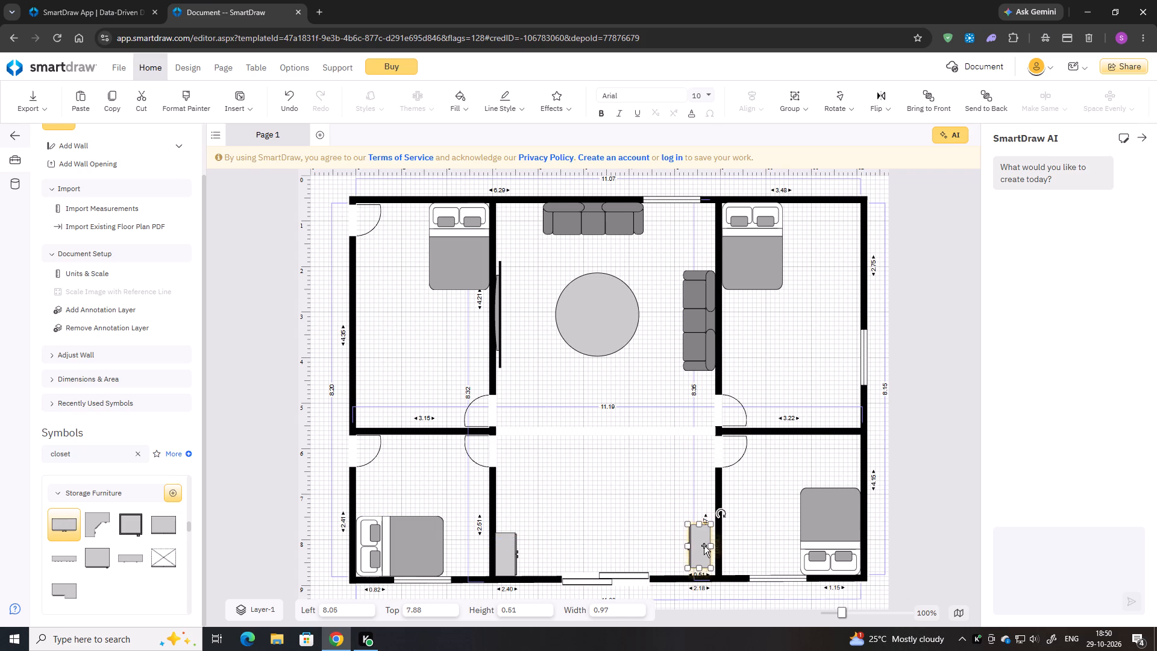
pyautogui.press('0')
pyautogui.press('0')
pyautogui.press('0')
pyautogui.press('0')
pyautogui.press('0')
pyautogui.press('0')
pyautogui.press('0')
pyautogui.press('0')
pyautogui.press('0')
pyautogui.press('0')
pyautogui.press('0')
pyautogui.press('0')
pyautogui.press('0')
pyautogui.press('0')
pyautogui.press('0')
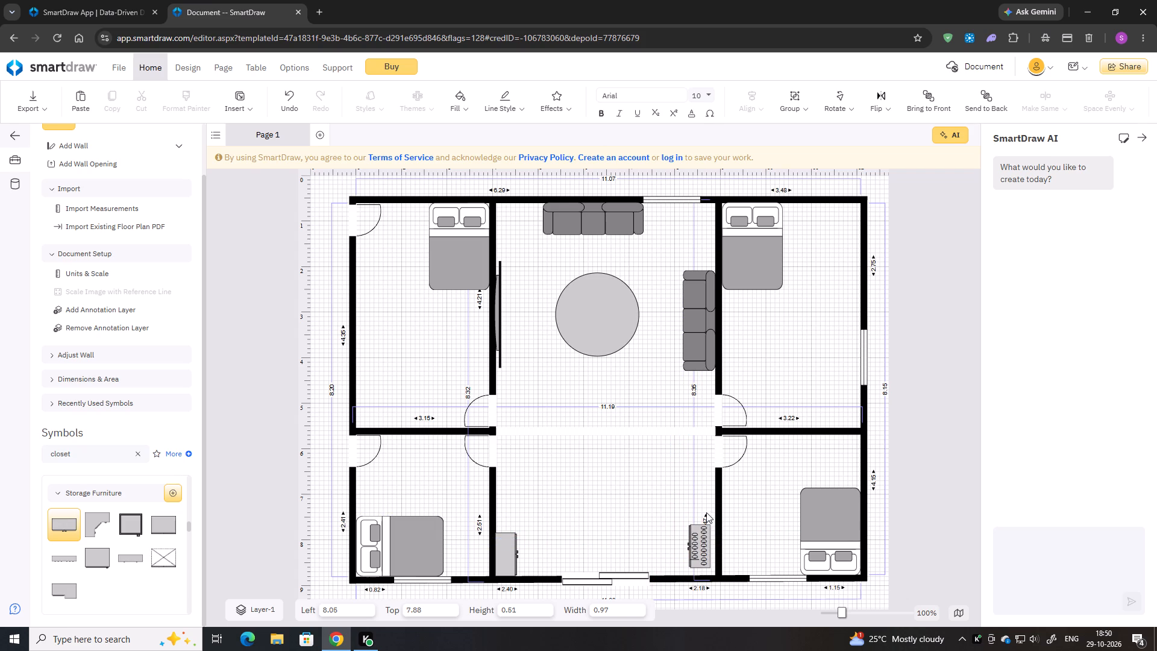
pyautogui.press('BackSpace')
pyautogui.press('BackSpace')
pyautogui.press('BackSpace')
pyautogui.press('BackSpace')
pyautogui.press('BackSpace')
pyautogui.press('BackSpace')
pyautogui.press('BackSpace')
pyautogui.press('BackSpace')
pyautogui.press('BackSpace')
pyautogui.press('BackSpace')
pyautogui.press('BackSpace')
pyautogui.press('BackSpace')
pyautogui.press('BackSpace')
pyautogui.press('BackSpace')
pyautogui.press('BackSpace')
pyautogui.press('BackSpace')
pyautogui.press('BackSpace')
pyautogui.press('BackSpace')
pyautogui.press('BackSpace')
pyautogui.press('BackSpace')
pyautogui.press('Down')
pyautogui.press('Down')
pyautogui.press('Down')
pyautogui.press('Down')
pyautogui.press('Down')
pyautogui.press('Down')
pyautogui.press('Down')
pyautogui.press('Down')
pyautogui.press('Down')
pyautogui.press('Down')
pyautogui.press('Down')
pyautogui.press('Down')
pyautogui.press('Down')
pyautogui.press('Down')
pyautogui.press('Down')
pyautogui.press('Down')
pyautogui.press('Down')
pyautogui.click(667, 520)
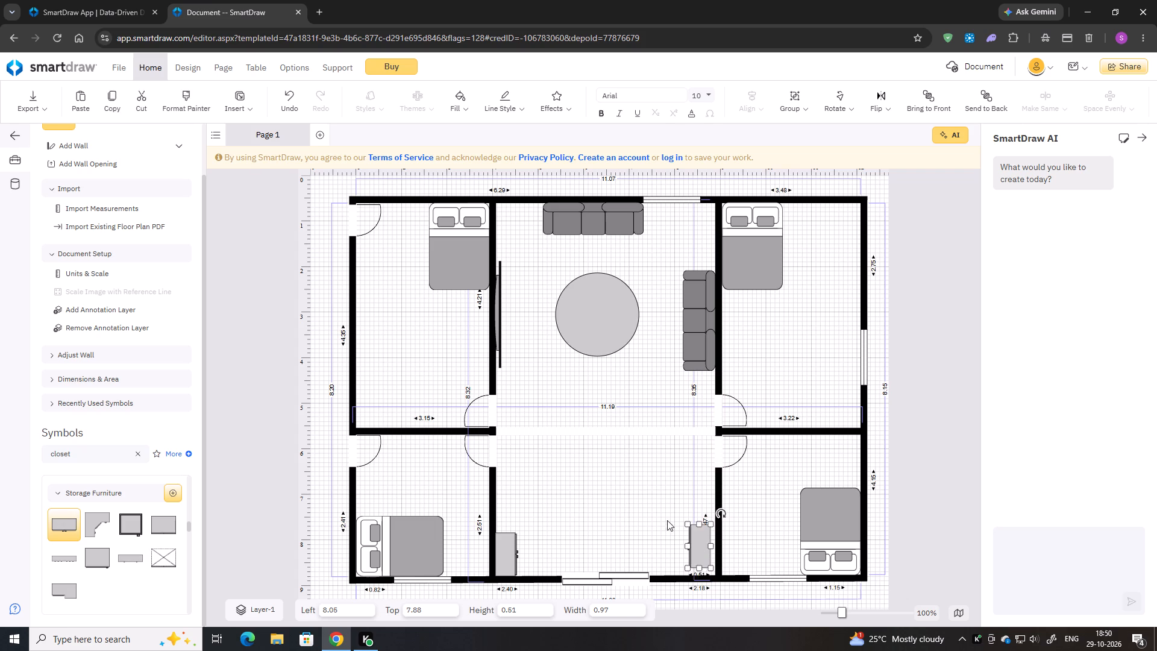
# Nudge the wardrobe copy down and right into the central room's lower-right corner, to about left 8.15, top 8.03.
pyautogui.click(695, 538)
pyautogui.press('Down')
pyautogui.press('Right')
pyautogui.press('Down')
pyautogui.press('Down')
pyautogui.press('Down')
pyautogui.press('Down')
pyautogui.press('Down')
pyautogui.press('Down')
pyautogui.press('Down')
pyautogui.press('Down')
pyautogui.press('Right')
pyautogui.press('Right')
pyautogui.press('Right')
pyautogui.press('Right')
pyautogui.press('Right')
pyautogui.press('Right')
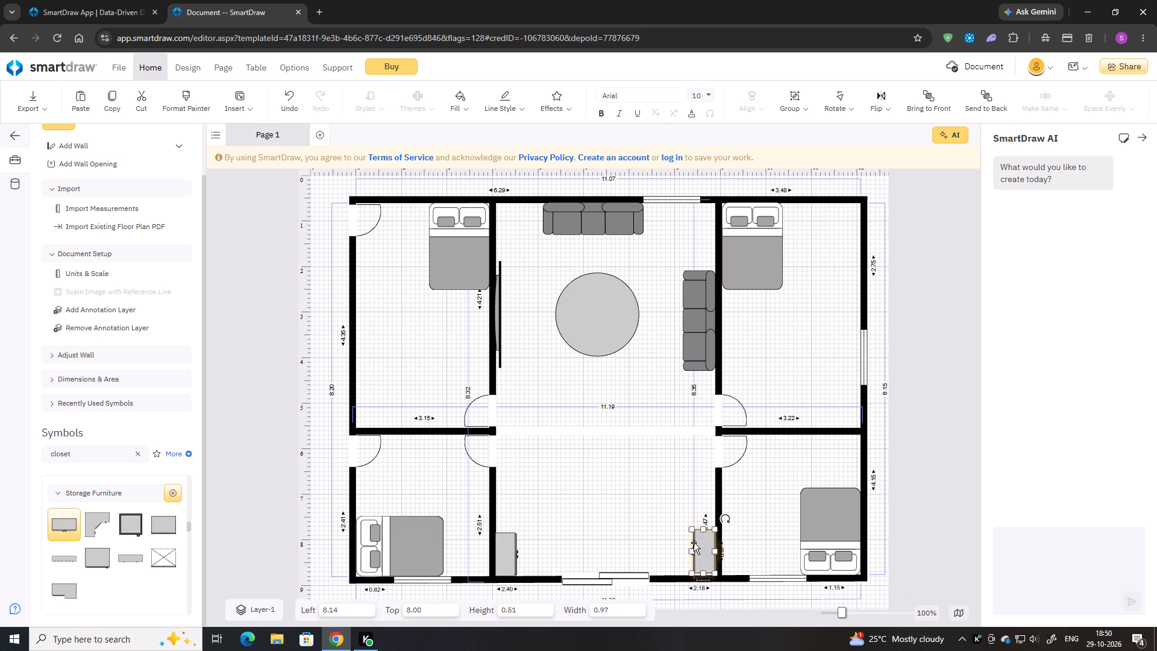
pyautogui.press('Right')
pyautogui.press('Down')
pyautogui.press('Down')
pyautogui.press('Down')
pyautogui.click(668, 536)
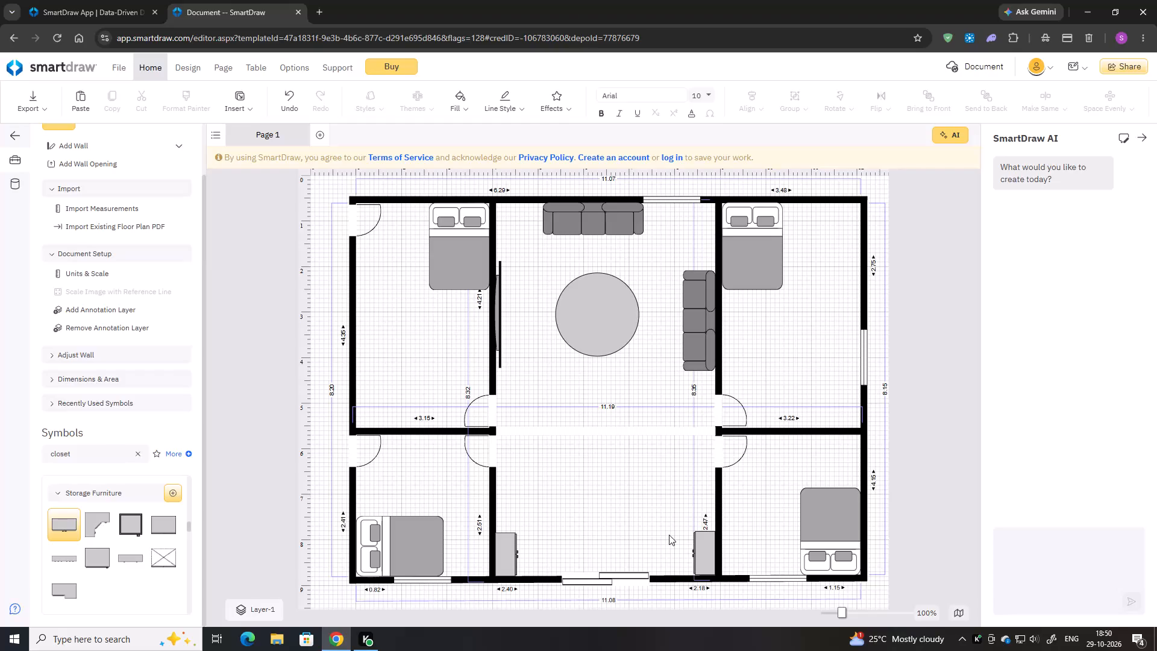
pyautogui.click(706, 562)
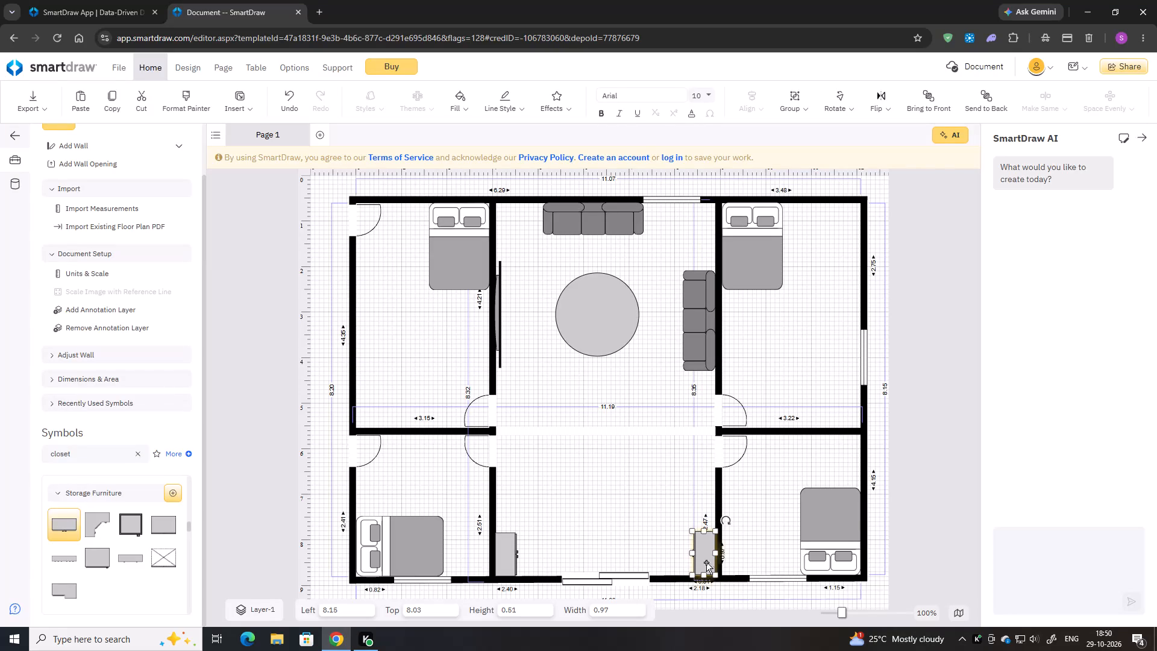
pyautogui.press('Down')
pyautogui.click(665, 513)
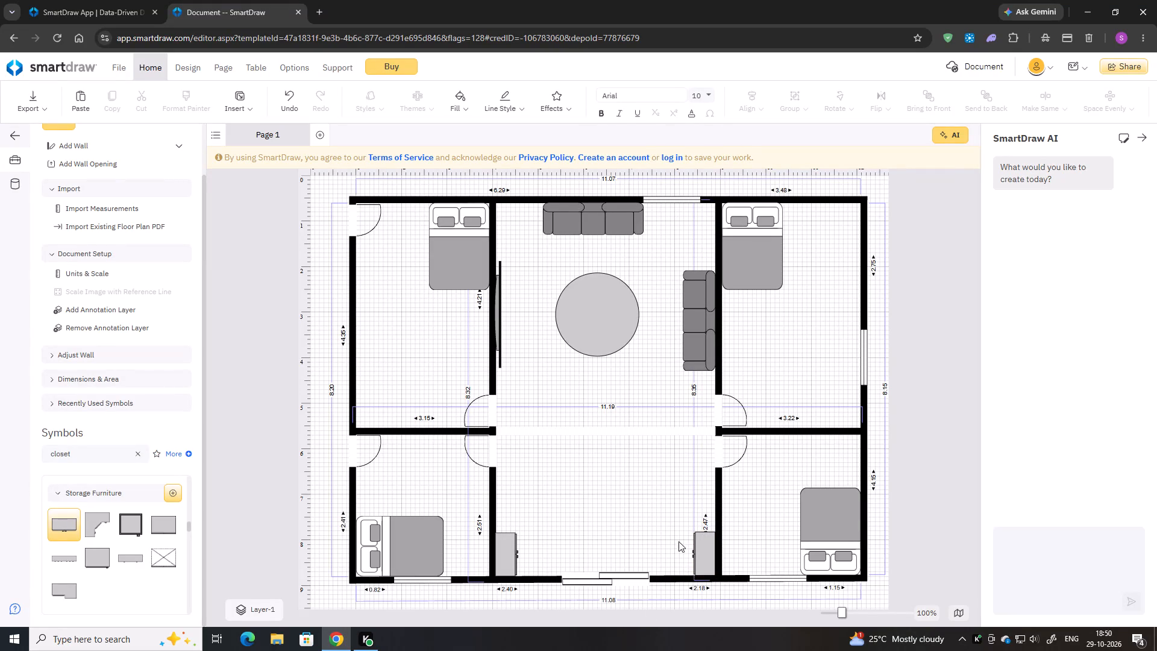
pyautogui.click(679, 549)
# Place a tall segmented unit from Prefilled Shelves & Cabinets in the lower-left room, between the bed and the room's right wall.
pyautogui.scroll(-1, 397, 445)
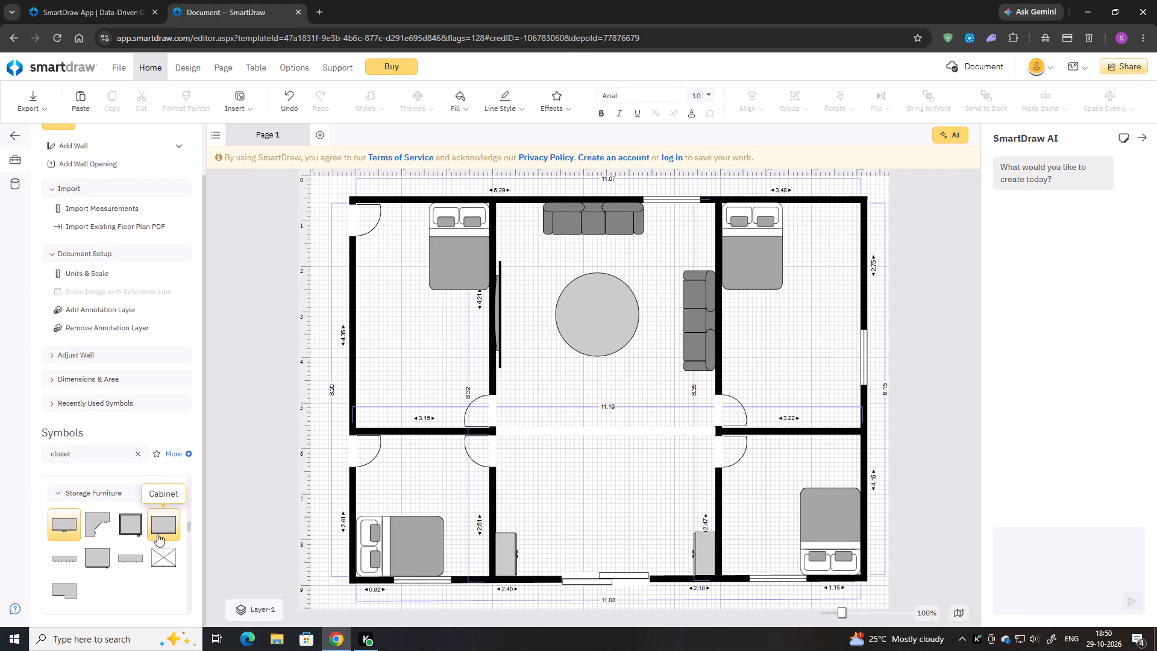
pyautogui.scroll(1, 468, 468)
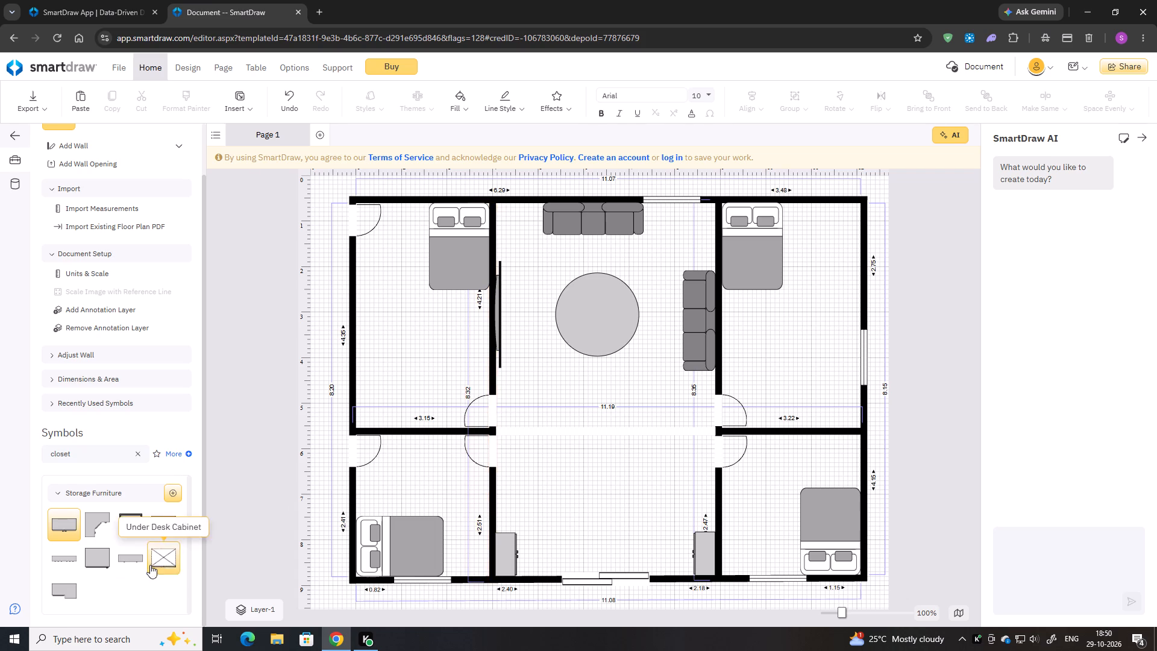
pyautogui.scroll(2, 114, 562)
pyautogui.moveTo(130, 567); pyautogui.dragTo(477, 542)
# Fill the new shelf unit in the lower-left room with the medium grey standard colour.
pyautogui.click(469, 98)
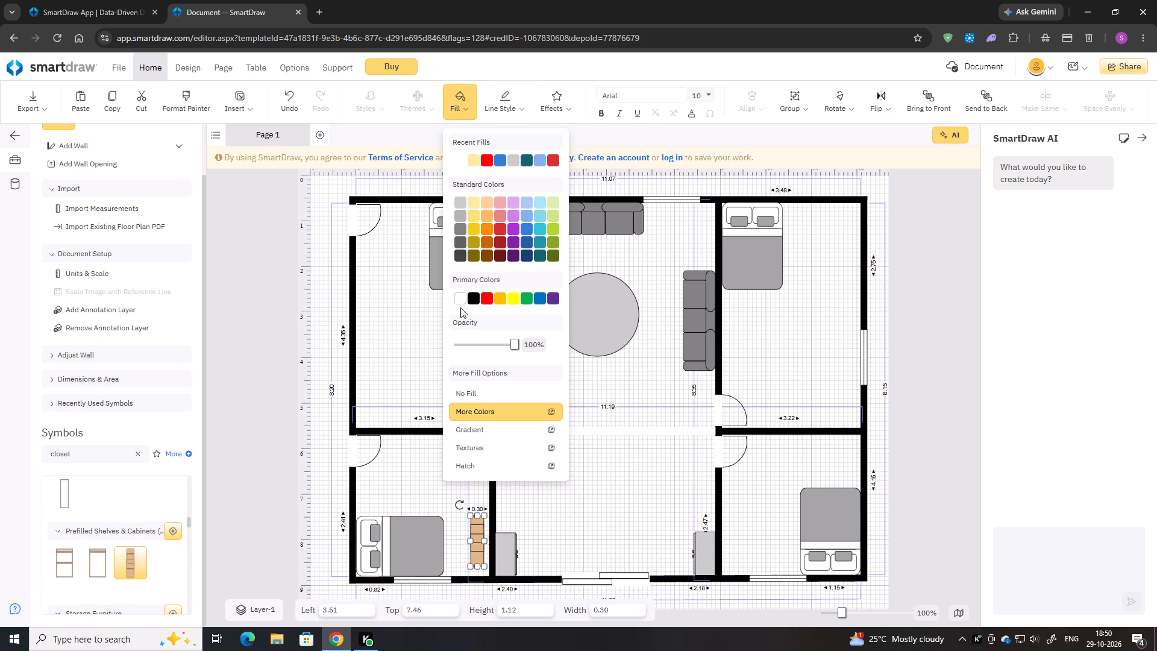
pyautogui.click(460, 304)
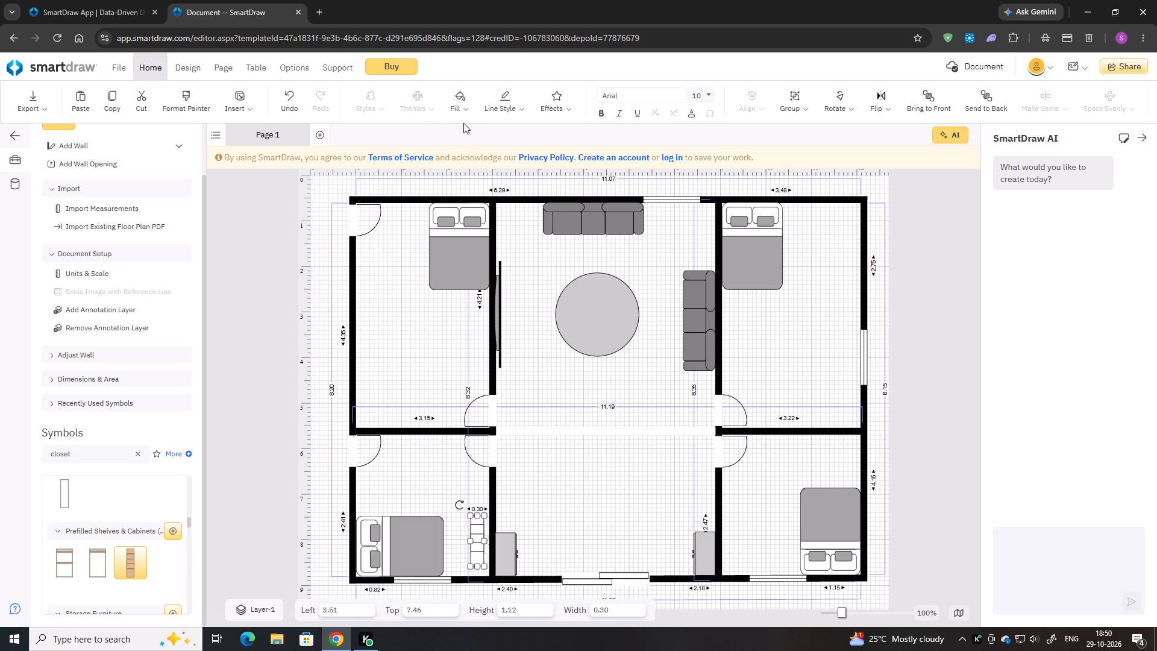
pyautogui.click(472, 98)
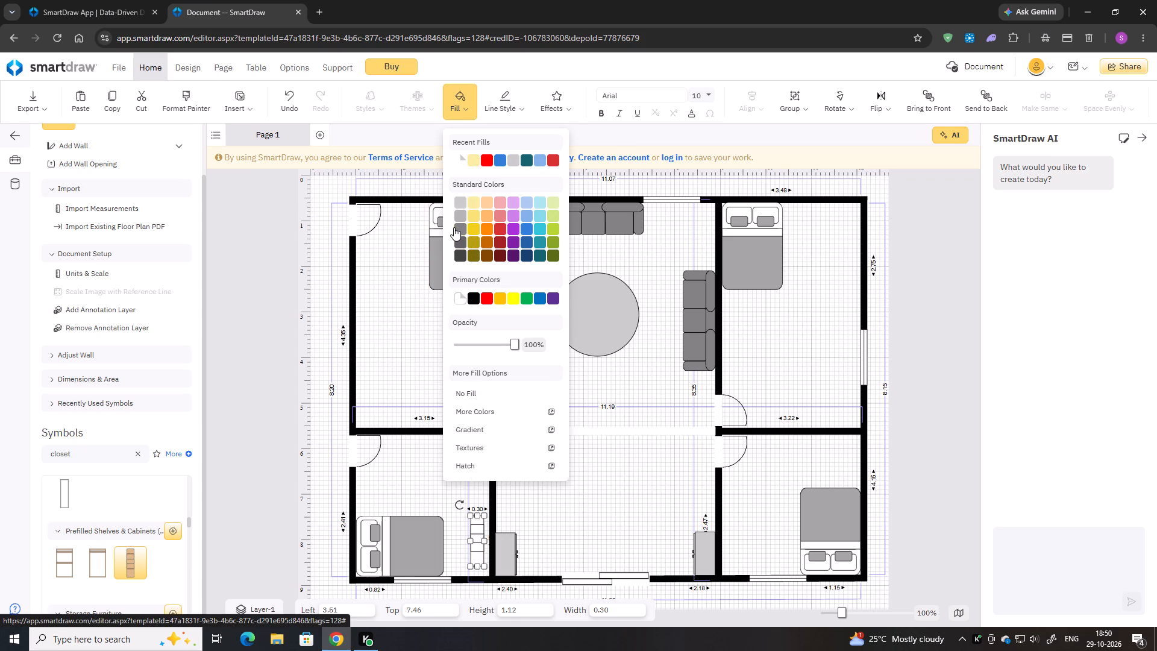
pyautogui.click(454, 227)
pyautogui.click(565, 480)
# Move the shelf unit into the lower-left room's bottom-right corner and enlarge it upward along the wall, past the bed's upper edge.
pyautogui.moveTo(474, 551); pyautogui.dragTo(477, 559)
pyautogui.moveTo(474, 528); pyautogui.dragTo(470, 521)
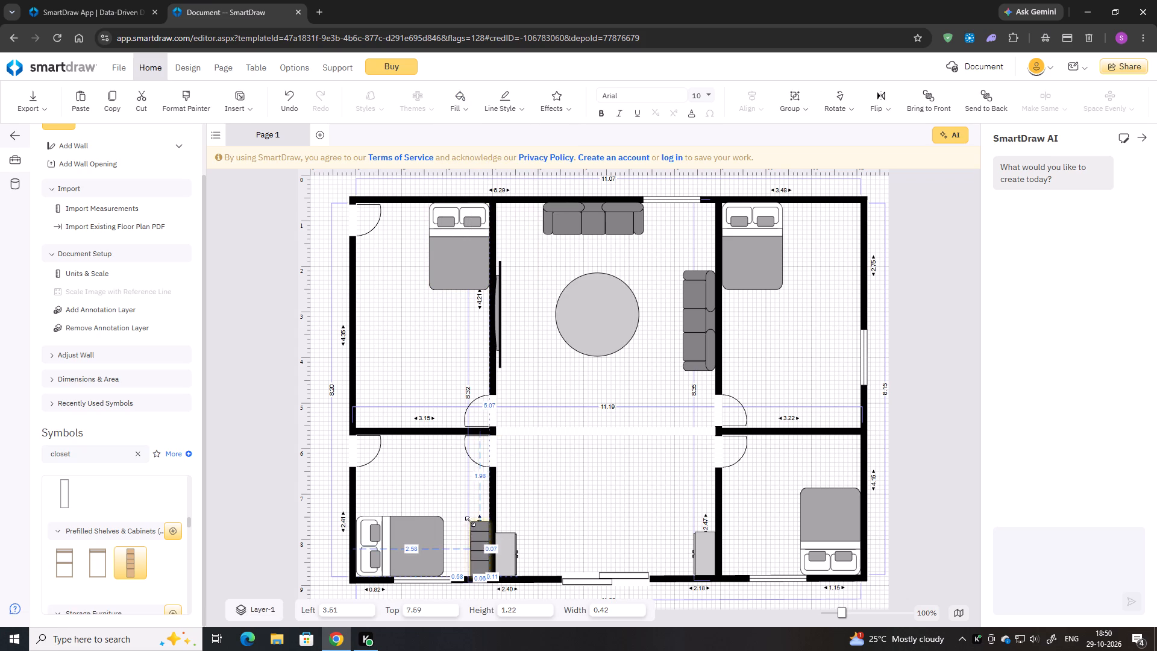
pyautogui.moveTo(470, 521); pyautogui.dragTo(468, 479)
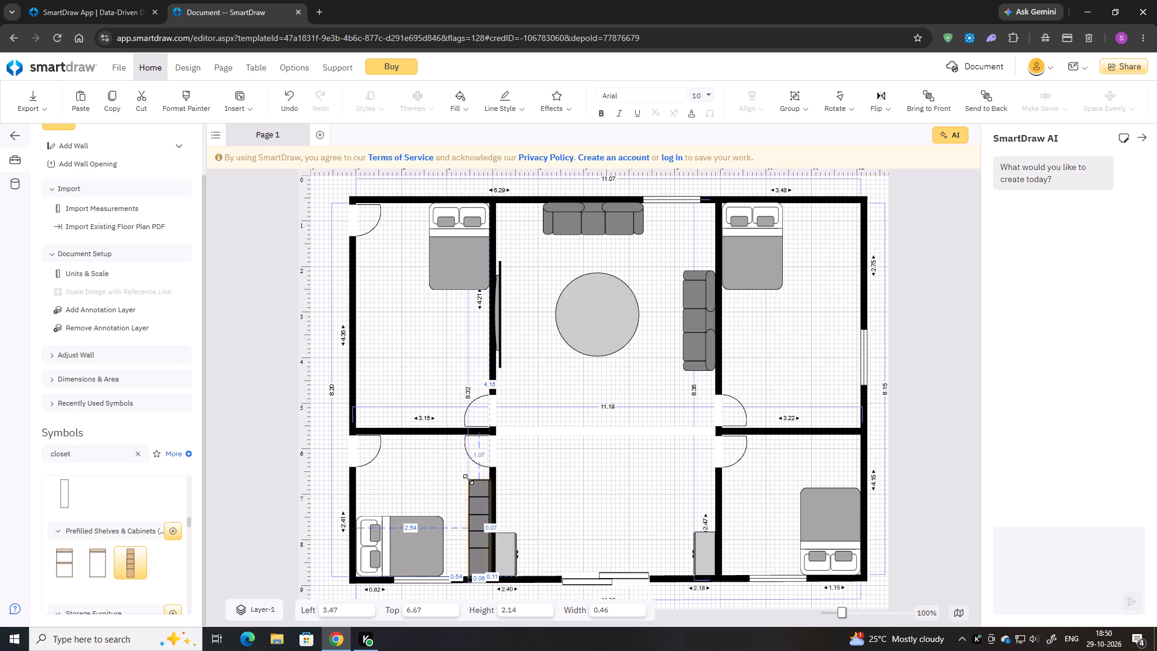
pyautogui.moveTo(468, 479); pyautogui.dragTo(469, 488)
pyautogui.click(542, 505)
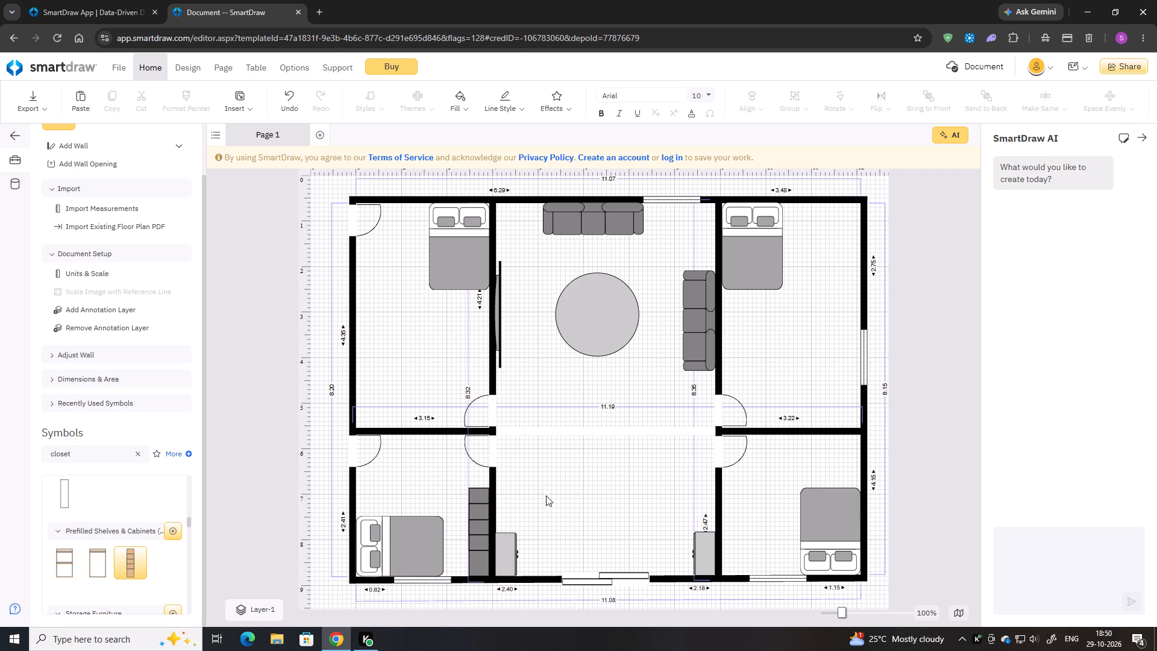
# Search the symbols for "table" and add the plain upright rectangular table, 1.07 high by 0.61 wide, to the plan.
pyautogui.click(133, 458)
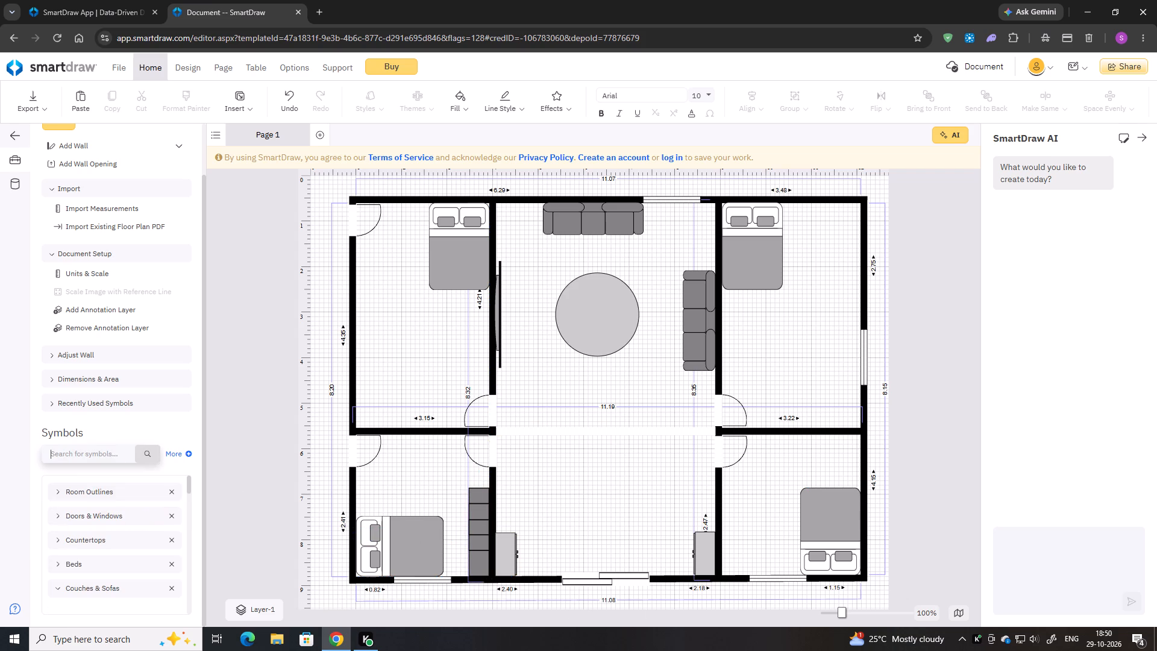
pyautogui.click(118, 458)
pyautogui.write('ta')
pyautogui.write('bl')
pyautogui.press('e')
pyautogui.press('Return')
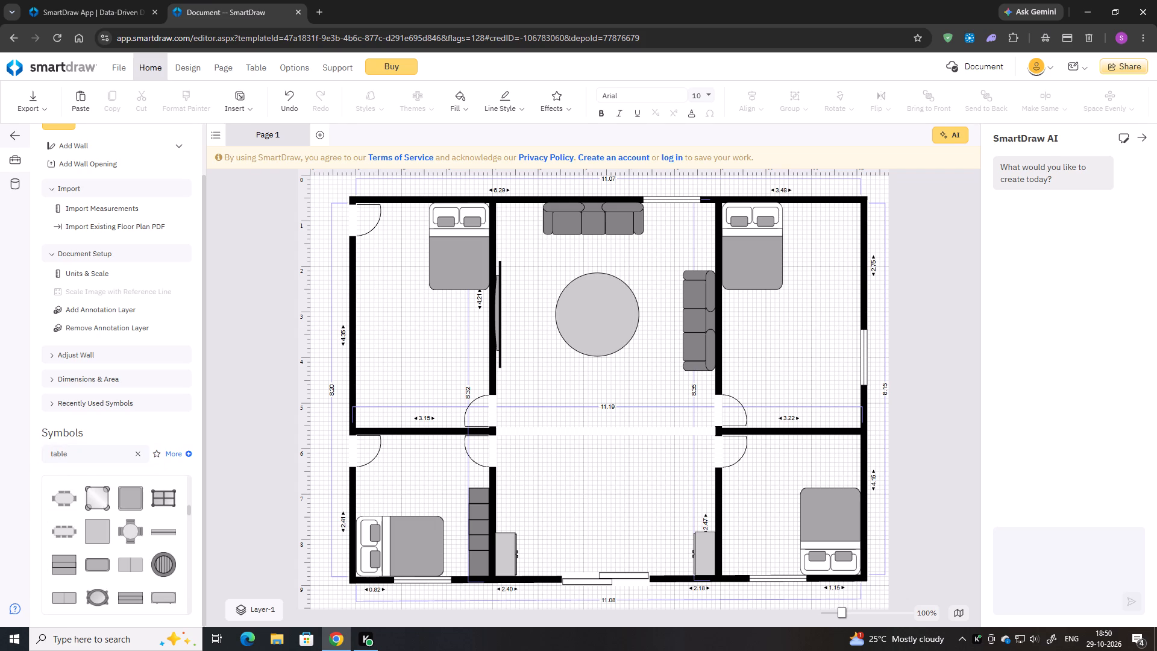
pyautogui.scroll(-1, 117, 530)
pyautogui.scroll(1, 119, 528)
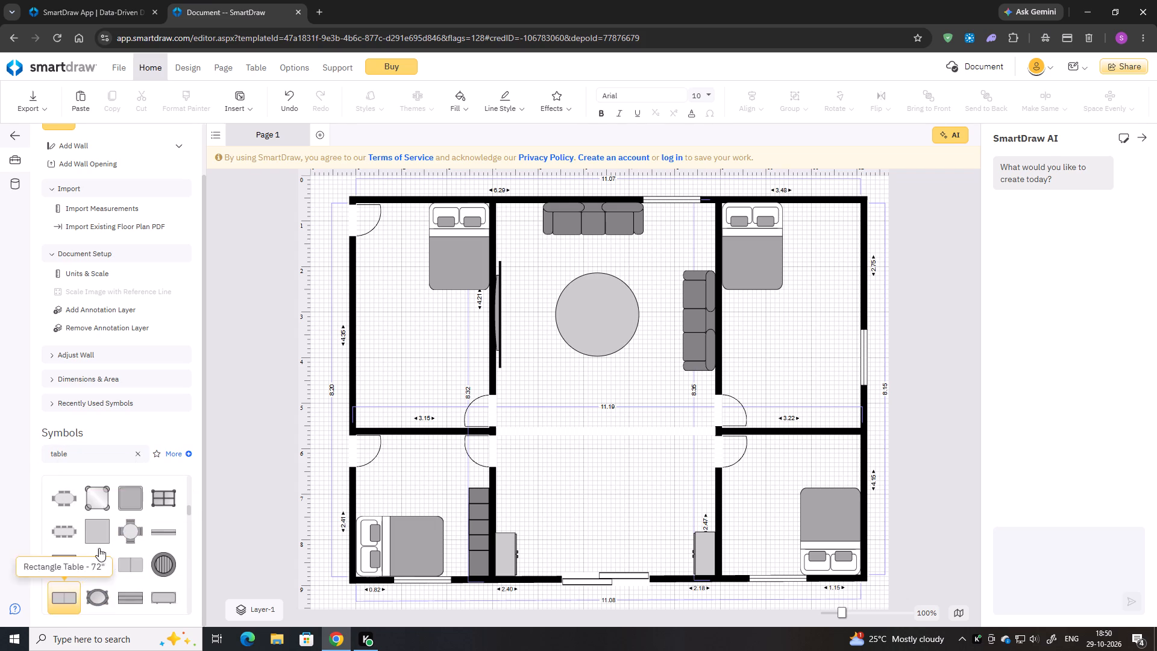
pyautogui.scroll(-2, 131, 494)
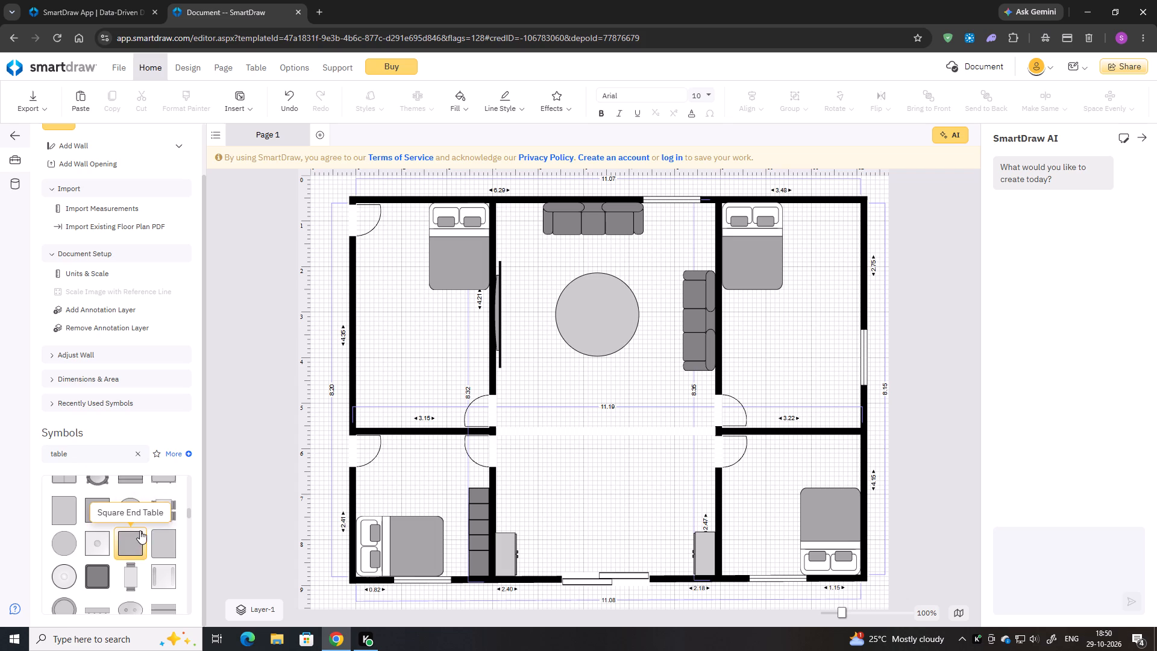
pyautogui.scroll(1, 140, 530)
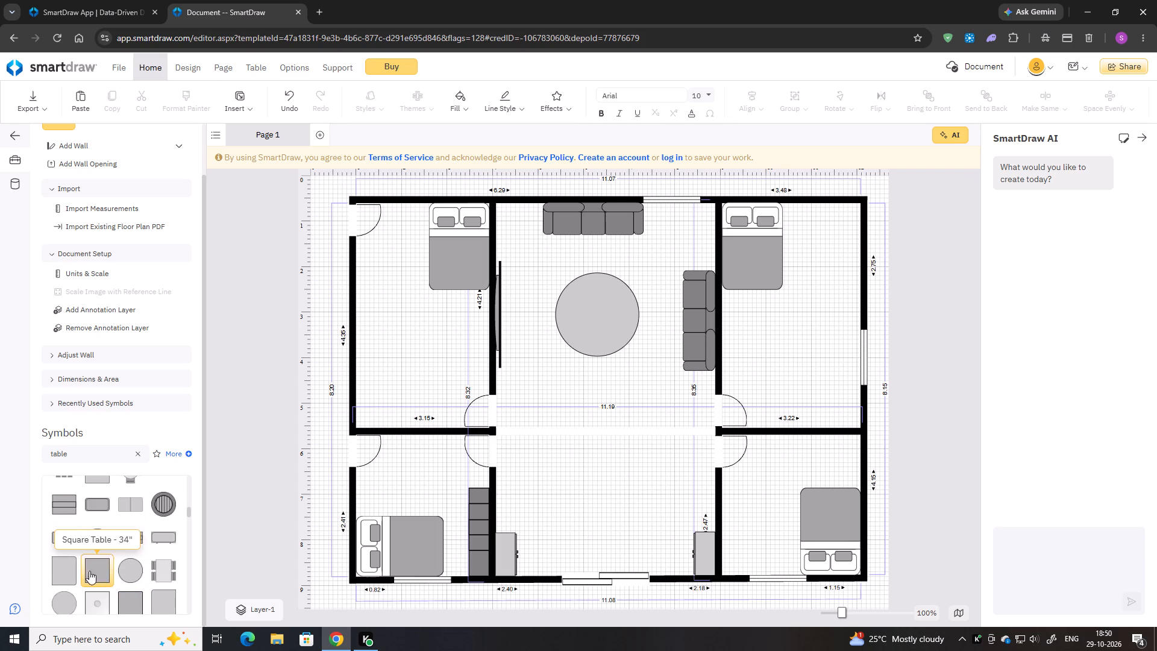
pyautogui.scroll(-1, 94, 565)
pyautogui.scroll(-2, 156, 540)
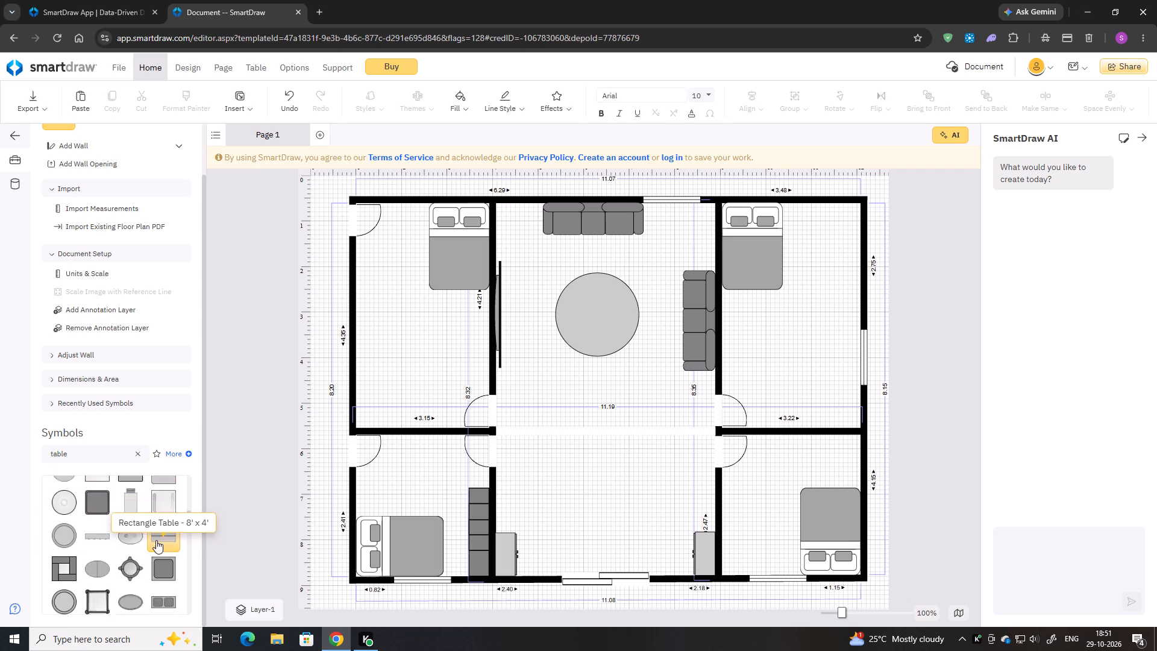
pyautogui.doubleClick(67, 591)
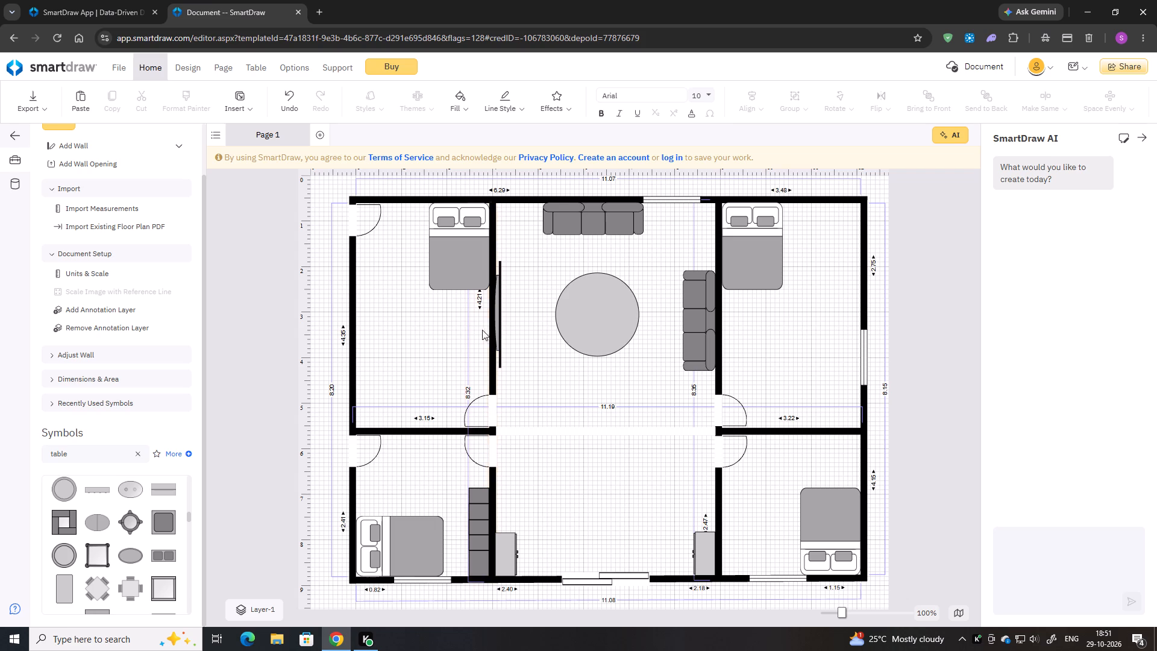
pyautogui.doubleClick(58, 582)
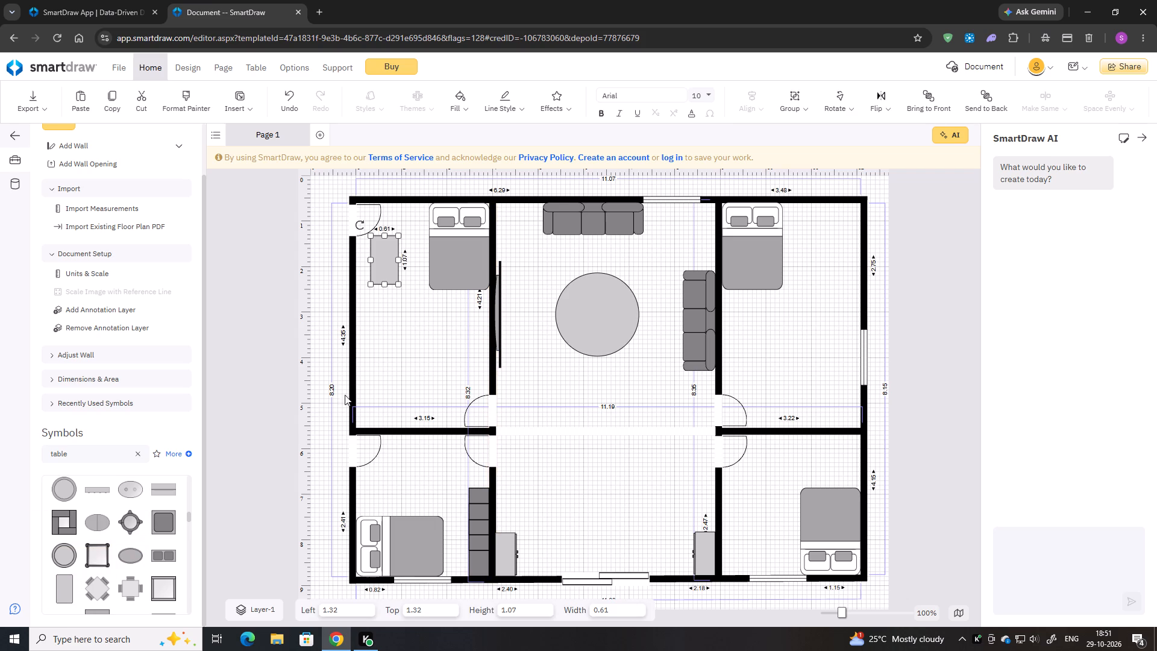
# Move the table into the lower-right room's bottom-left corner, at about left 9.04, and lengthen it upward to a height of about 1.93.
pyautogui.moveTo(379, 263); pyautogui.dragTo(728, 529)
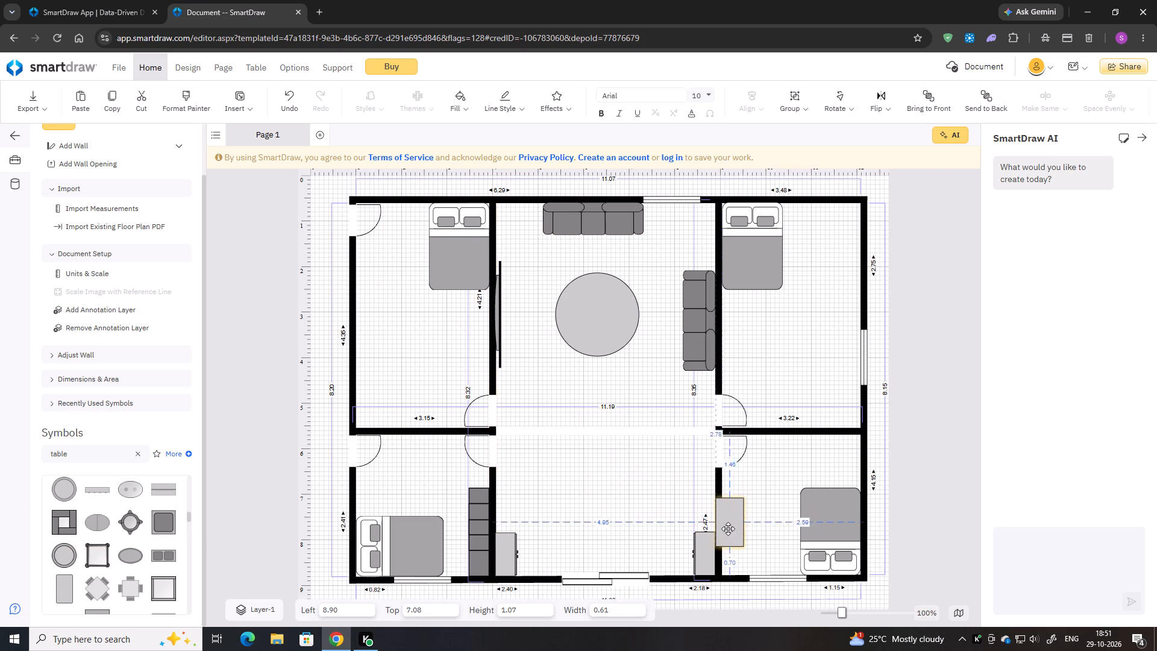
pyautogui.moveTo(728, 529); pyautogui.dragTo(731, 553)
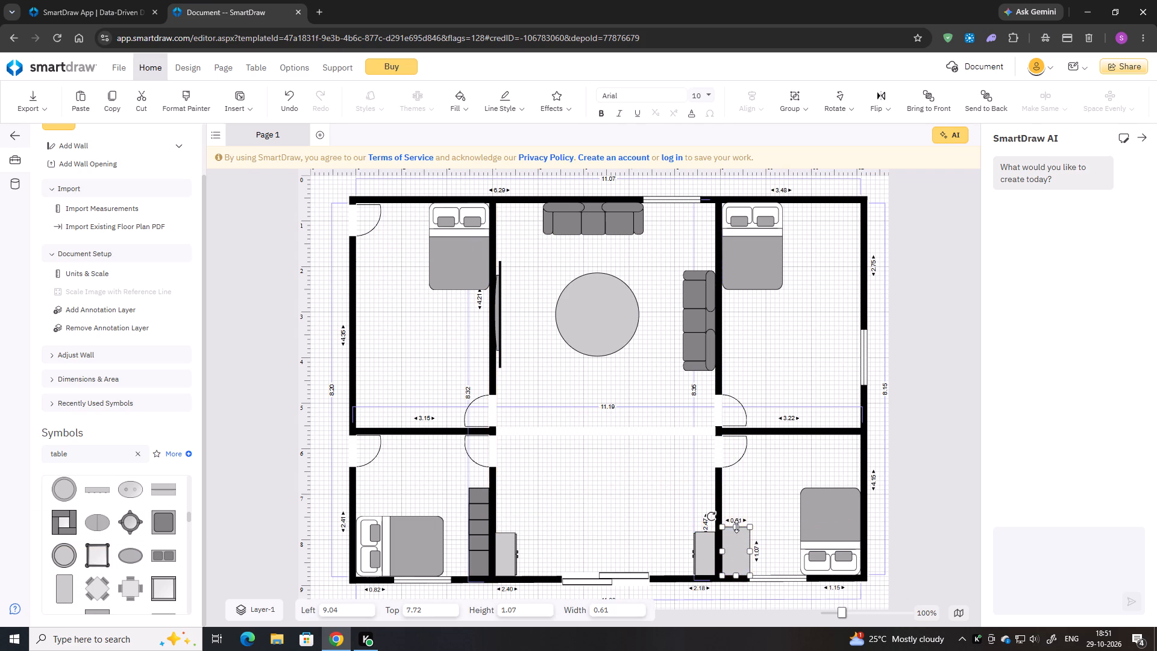
pyautogui.moveTo(736, 526); pyautogui.dragTo(739, 489)
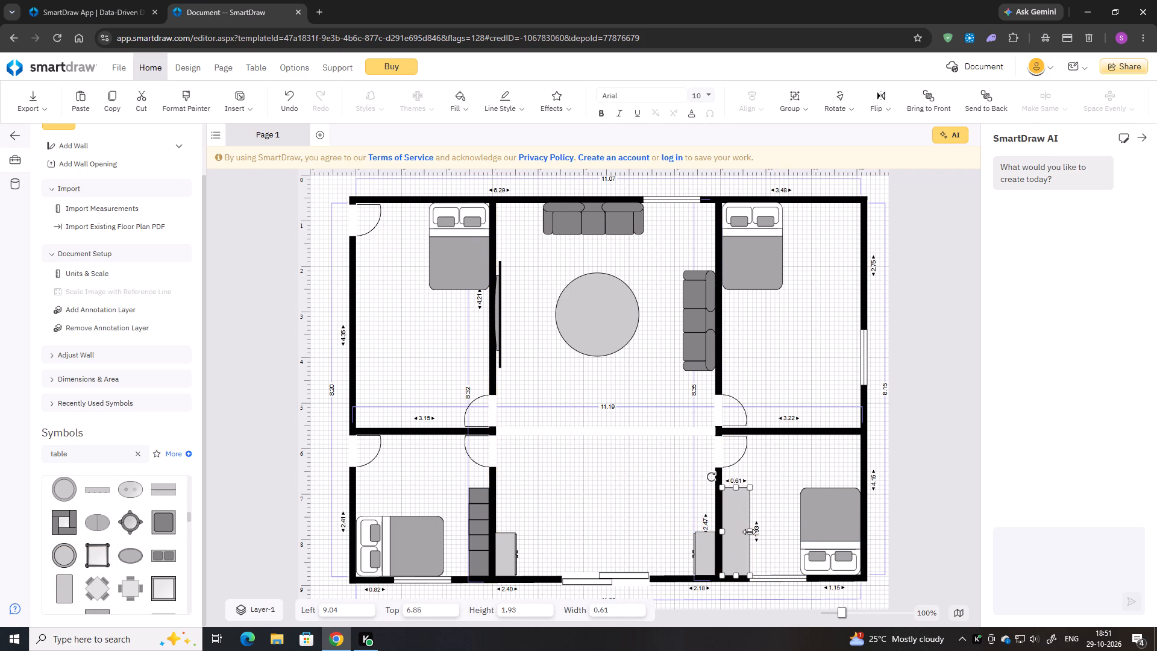
pyautogui.click(749, 531)
pyautogui.click(787, 492)
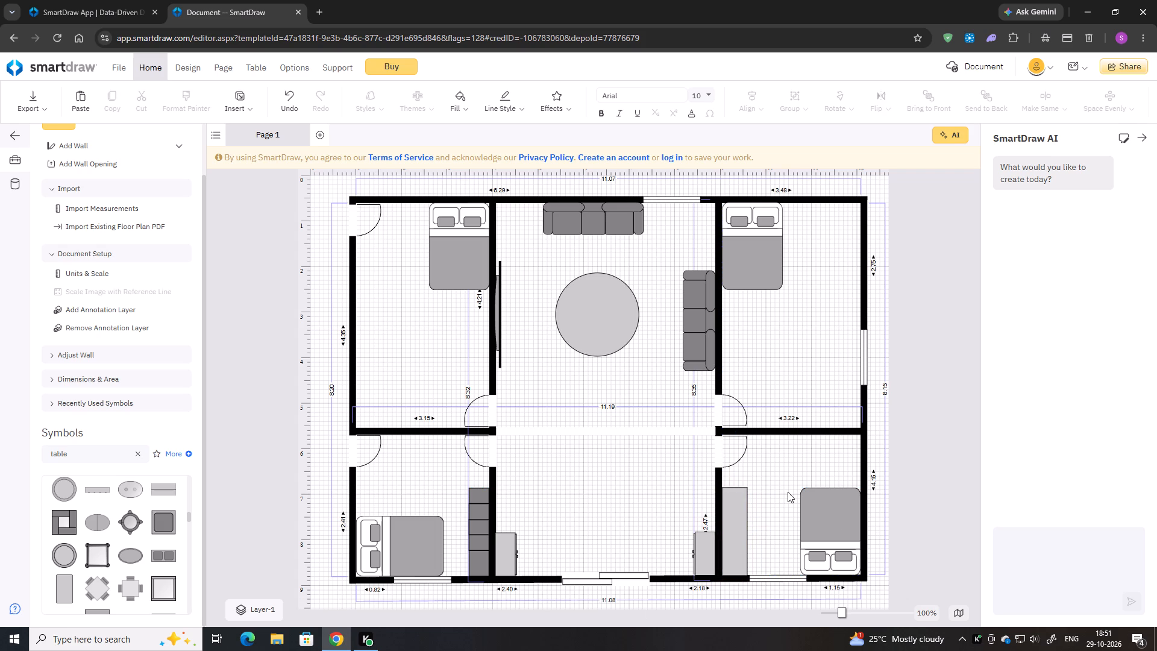
# Search the symbols for "chair" and add the round-backed armchair, 0.71 high by 0.61 wide, to the plan.
pyautogui.click(142, 456)
pyautogui.click(117, 462)
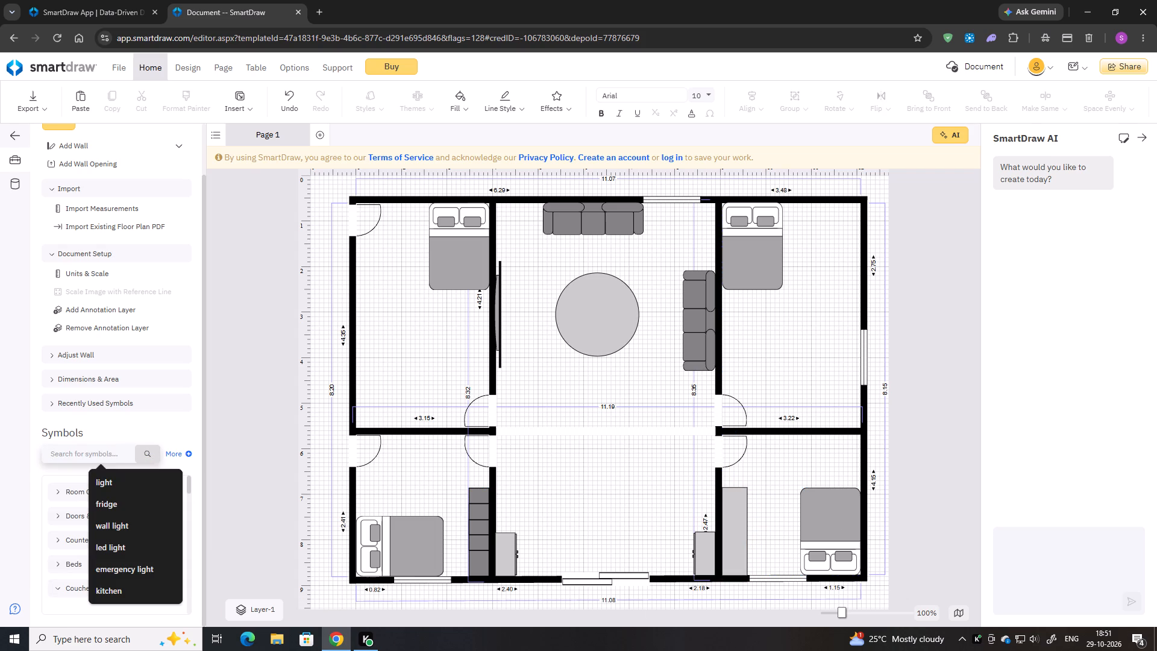
pyautogui.write('ch')
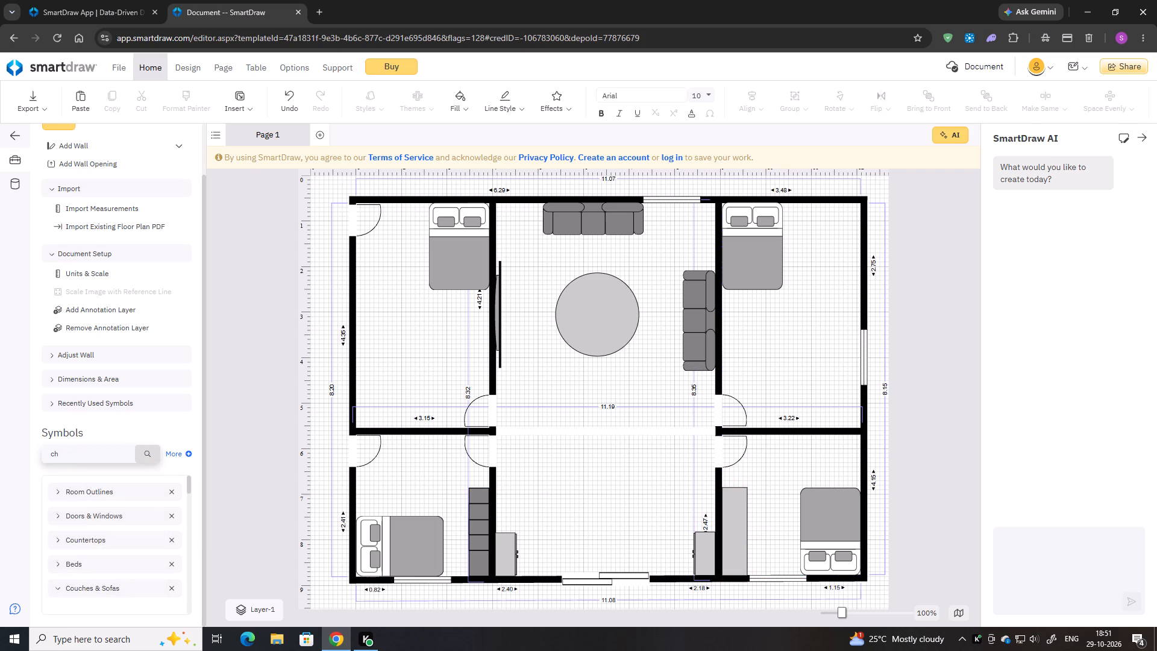
pyautogui.press('a')
pyautogui.press('i')
pyautogui.press('r')
pyautogui.press('Return')
pyautogui.scroll(-2, 114, 526)
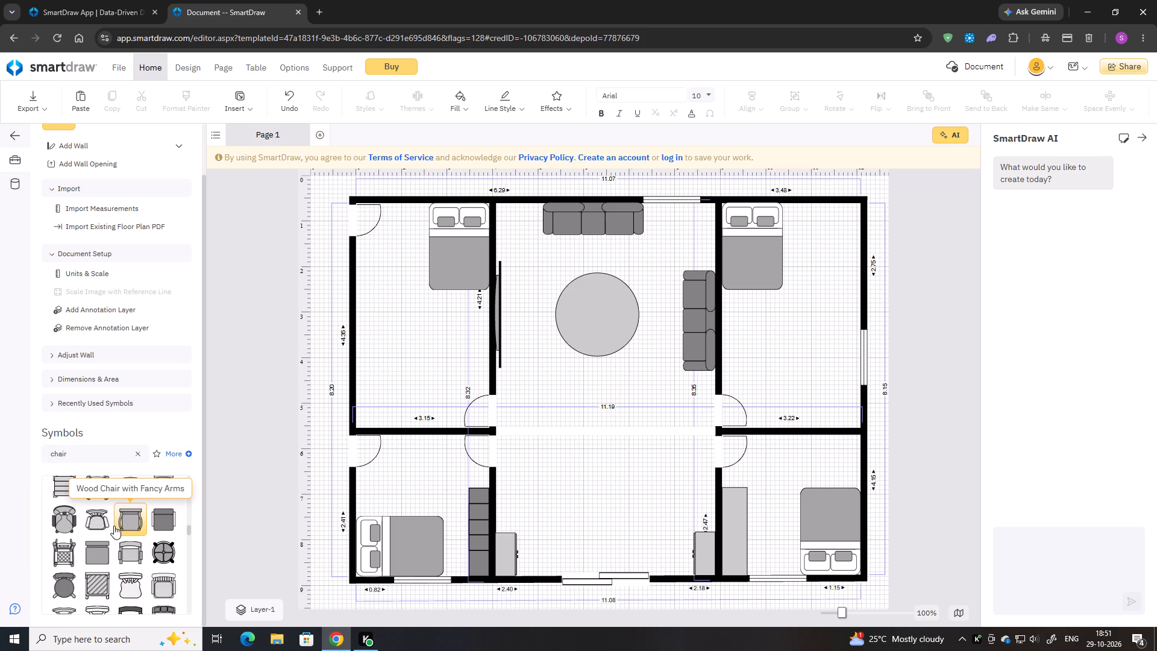
pyautogui.doubleClick(70, 513)
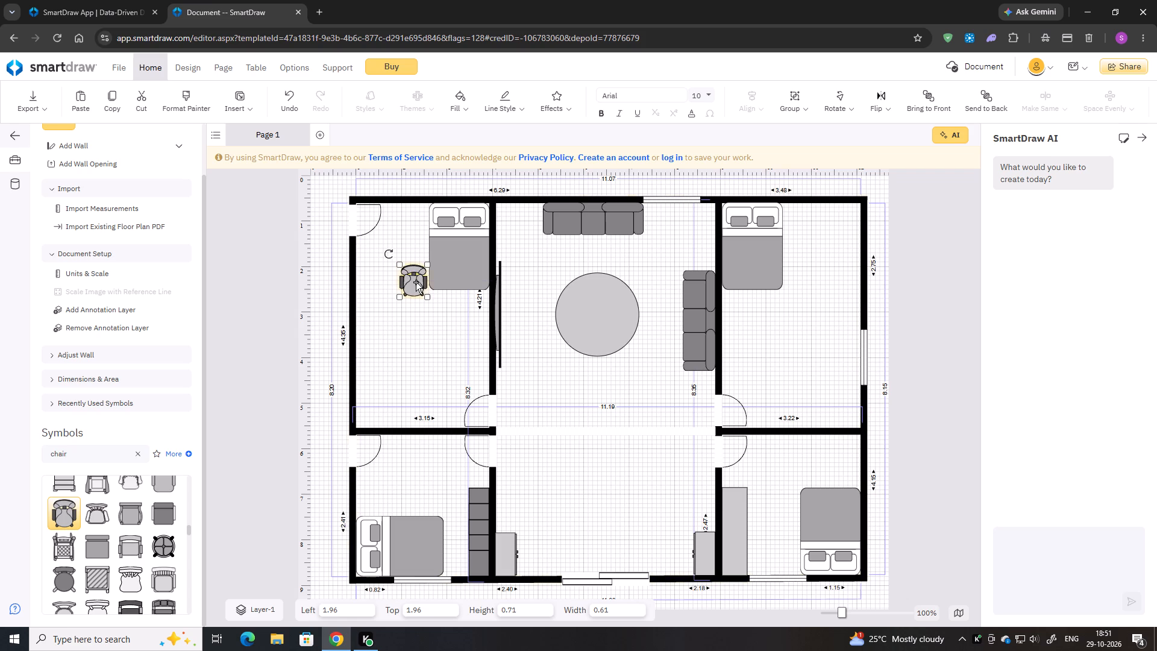
# Move the armchair into the lower-right room, rotate it toward the long table, and place it against the table's right edge, about left 9.40, top 7.68.
pyautogui.moveTo(416, 282); pyautogui.dragTo(755, 504)
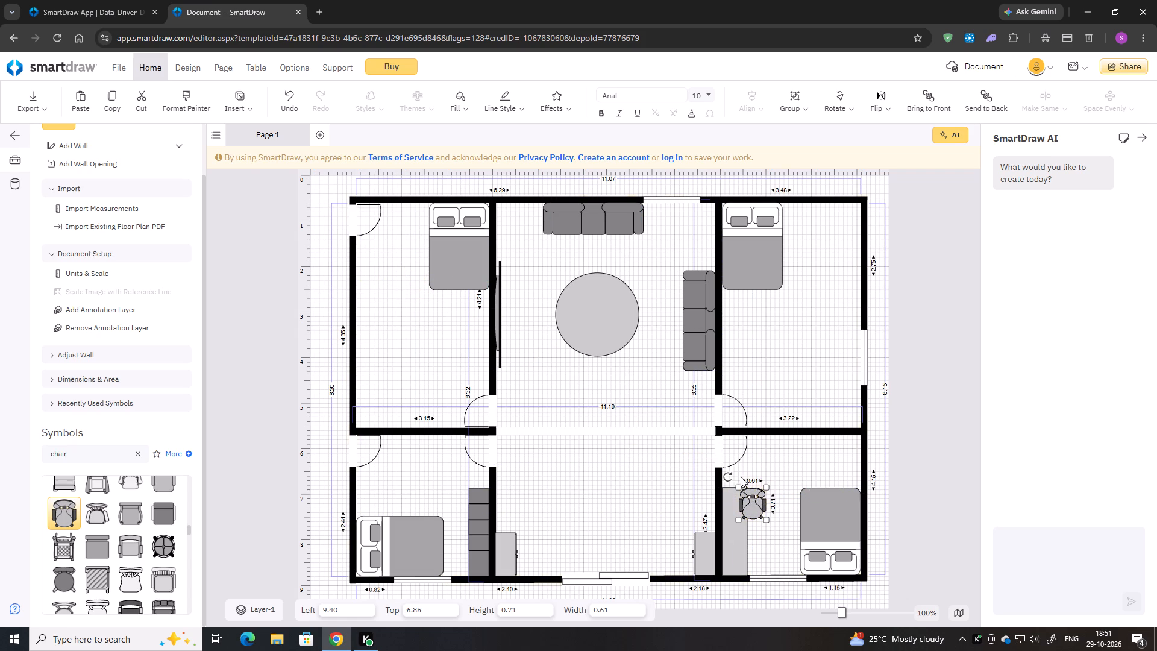
pyautogui.moveTo(724, 473); pyautogui.dragTo(765, 500)
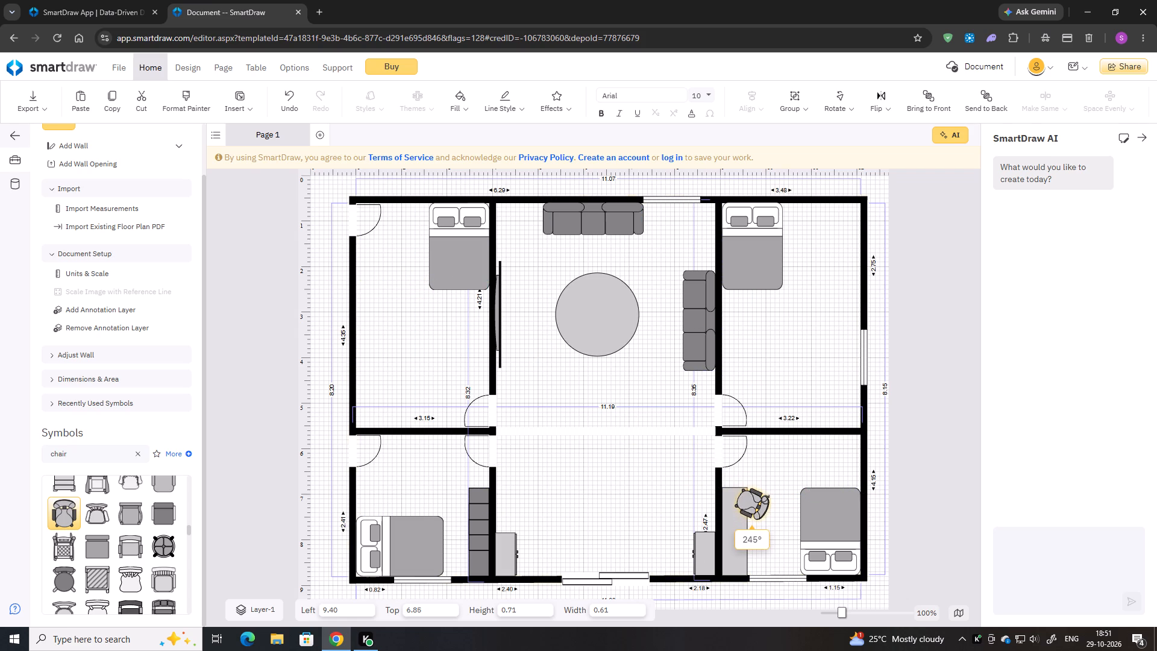
pyautogui.moveTo(765, 500); pyautogui.dragTo(769, 494)
pyautogui.moveTo(751, 498); pyautogui.dragTo(754, 526)
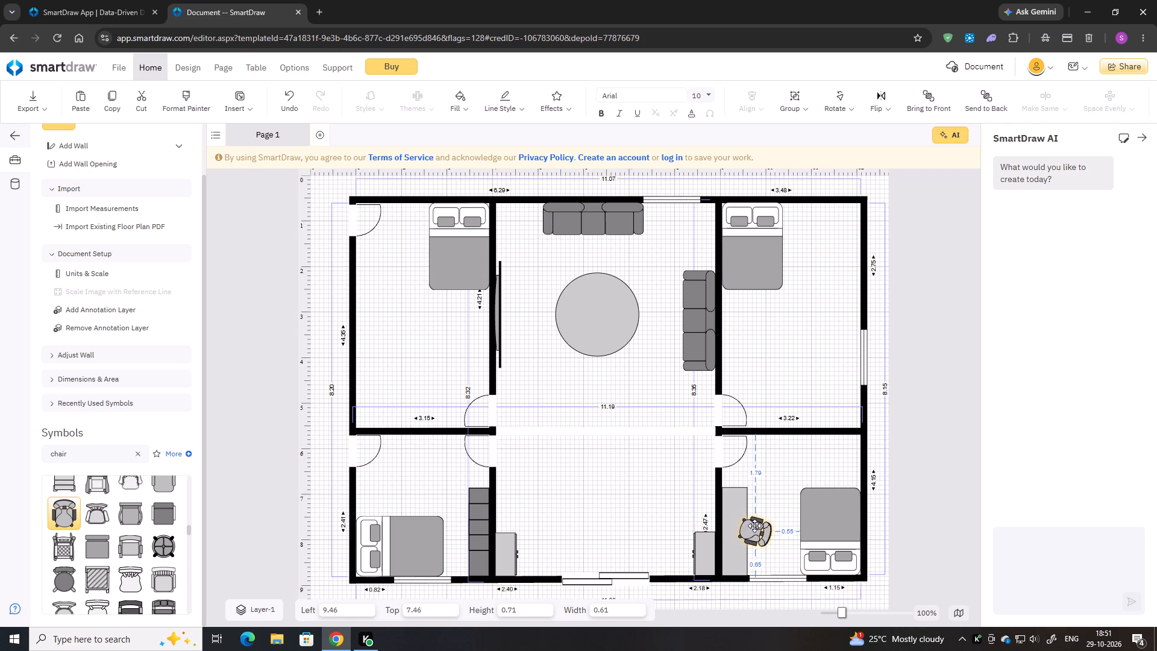
pyautogui.moveTo(754, 526); pyautogui.dragTo(749, 536)
# Send the armchair to the back so that it sits partly under the lower-right room's table.
pyautogui.rightClick(749, 536)
pyautogui.rightClick(749, 536)
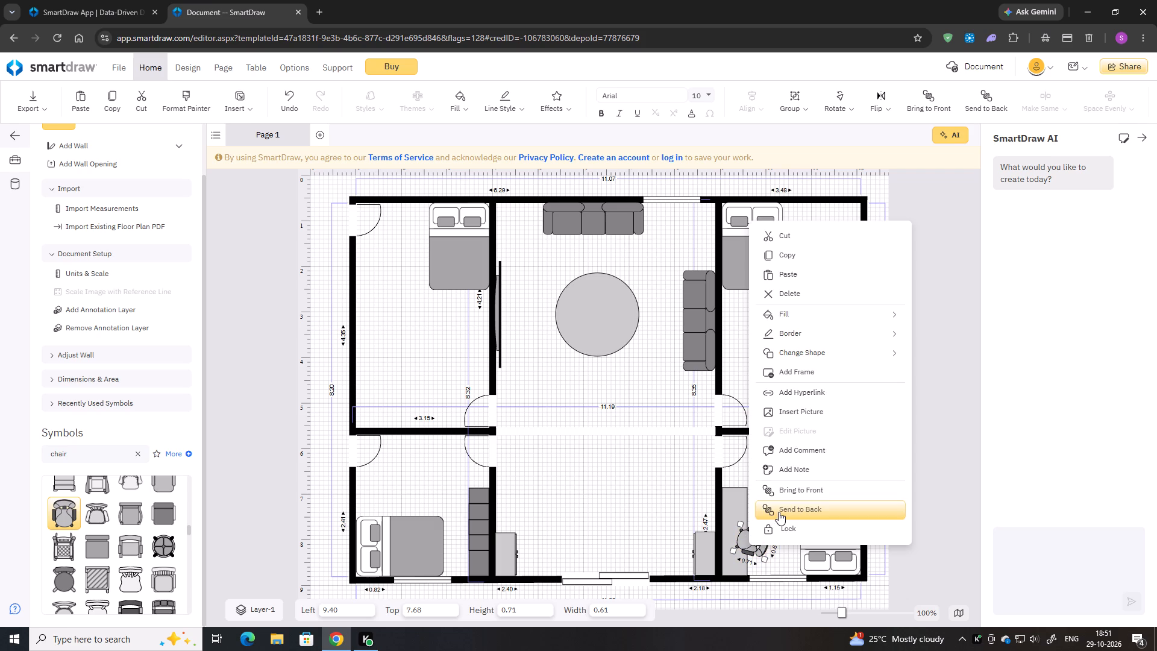
pyautogui.click(779, 512)
pyautogui.click(792, 468)
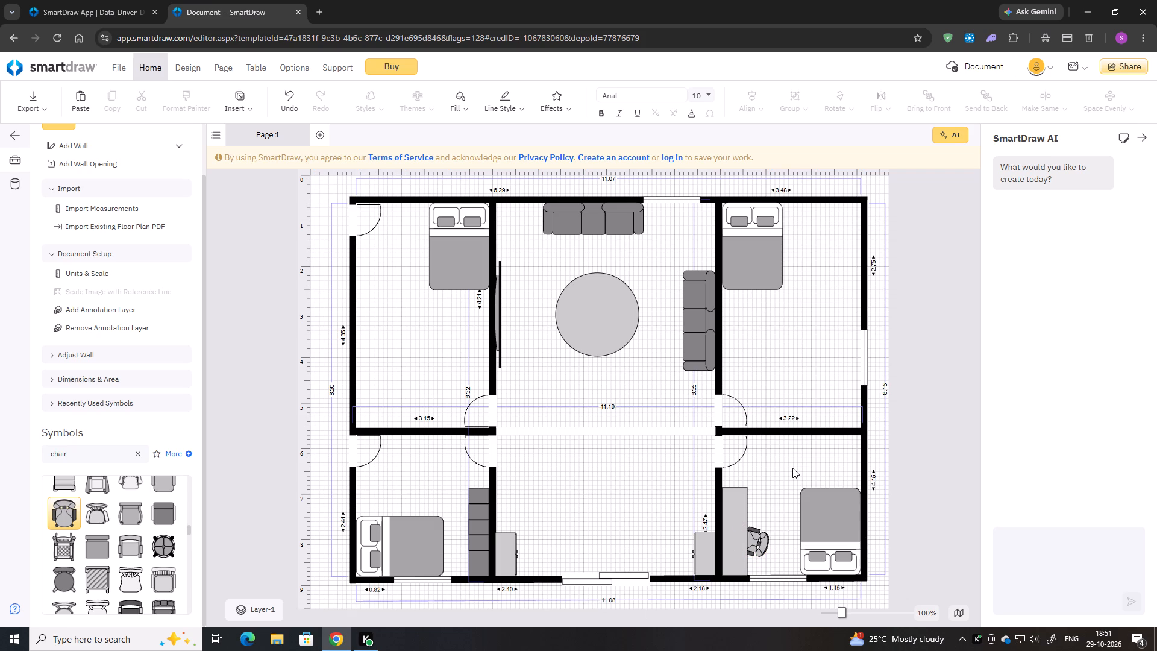
# Search the symbols for "closet" and add the Wardrobe, 0.51 high by 0.97 wide, above the bed in the lower-right room.
pyautogui.scroll(1, 67, 550)
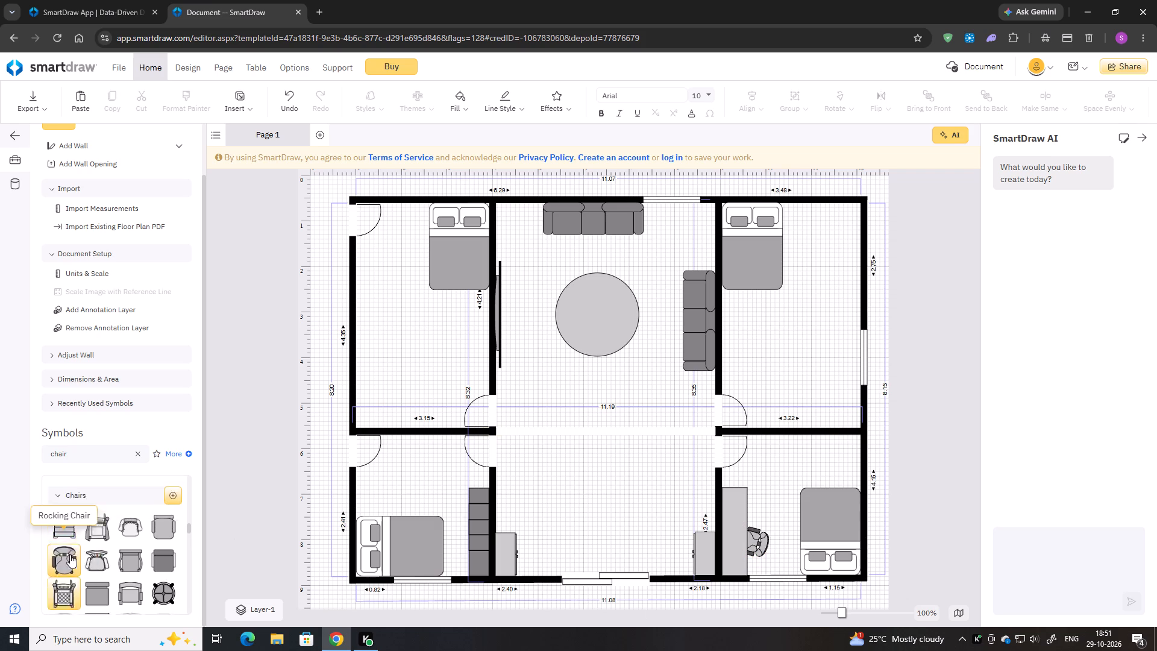
pyautogui.scroll(2, 70, 555)
pyautogui.scroll(8, 121, 513)
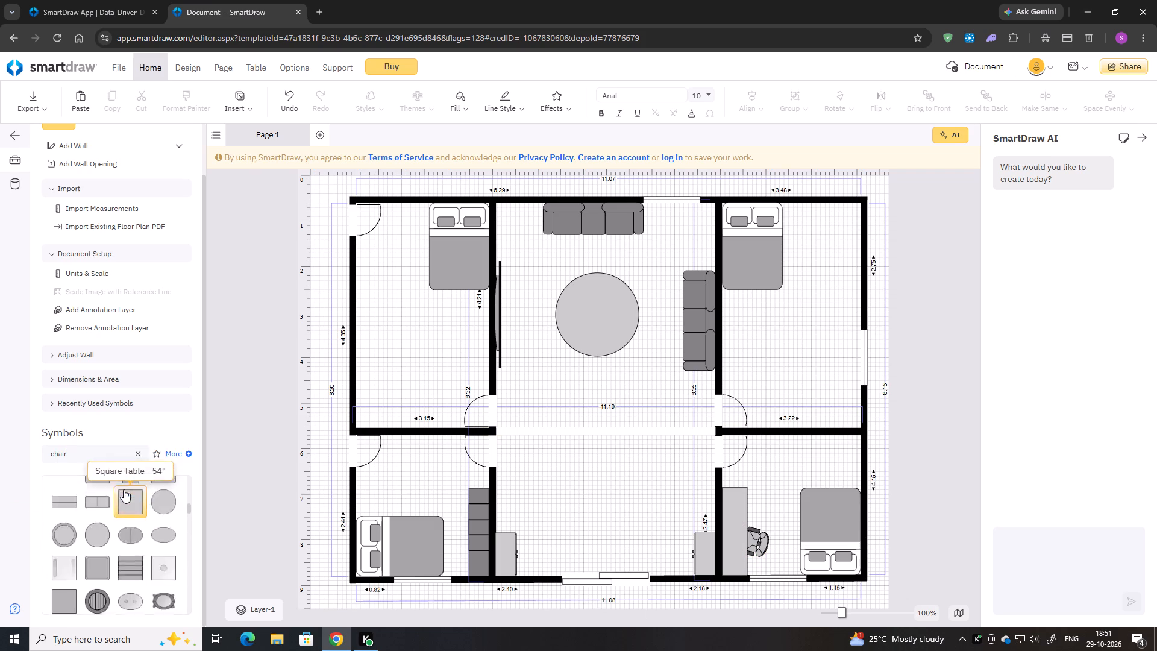
pyautogui.click(136, 443)
pyautogui.click(137, 454)
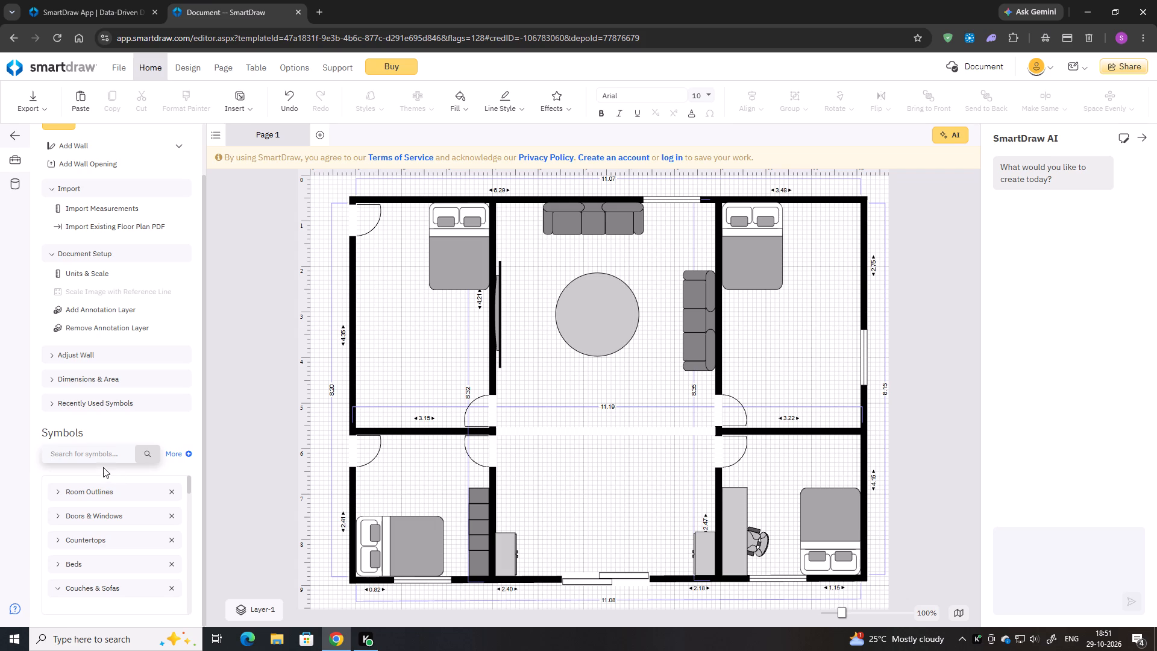
pyautogui.click(103, 455)
pyautogui.press('c')
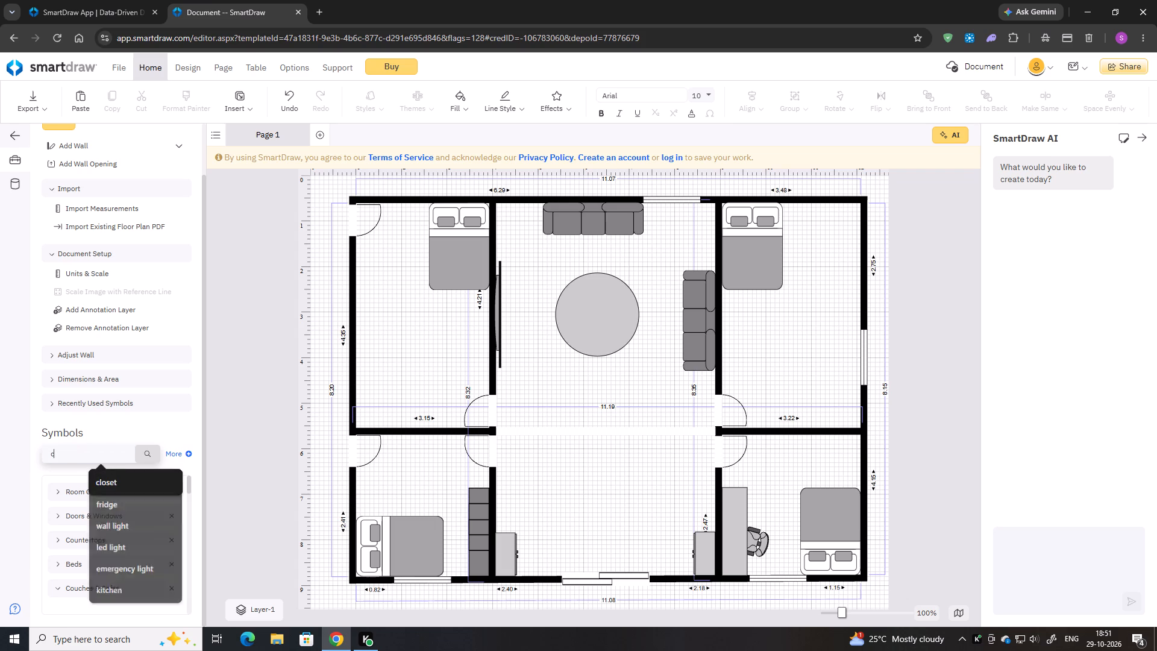
pyautogui.press('l')
pyautogui.press('o')
pyautogui.click(105, 485)
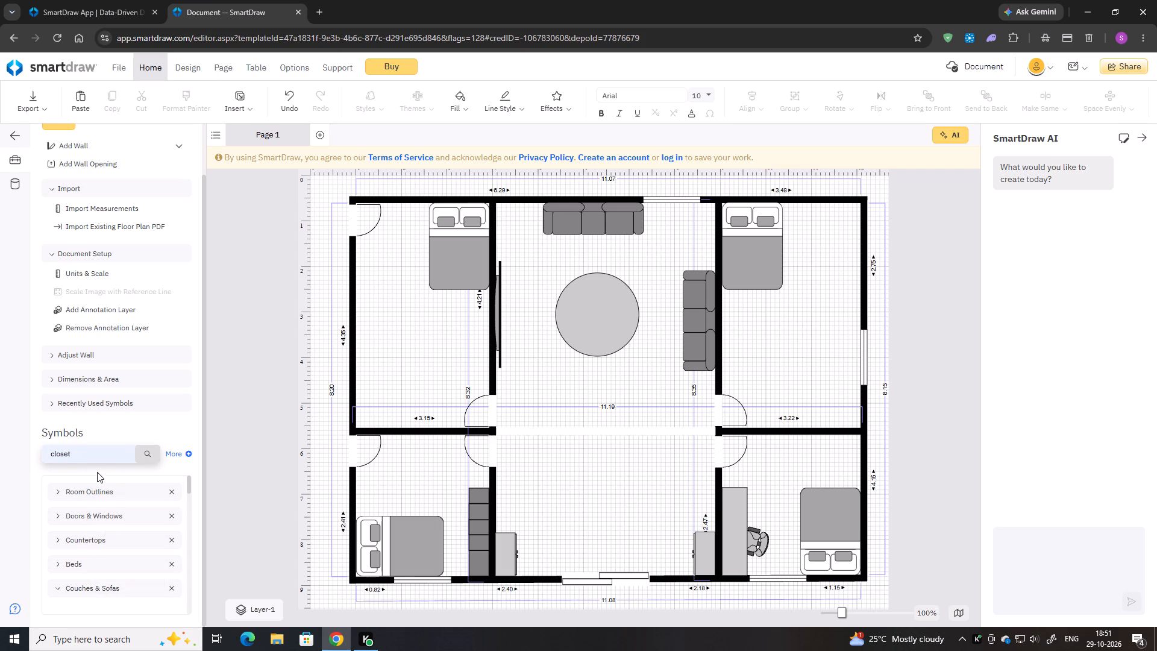
pyautogui.click(143, 448)
pyautogui.scroll(-2, 108, 529)
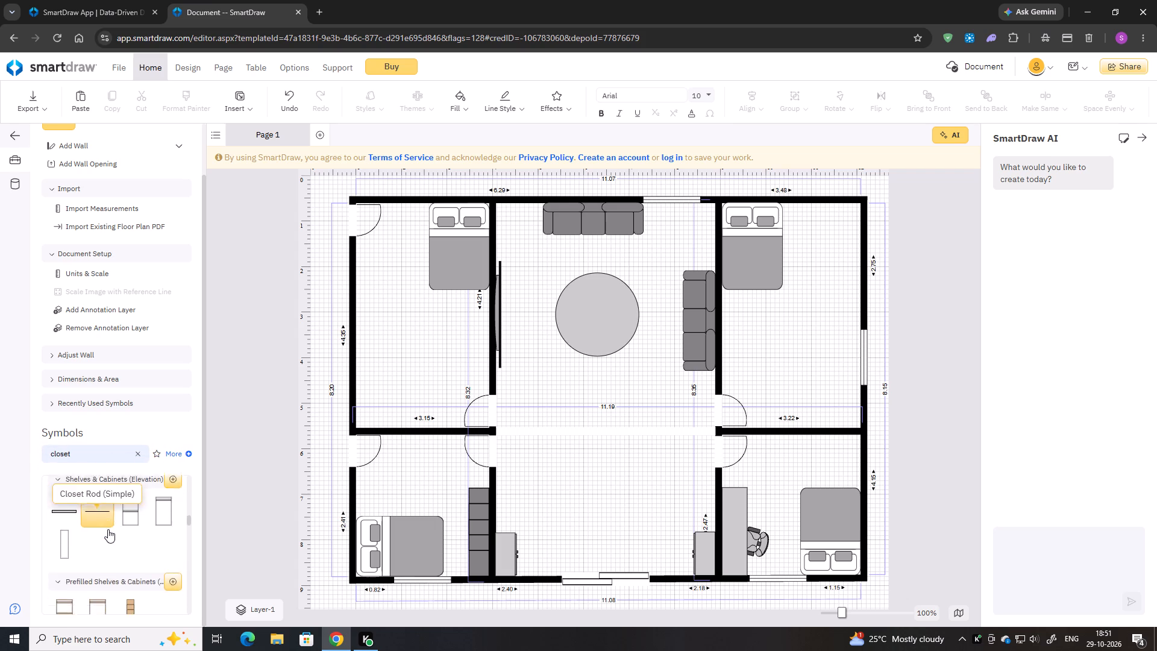
pyautogui.scroll(-2, 108, 529)
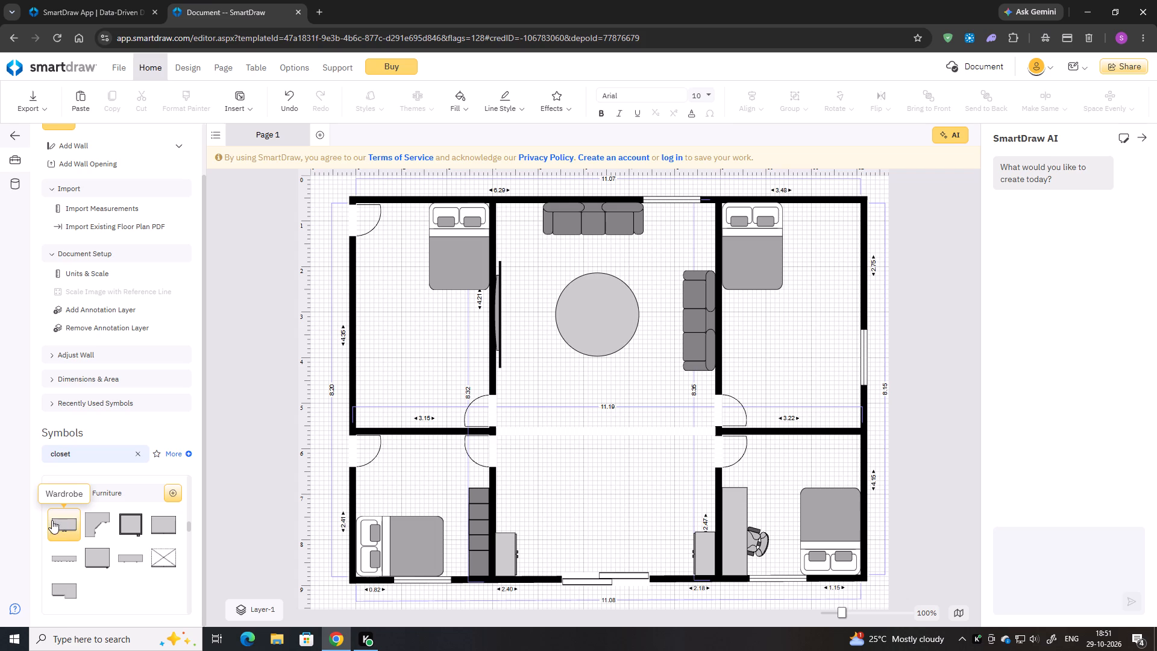
pyautogui.moveTo(64, 525); pyautogui.dragTo(821, 458)
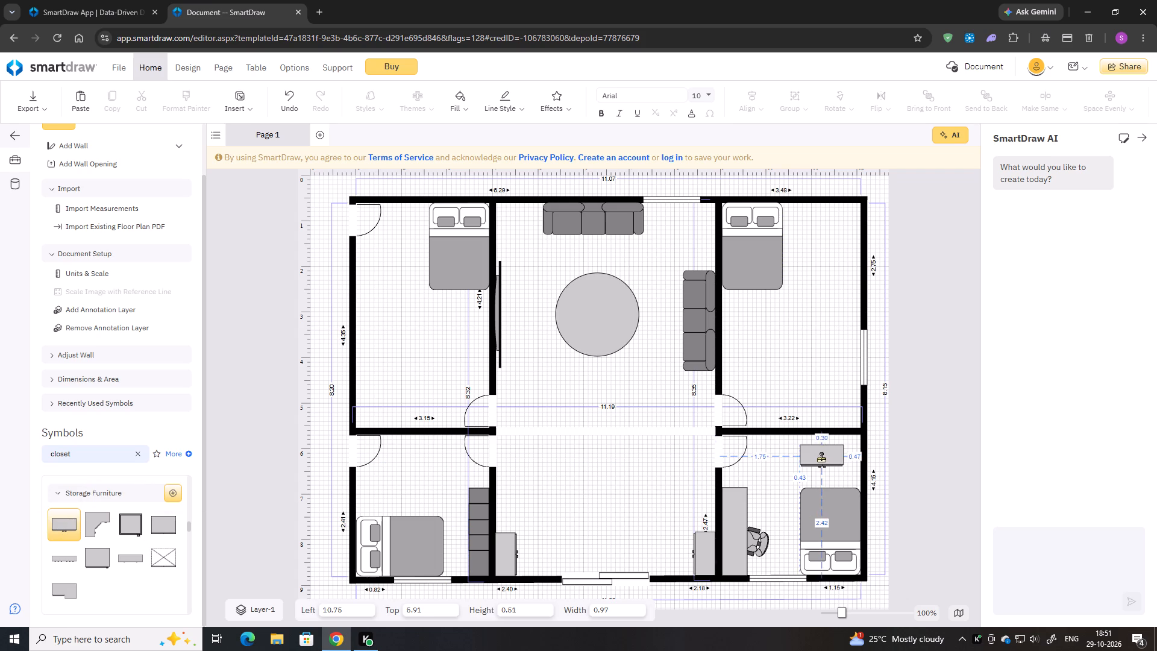
pyautogui.moveTo(821, 458); pyautogui.dragTo(822, 459)
# Rotate the wardrobe to 270° and move it into the lower-right room's upper-right corner, at about left 11.35, top 5.89.
pyautogui.moveTo(790, 431); pyautogui.dragTo(844, 436)
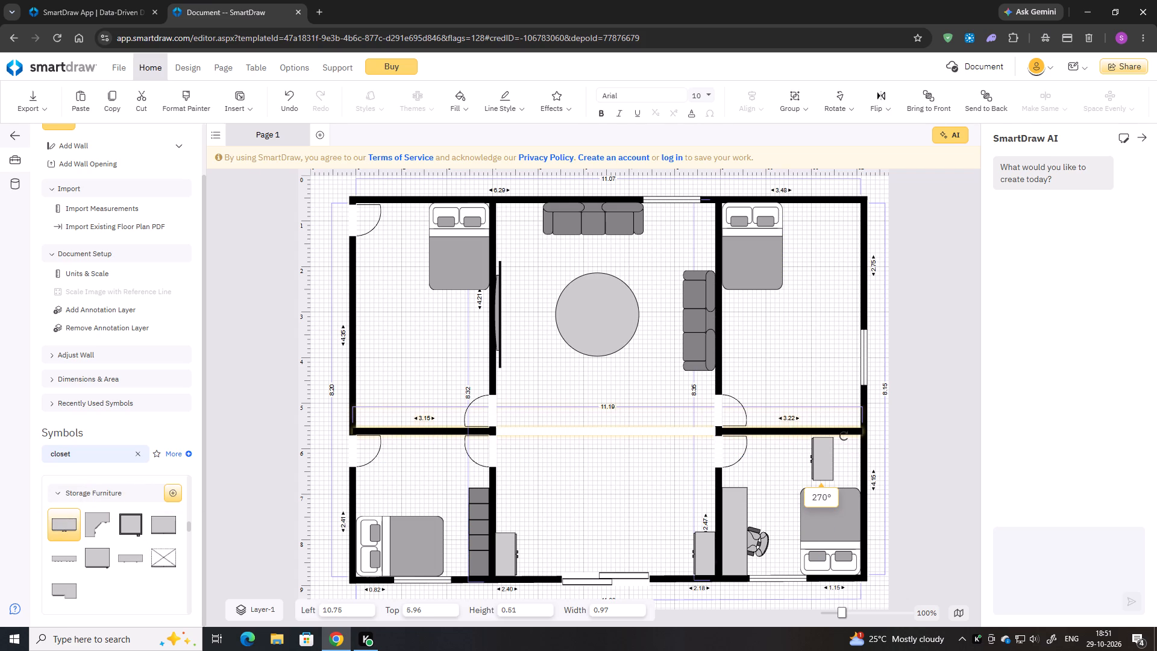
pyautogui.moveTo(844, 436); pyautogui.dragTo(841, 436)
pyautogui.moveTo(823, 461); pyautogui.dragTo(849, 459)
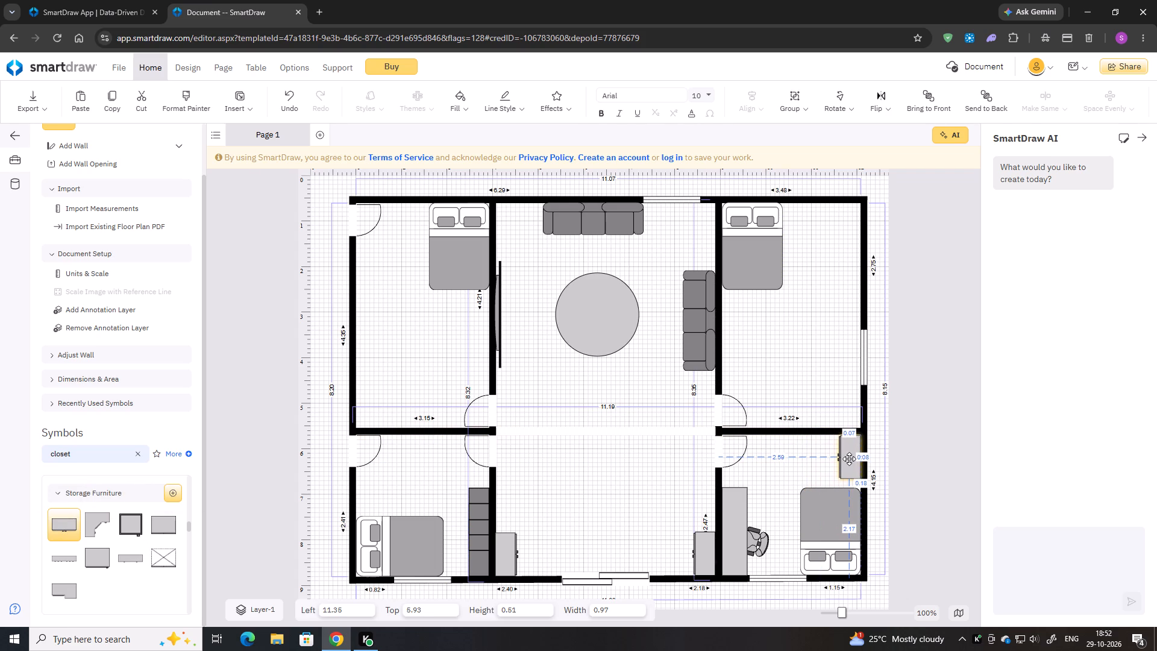
pyautogui.moveTo(849, 459); pyautogui.dragTo(850, 457)
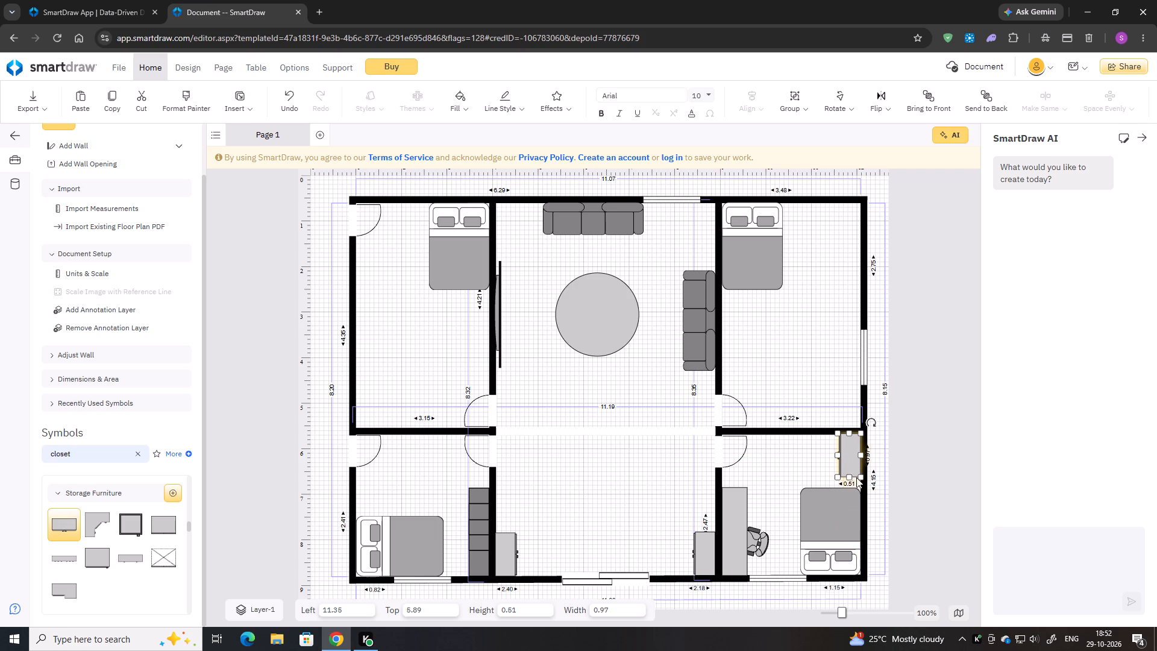
# Lengthen the wardrobe downward along the wall to about 1.05.
pyautogui.click(850, 478)
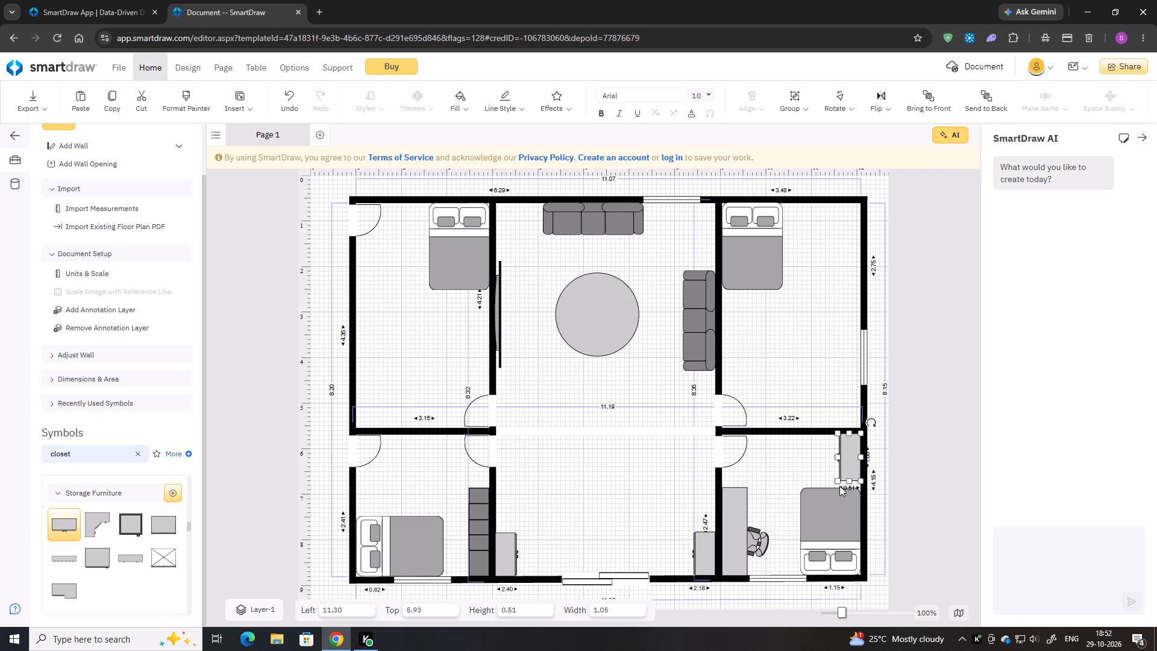
pyautogui.click(829, 481)
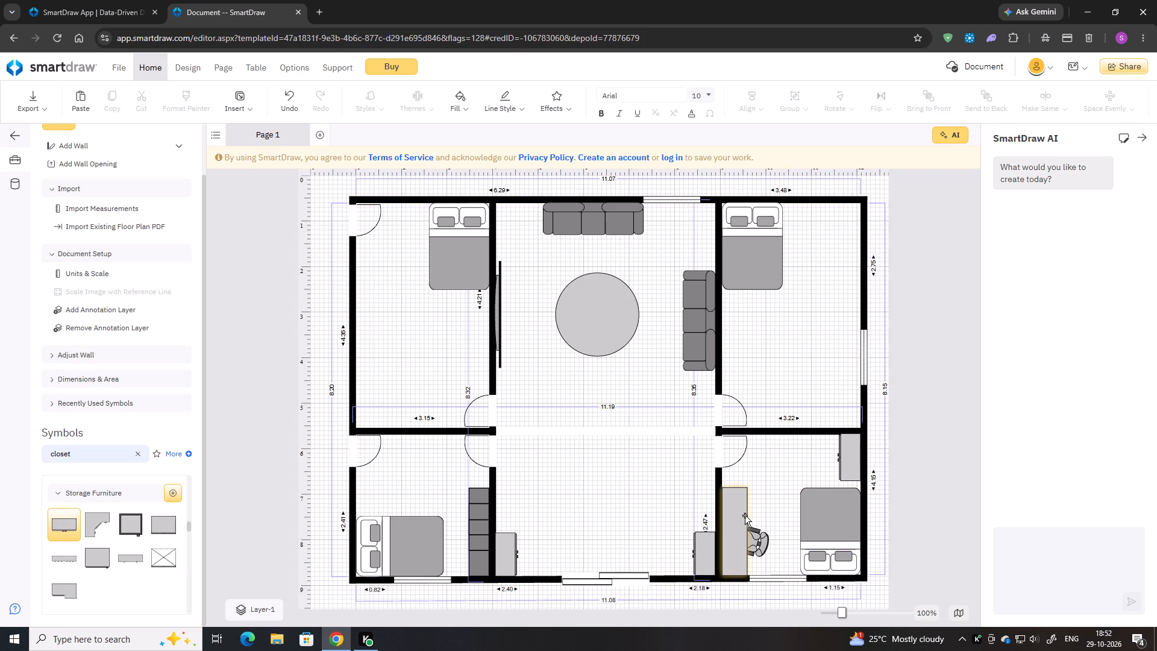
# Look through the remaining "closet" symbols for further storage furniture.
pyautogui.scroll(-1, 760, 514)
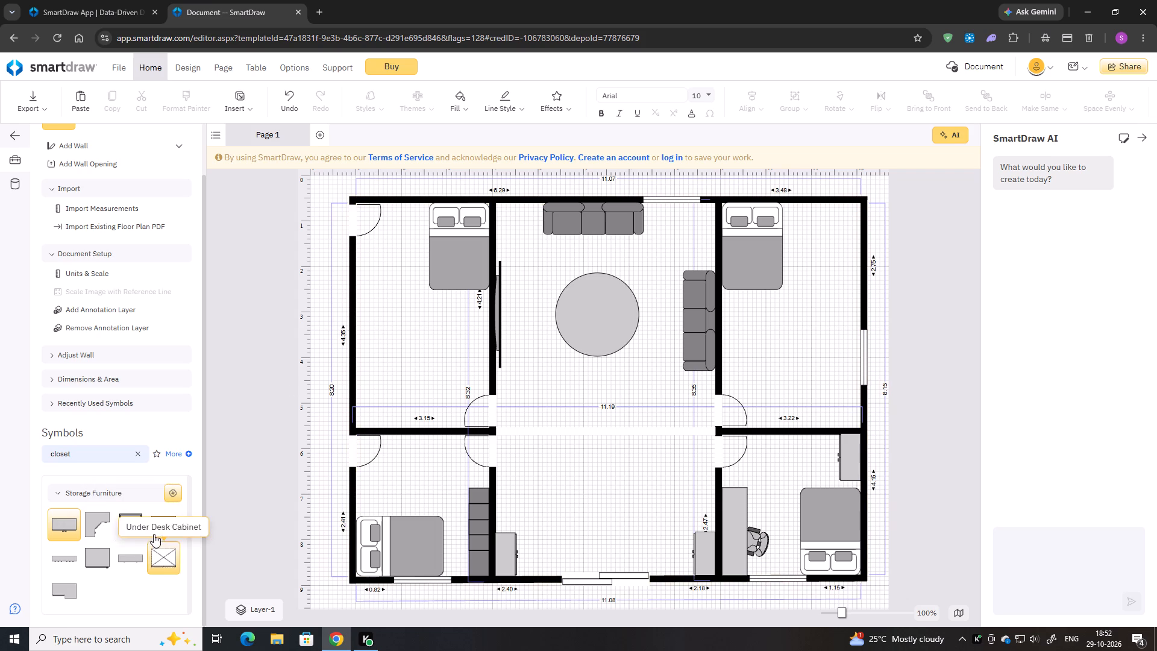
pyautogui.scroll(-4, 154, 529)
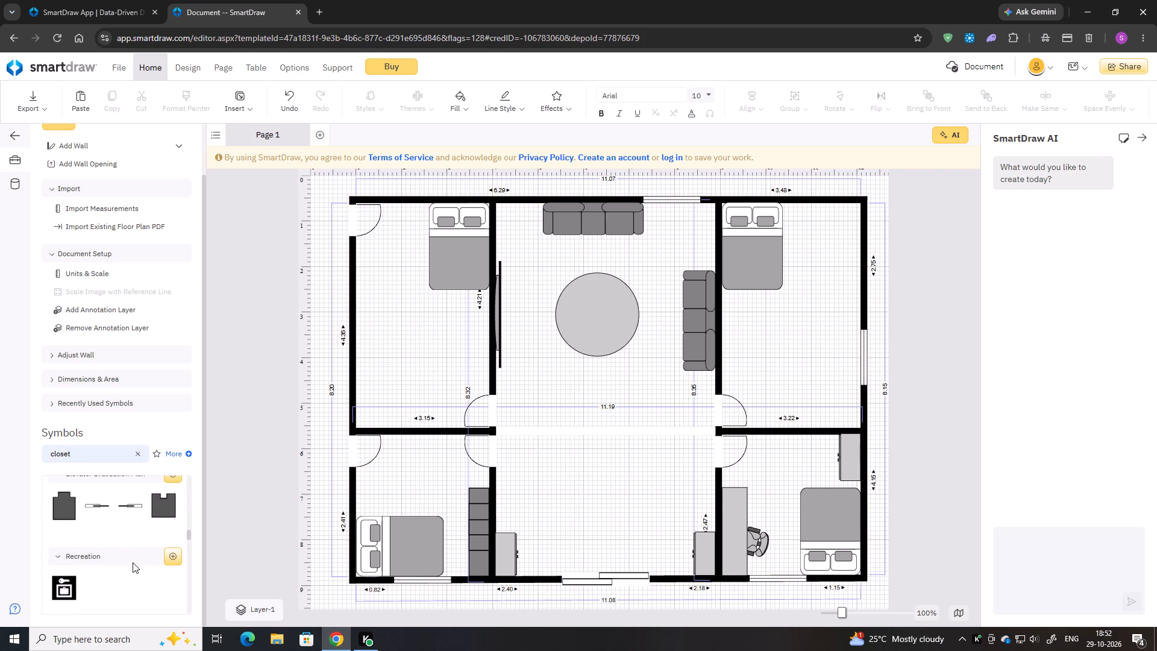
pyautogui.scroll(-4, 133, 562)
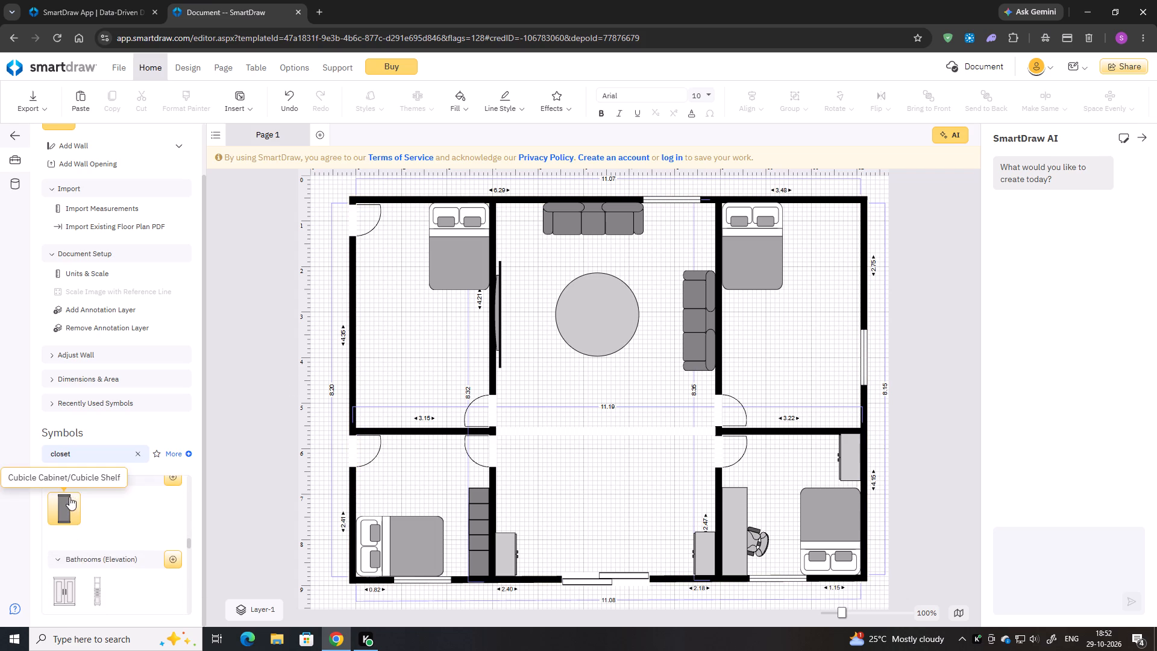
pyautogui.scroll(1, 134, 506)
pyautogui.scroll(1, 192, 524)
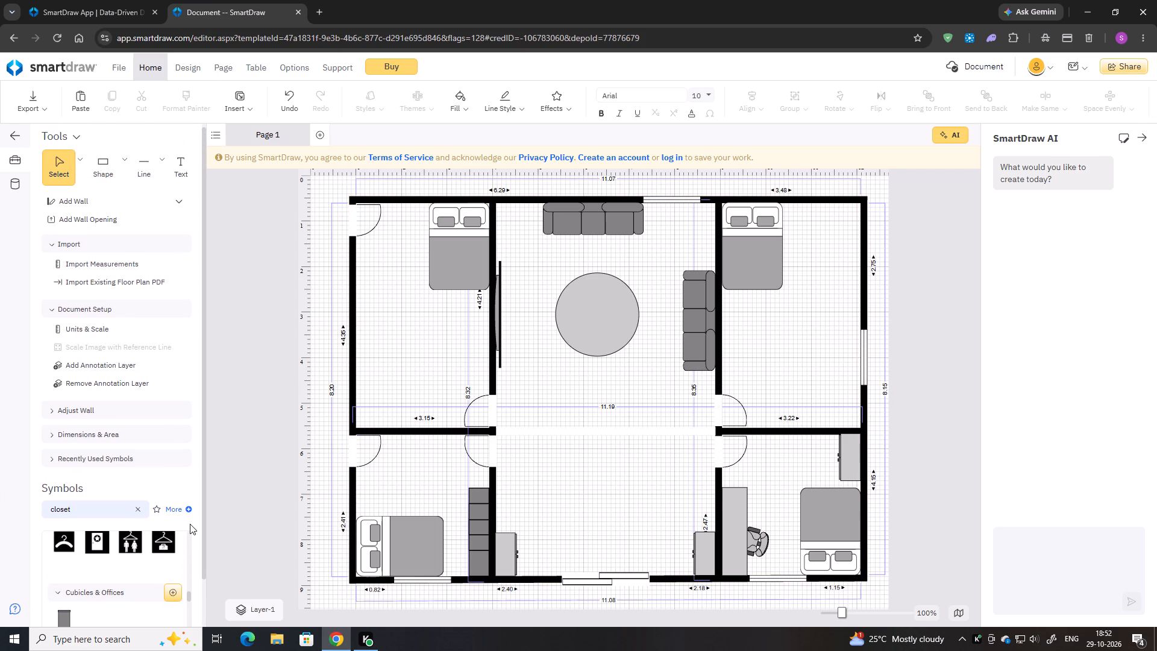
# Copy the lower-left room's shelf unit and place the copy in the upper-left room's bottom-left corner, at about left 1.00, top 3.63.
pyautogui.click(467, 544)
pyautogui.click(471, 534)
pyautogui.hotkey('ctrl', 'c')
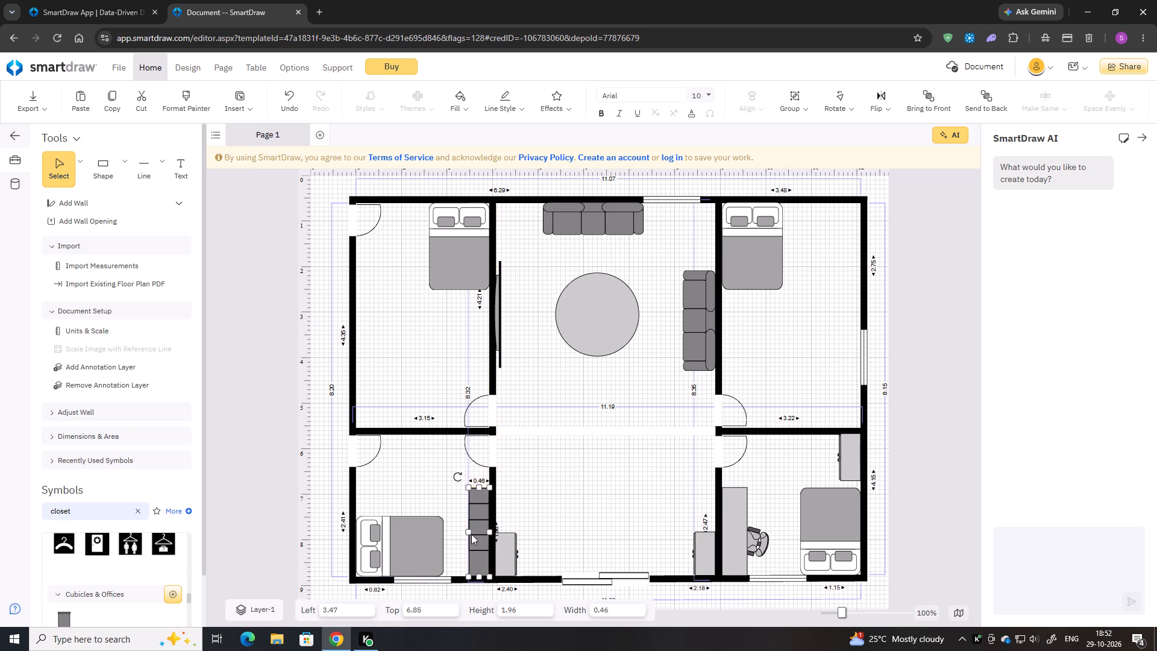
pyautogui.hotkey('ctrl', 'v')
pyautogui.moveTo(438, 341); pyautogui.dragTo(388, 348)
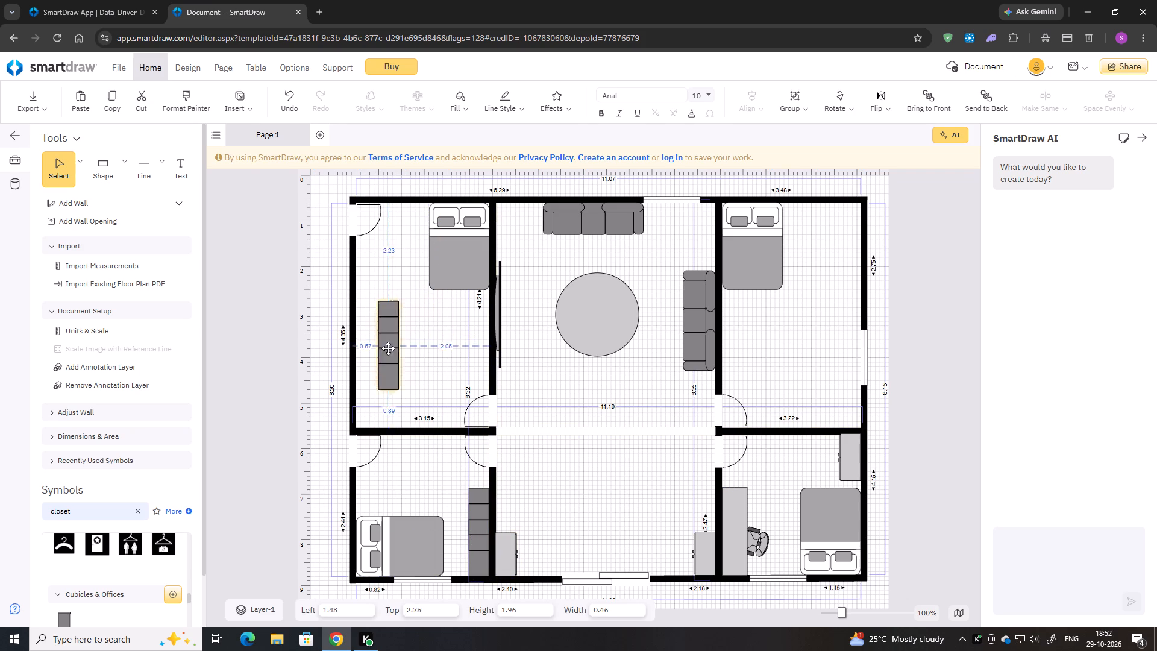
pyautogui.moveTo(388, 348); pyautogui.dragTo(363, 386)
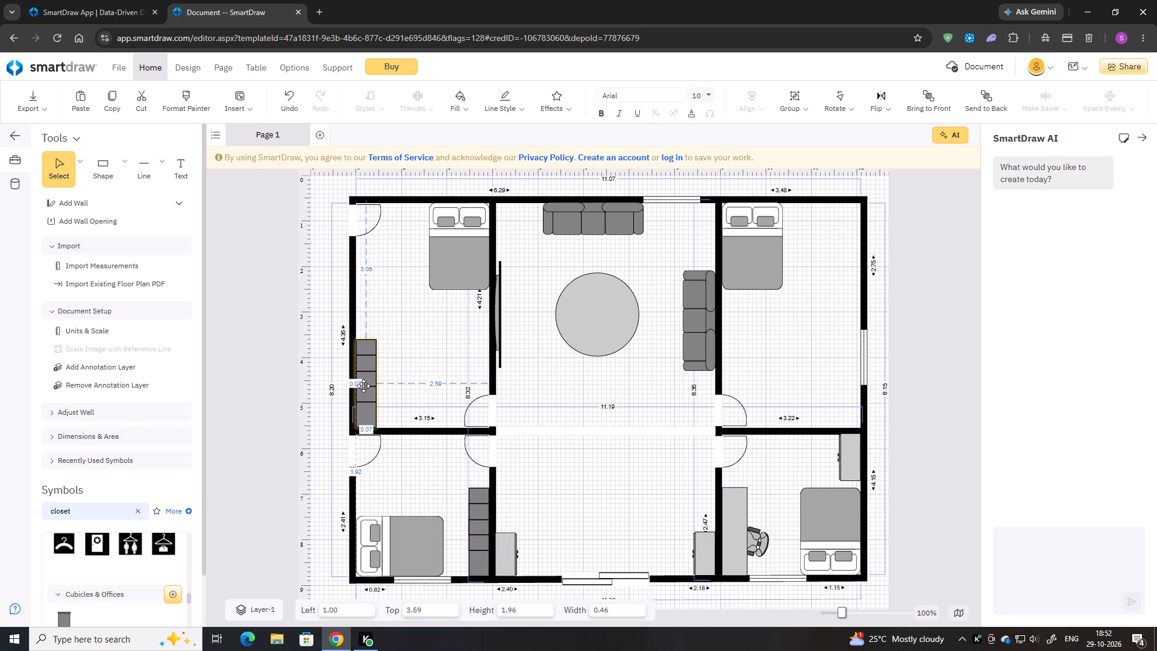
pyautogui.moveTo(363, 386); pyautogui.dragTo(363, 387)
pyautogui.rightClick(363, 387)
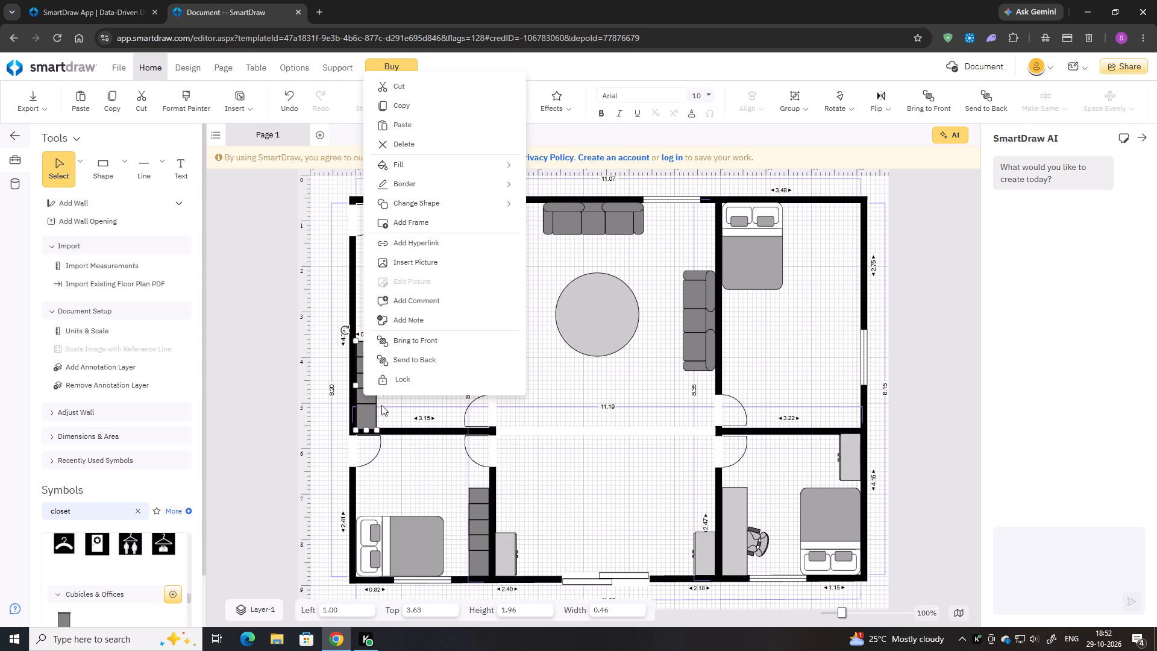
pyautogui.click(390, 409)
# Search the symbols for "showcase" and look through the results for suitable furniture.
pyautogui.click(130, 516)
pyautogui.click(113, 517)
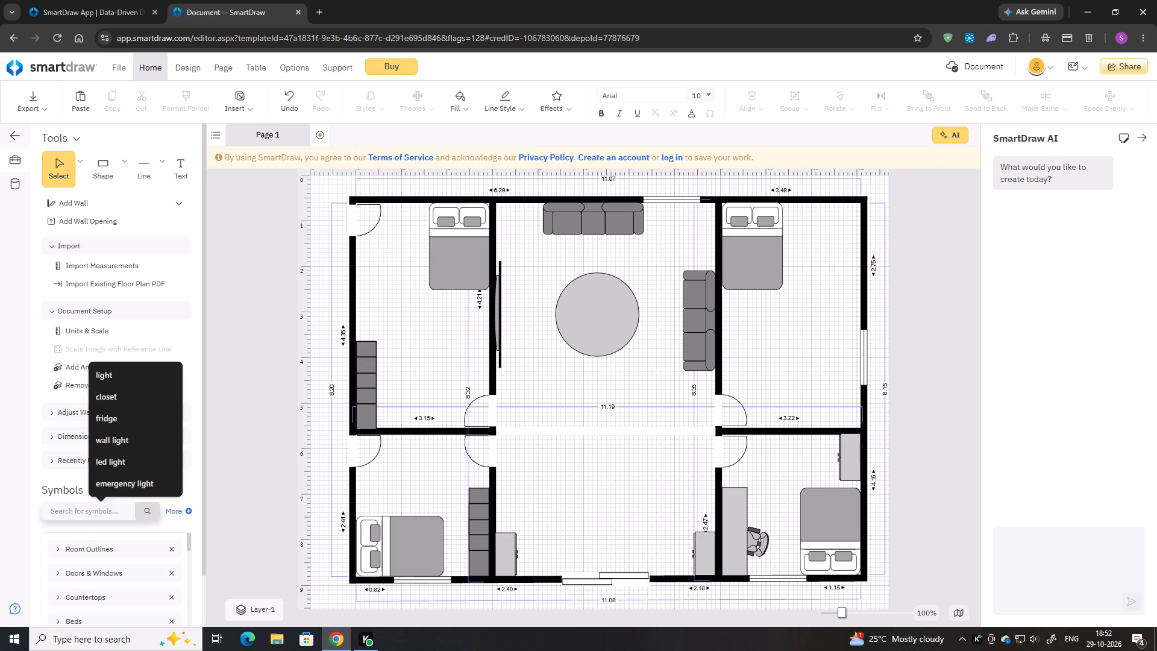
pyautogui.write('sgh')
pyautogui.press('BackSpace')
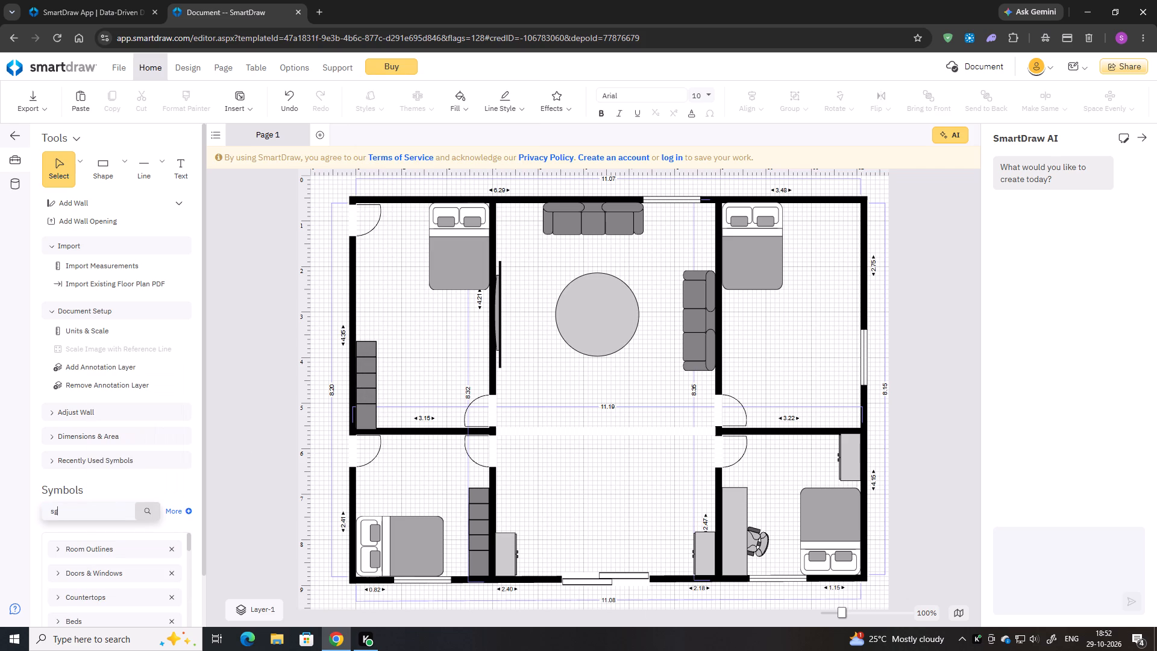
pyautogui.press('BackSpace')
pyautogui.write('howcase')
pyautogui.press('Return')
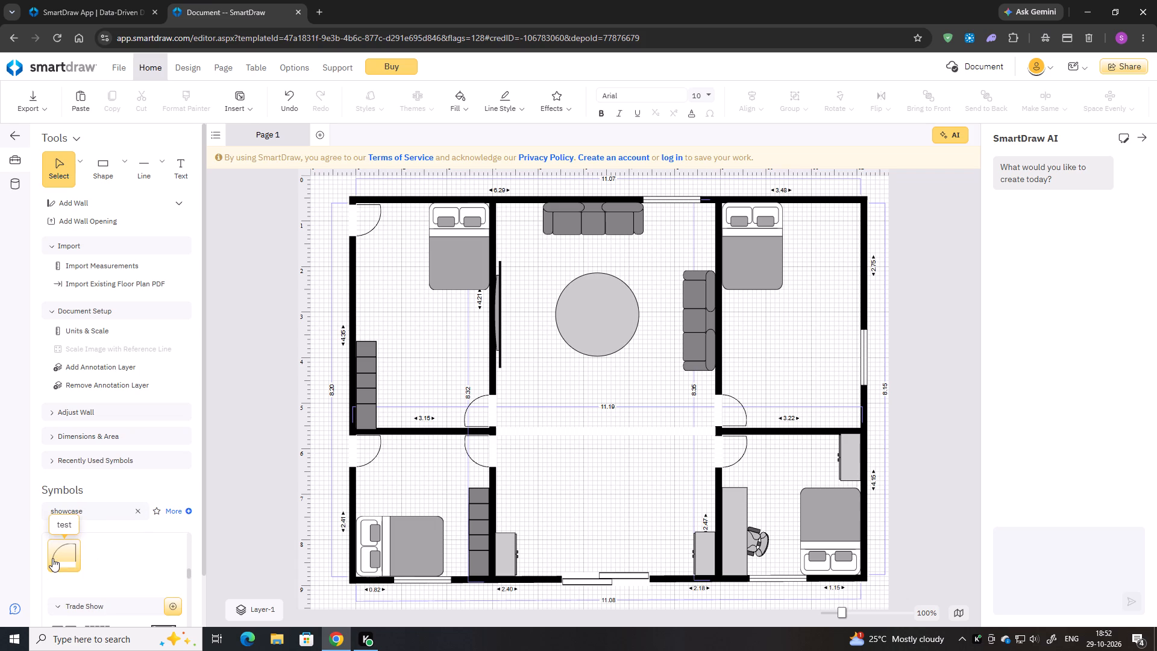
pyautogui.scroll(-1, 80, 514)
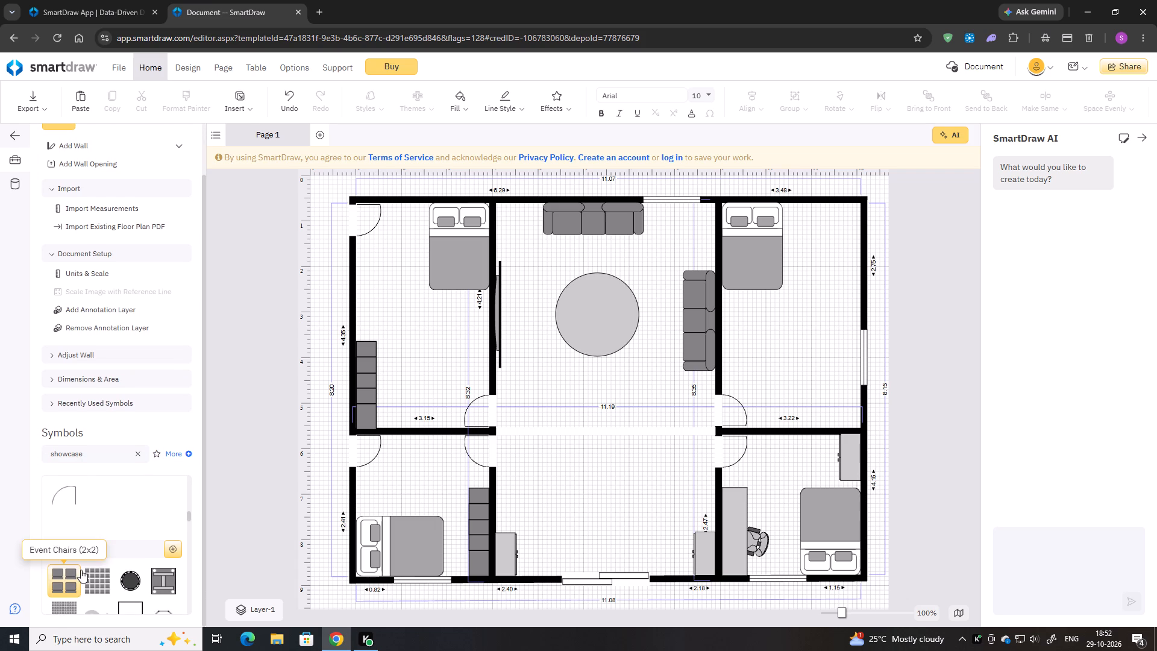
pyautogui.scroll(-2, 106, 573)
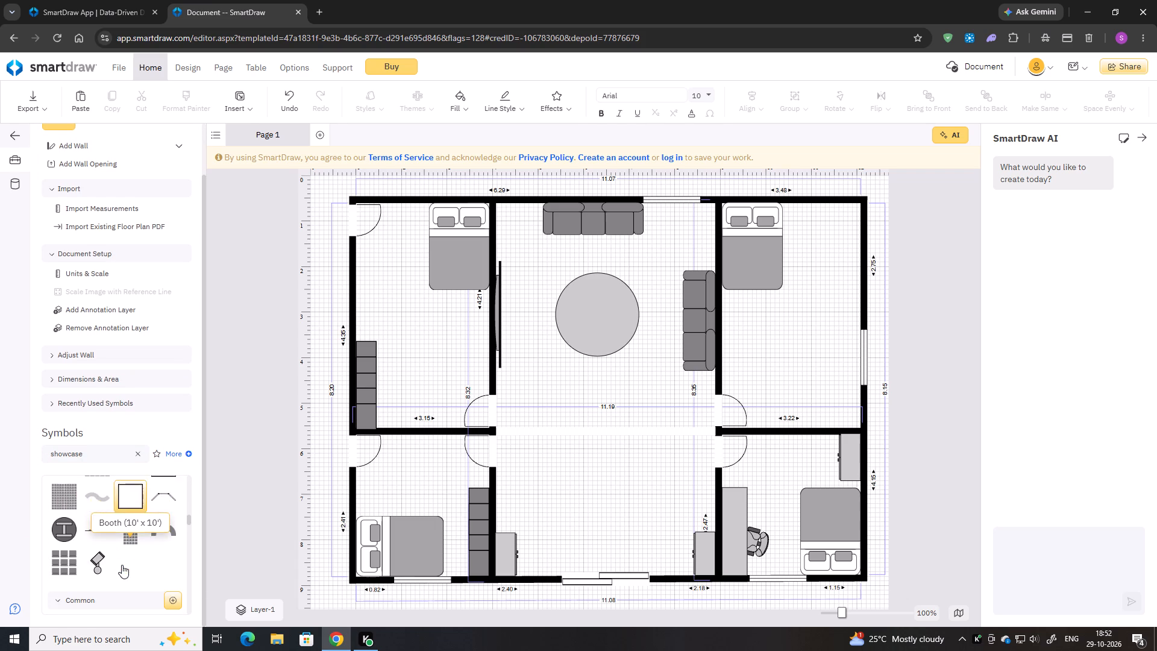
pyautogui.scroll(-2, 118, 583)
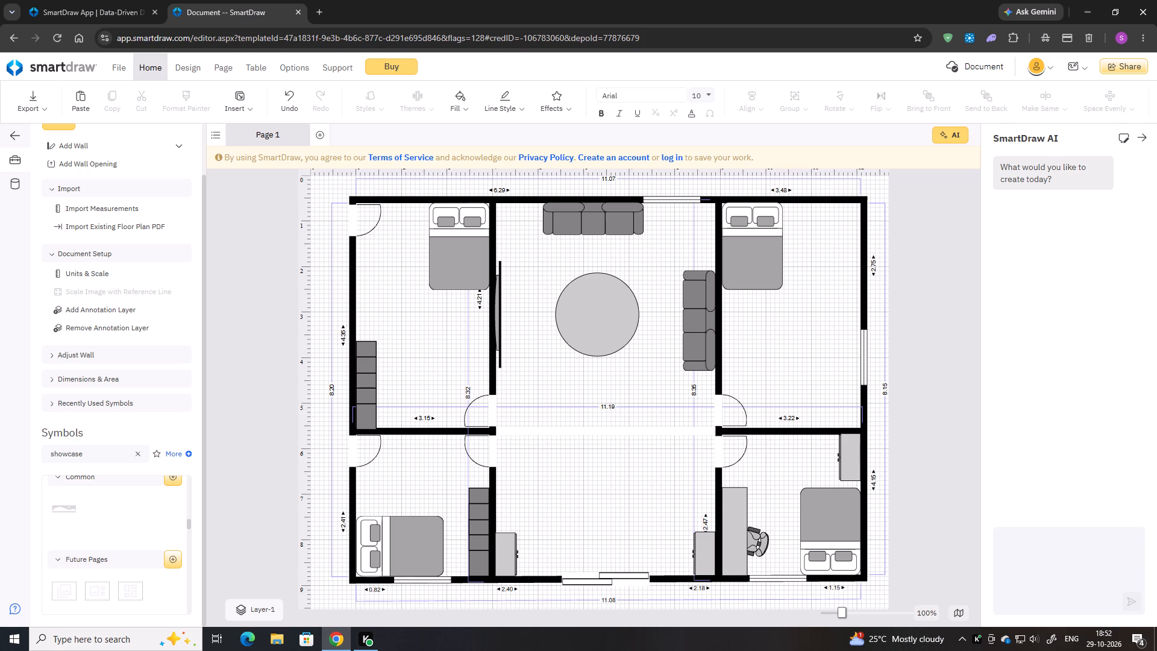
# Replace the symbol search with "closet".
pyautogui.click(132, 455)
pyautogui.click(124, 455)
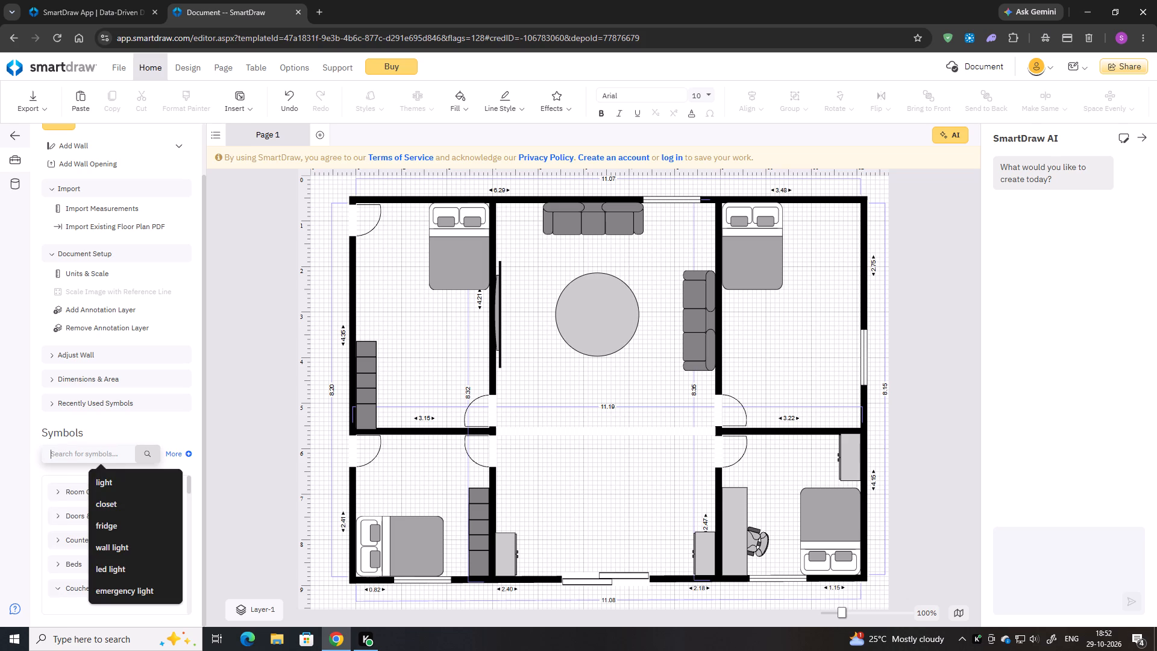
pyautogui.click(111, 502)
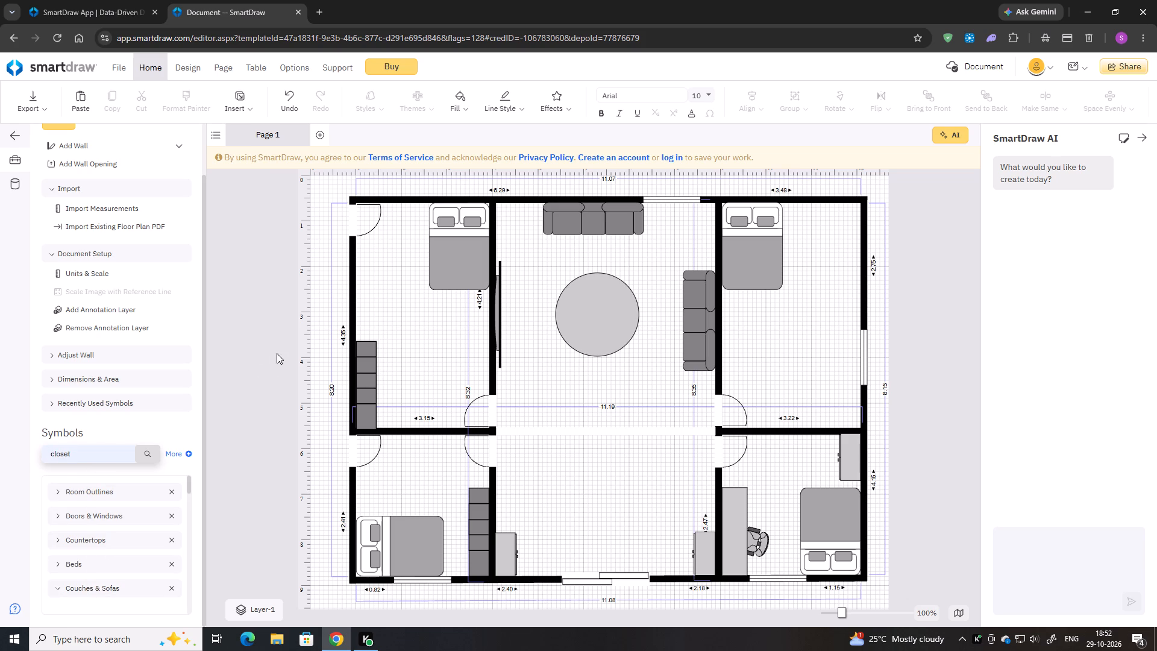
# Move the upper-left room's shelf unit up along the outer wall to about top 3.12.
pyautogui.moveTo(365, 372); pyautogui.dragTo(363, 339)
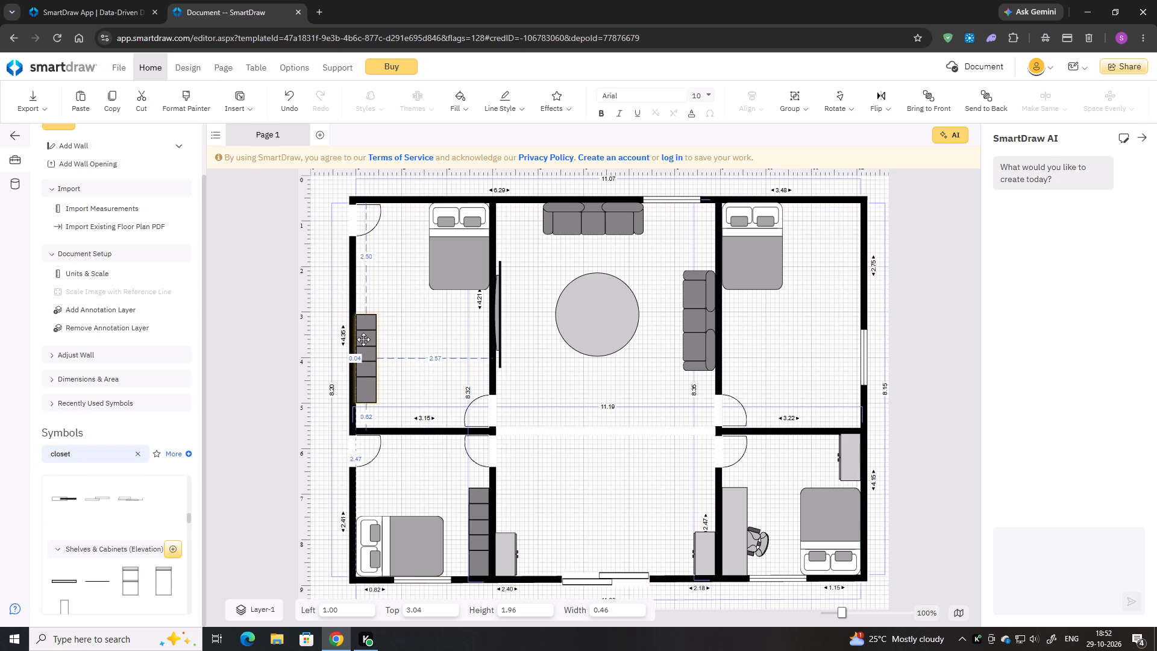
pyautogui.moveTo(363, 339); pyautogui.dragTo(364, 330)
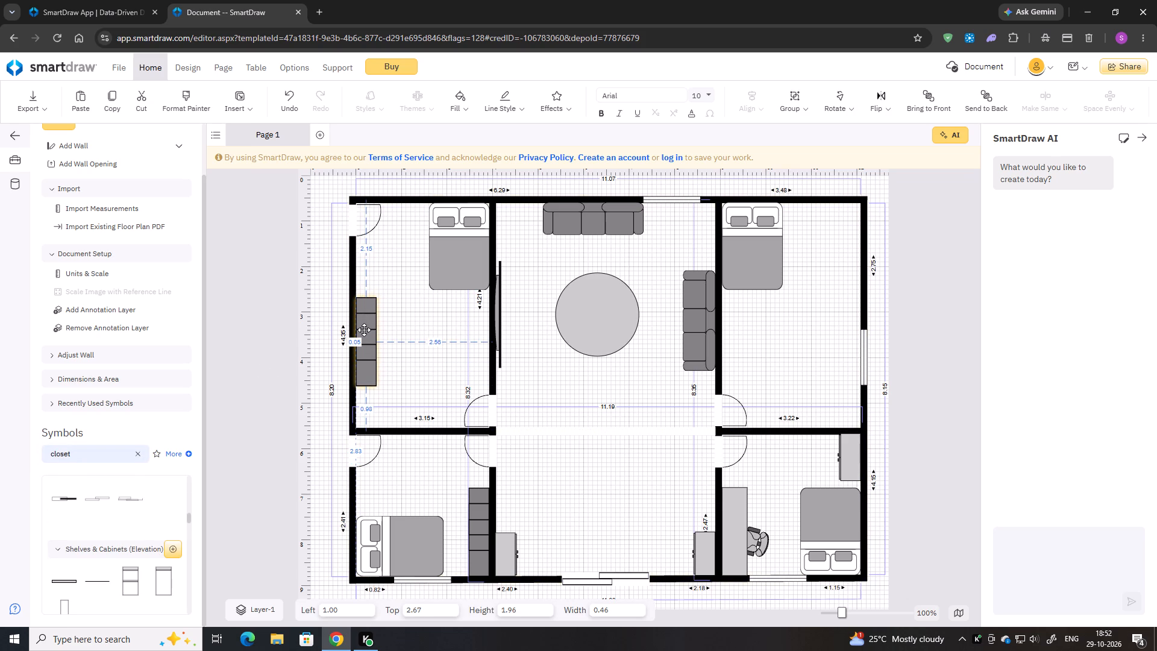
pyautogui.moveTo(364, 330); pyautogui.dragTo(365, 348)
# Duplicate the upper-left room's shelf unit, turn the copy horizontal and place it along the room's bottom wall, at about left 2.26, top 4.33.
pyautogui.hotkey('ctrl', 'c')
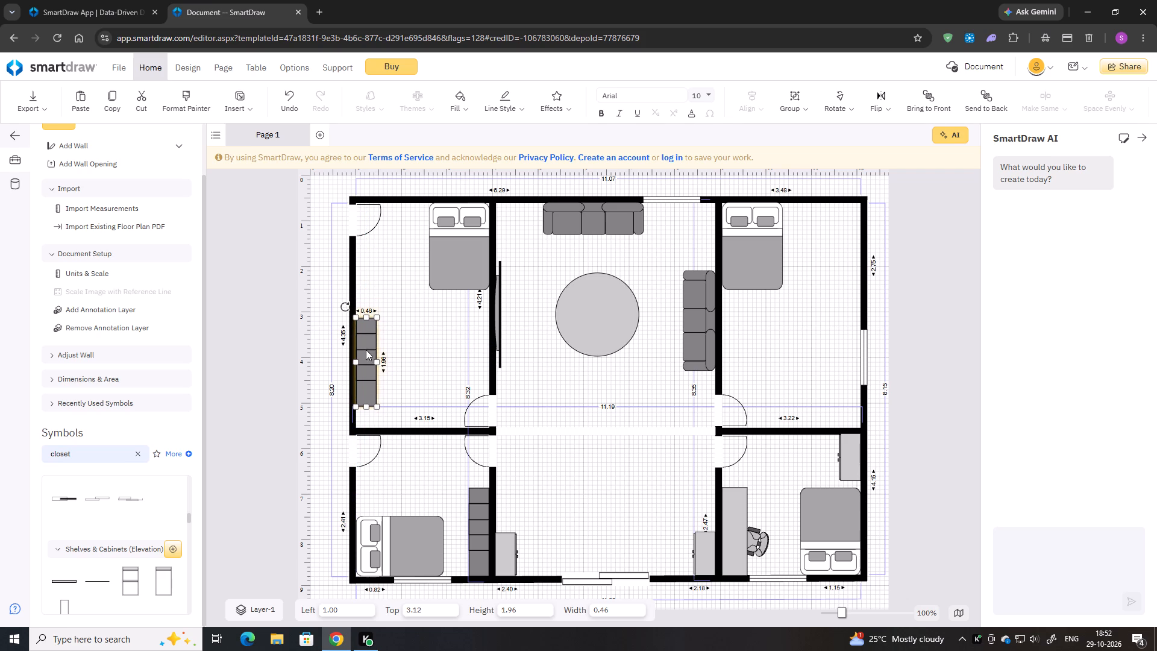
pyautogui.hotkey('ctrl', 'v')
pyautogui.moveTo(444, 307); pyautogui.dragTo(412, 353)
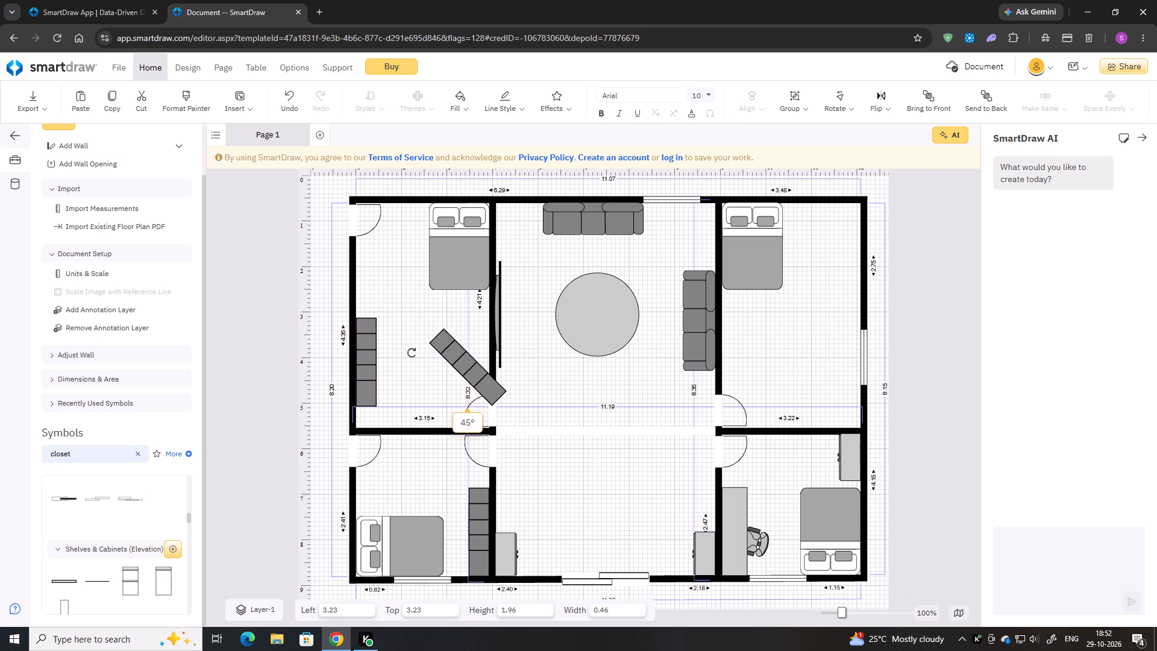
pyautogui.moveTo(412, 353); pyautogui.dragTo(409, 390)
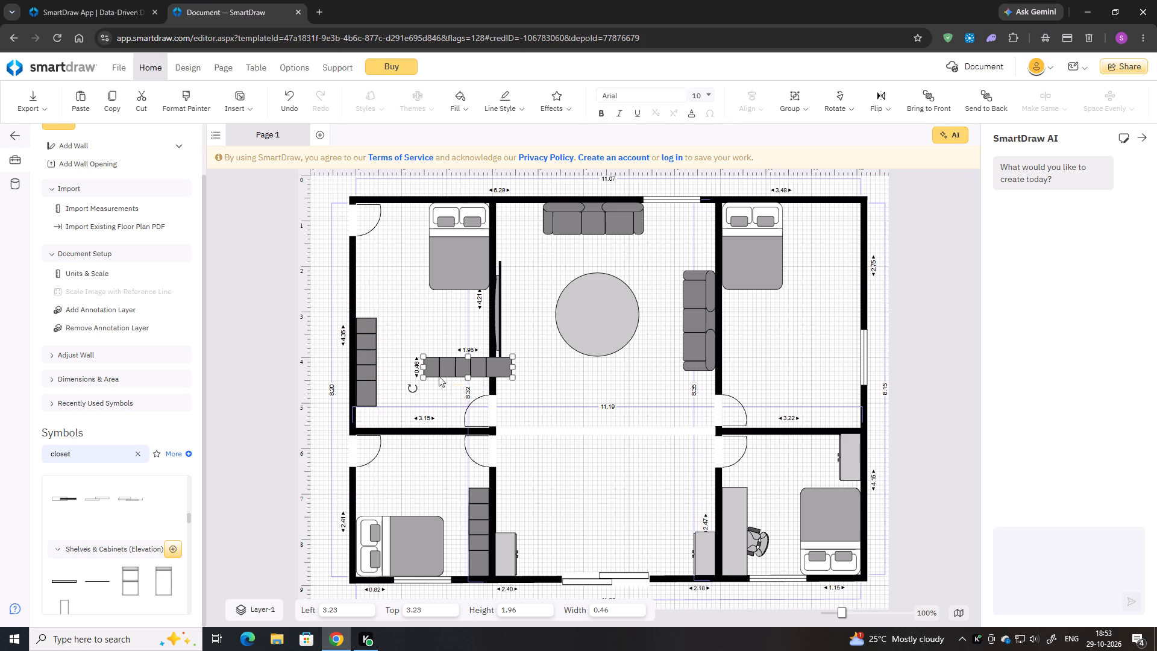
pyautogui.moveTo(453, 371); pyautogui.dragTo(398, 423)
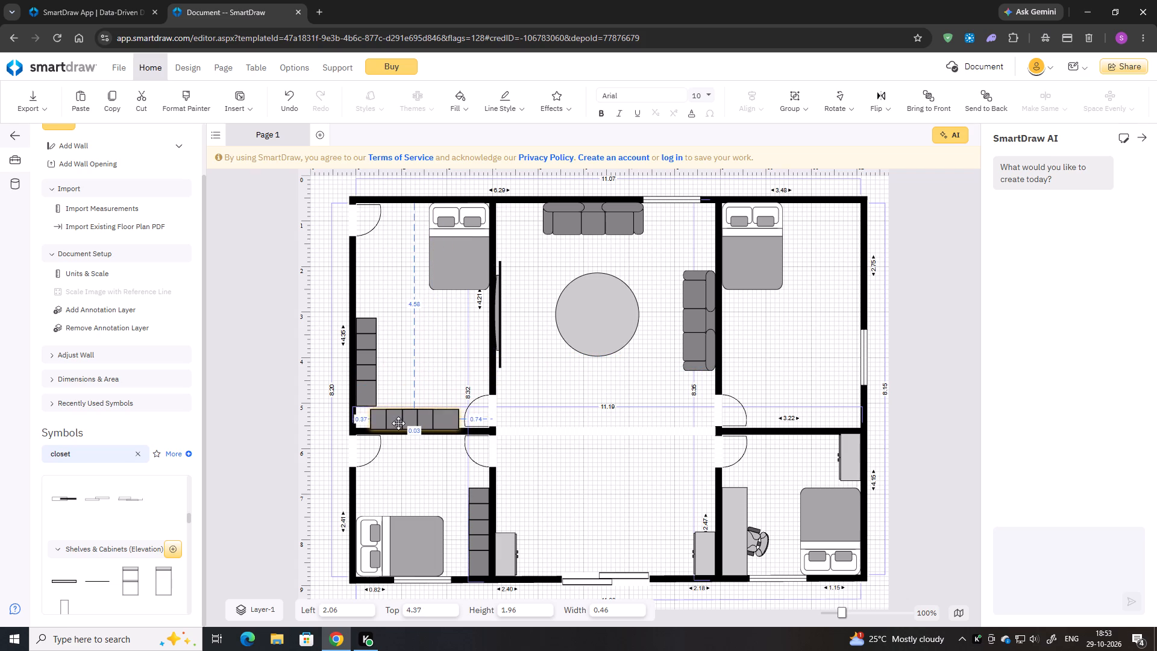
pyautogui.moveTo(398, 423); pyautogui.dragTo(387, 421)
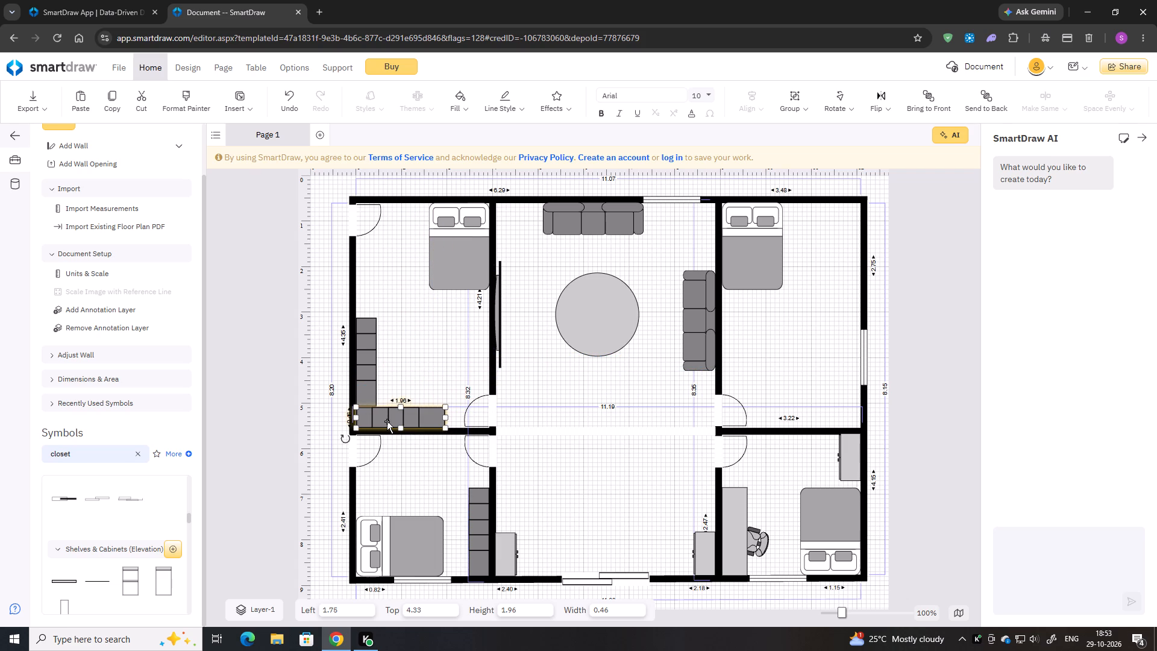
pyautogui.moveTo(387, 421); pyautogui.dragTo(409, 421)
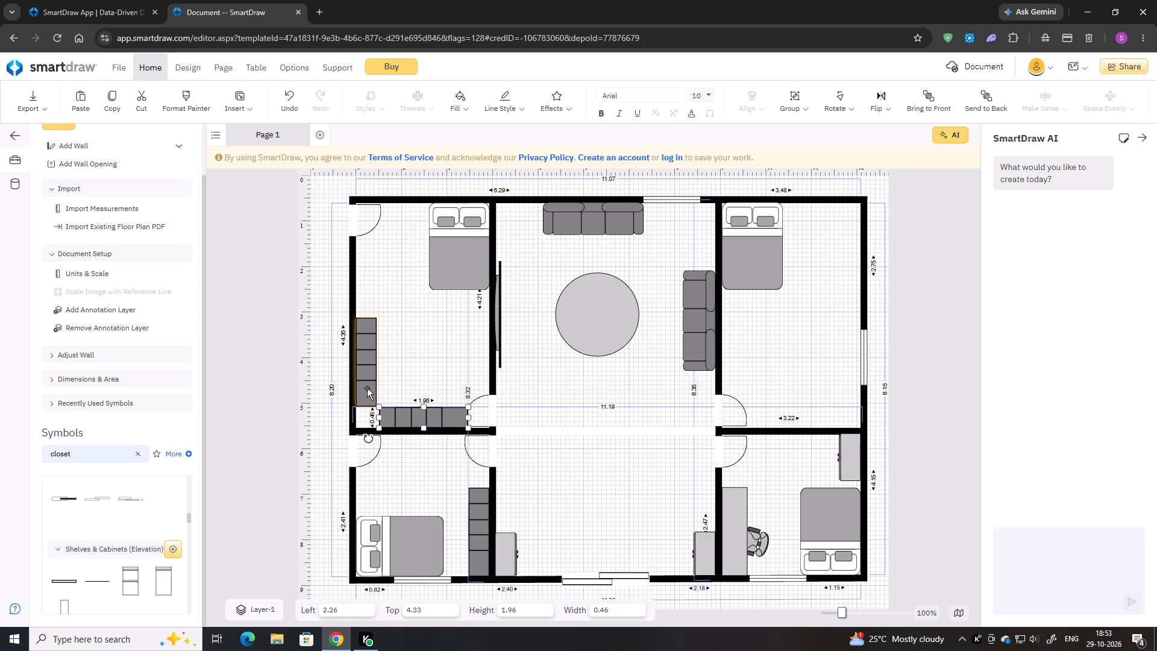
# Move the upper-left room's vertical shelf unit down into the bottom-left corner, at about left 1.00, top 3.59.
pyautogui.click(371, 386)
pyautogui.press('Down')
pyautogui.press('Down')
pyautogui.press('Down')
pyautogui.press('Down')
pyautogui.press('Down')
pyautogui.press('Down')
pyautogui.press('Down')
pyautogui.press('Down')
pyautogui.press('Down')
pyautogui.press('Down')
pyautogui.press('Down')
pyautogui.press('Down')
pyautogui.press('Down')
pyautogui.press('Down')
pyautogui.press('Down')
pyautogui.press('Down')
pyautogui.press('Down')
pyautogui.press('Down')
pyautogui.press('Down')
pyautogui.press('Down')
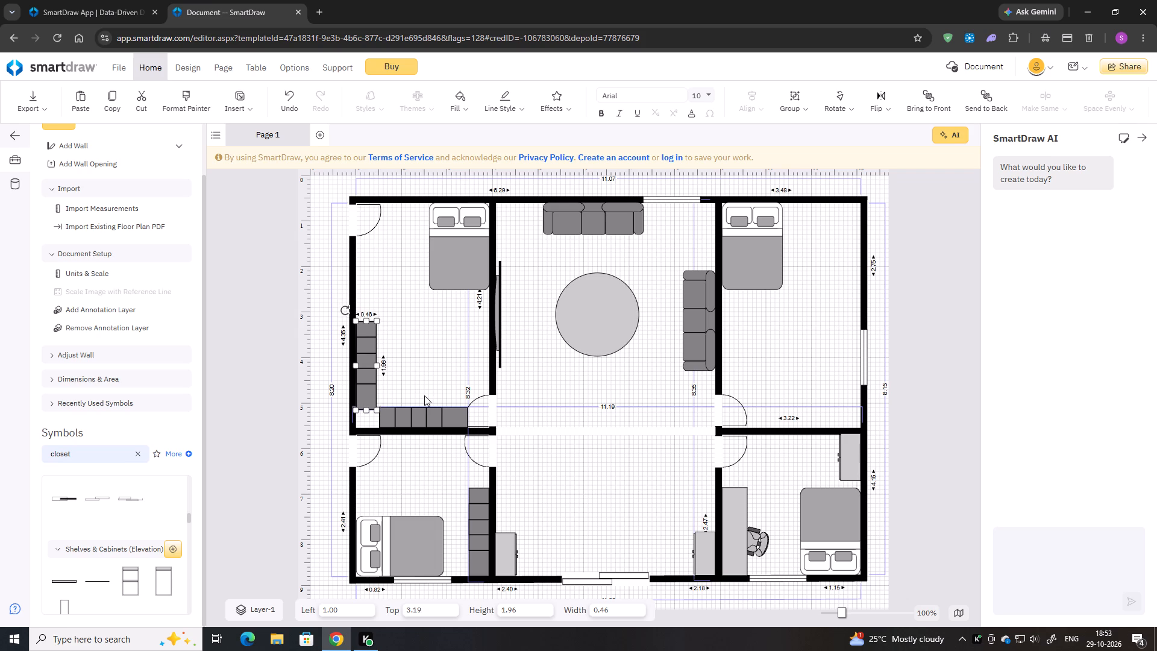
pyautogui.click(368, 392)
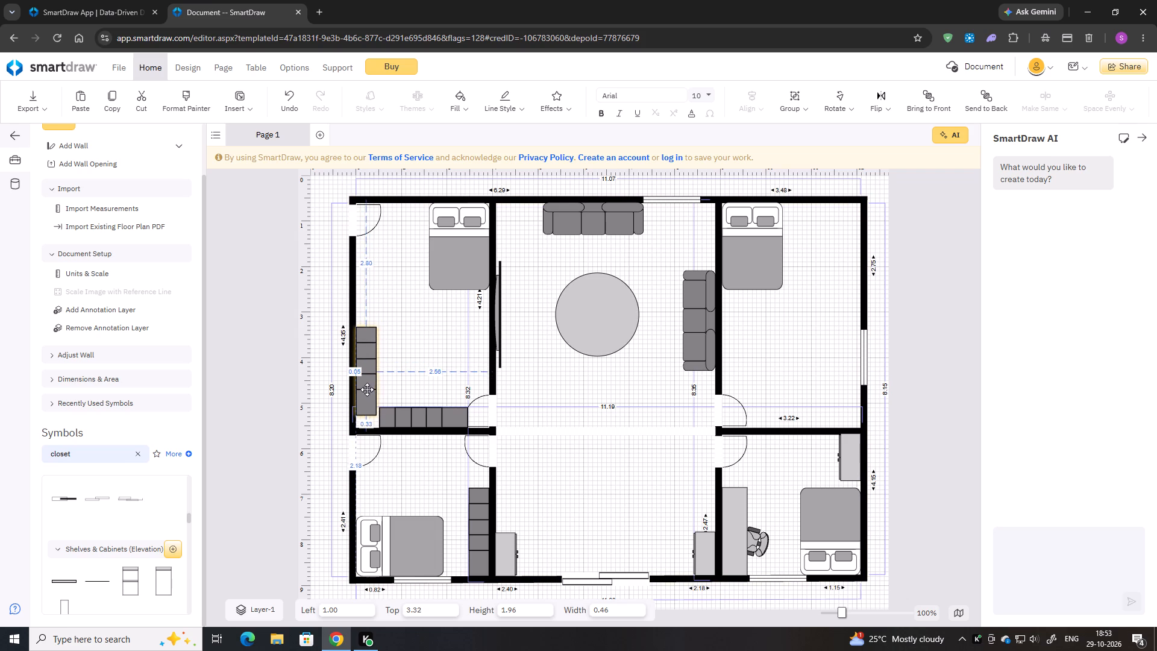
# Shorten the horizontal shelf copy to about 1.20 and position it along the bottom wall, at about left 2.09, top 4.71.
pyautogui.click(441, 427)
pyautogui.moveTo(469, 417); pyautogui.dragTo(433, 421)
pyautogui.moveTo(404, 421); pyautogui.dragTo(414, 420)
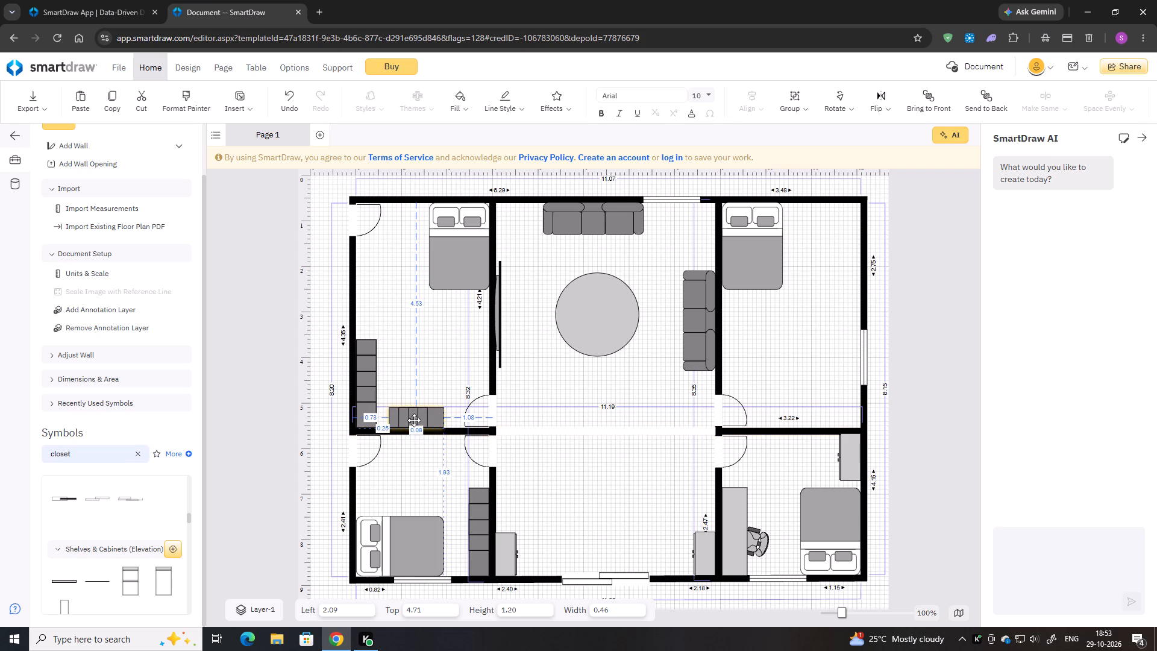
pyautogui.moveTo(414, 420); pyautogui.dragTo(427, 420)
pyautogui.moveTo(432, 415); pyautogui.dragTo(422, 421)
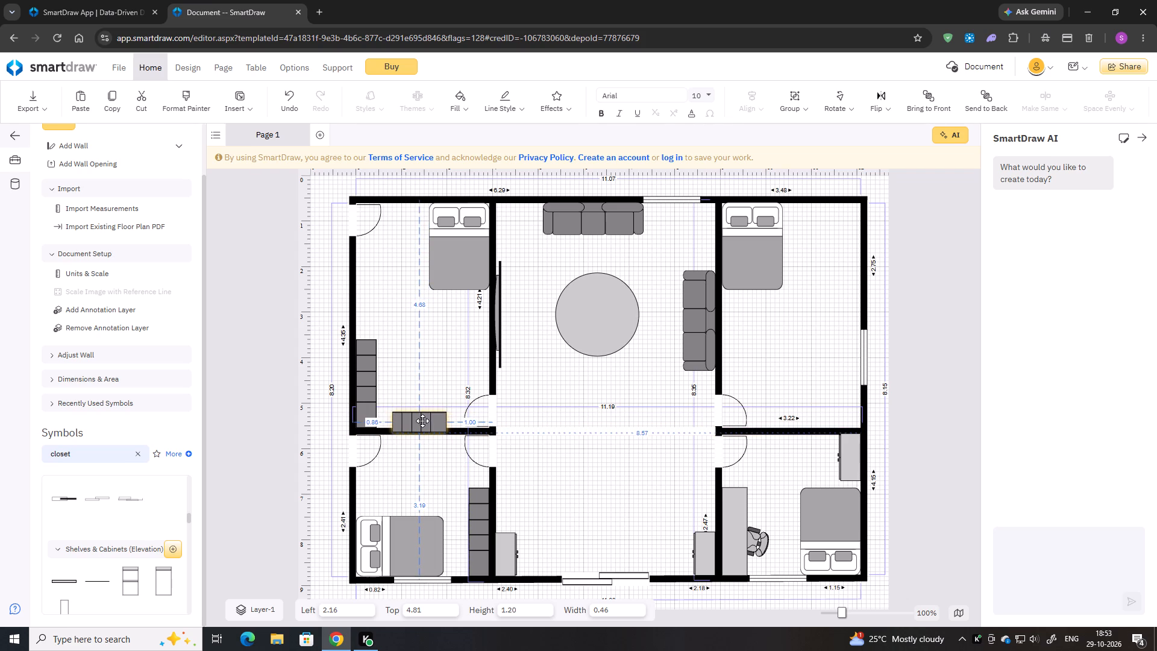
pyautogui.moveTo(422, 421); pyautogui.dragTo(422, 414)
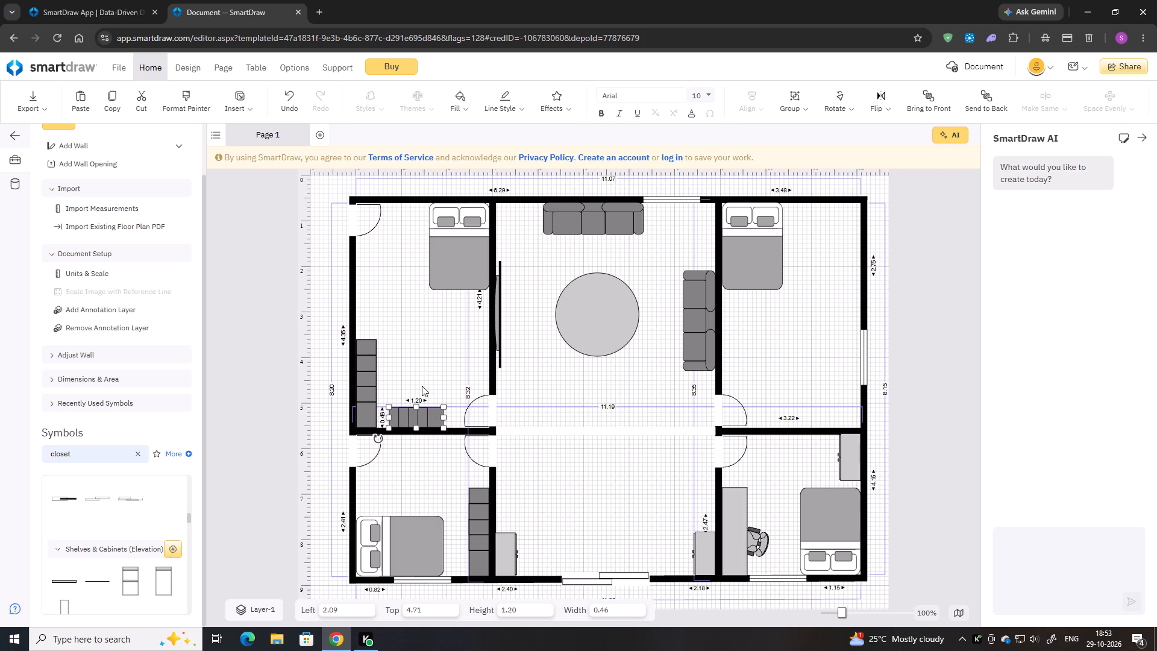
# Turn the shortened shelf vertical and place it on the outer wall above the longer shelf, at about left 0.99, top 2.15.
pyautogui.moveTo(423, 417); pyautogui.dragTo(401, 299)
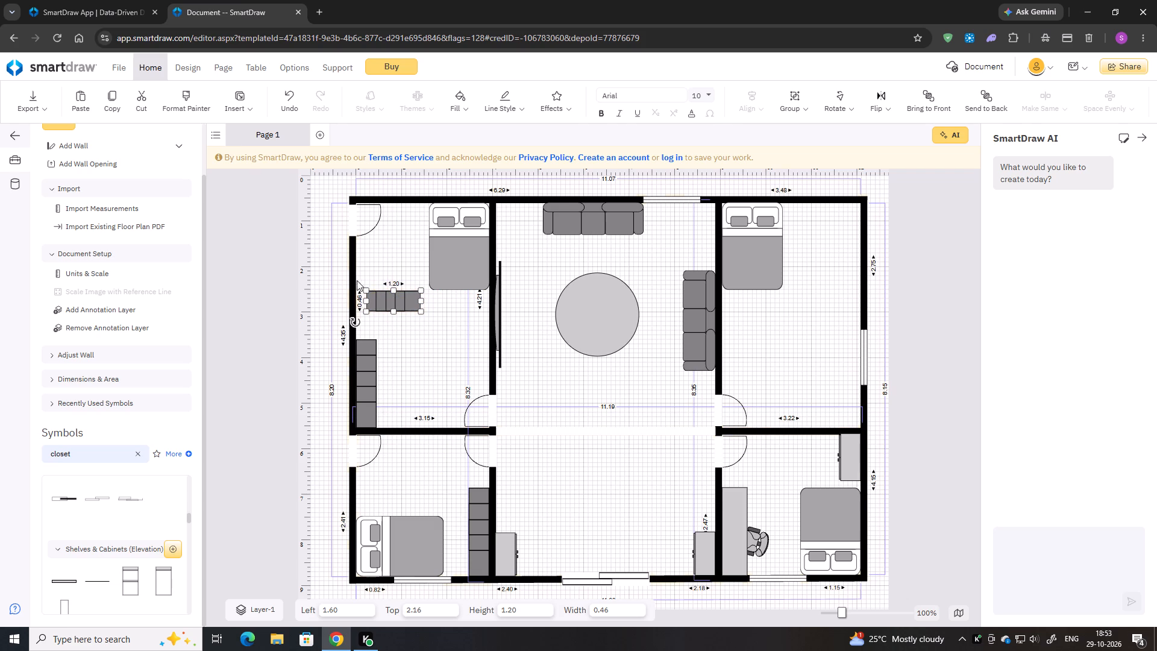
pyautogui.moveTo(360, 326); pyautogui.dragTo(428, 346)
pyautogui.moveTo(394, 313); pyautogui.dragTo(365, 310)
pyautogui.press('Right')
pyautogui.press('Left')
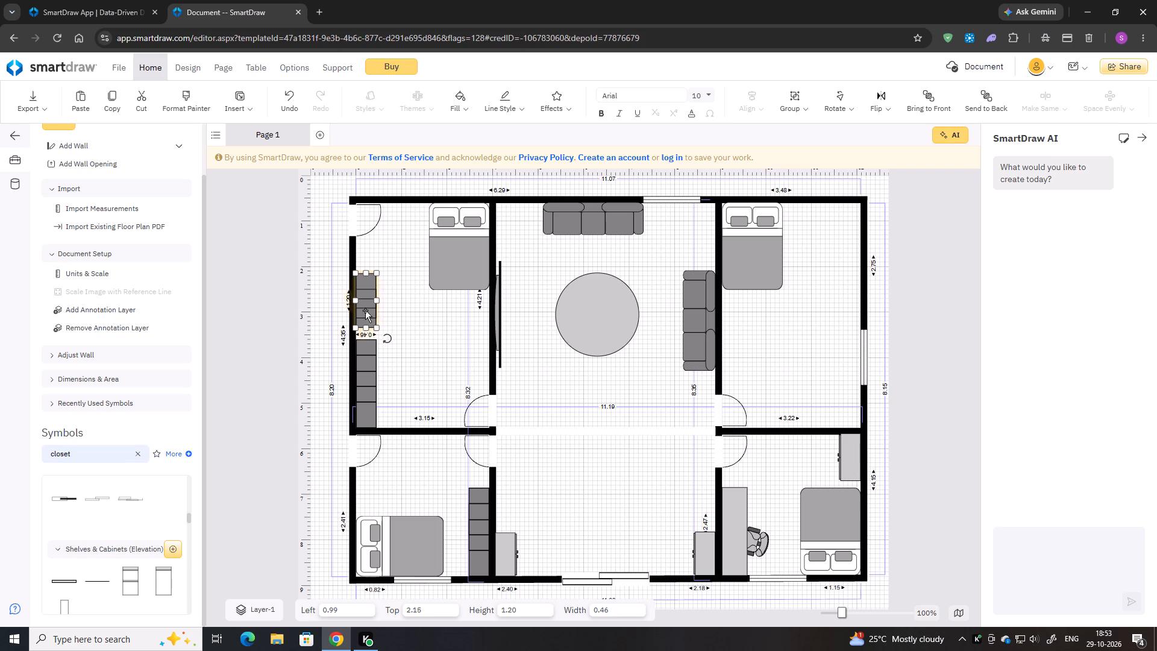
pyautogui.click(386, 309)
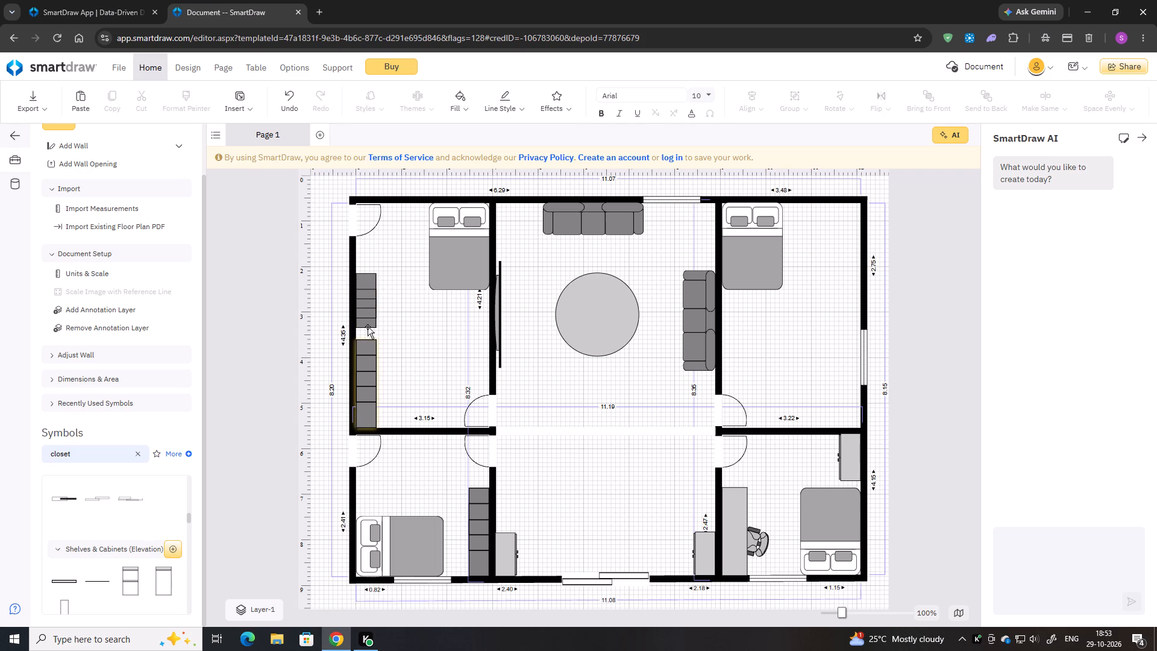
# Nudge the short shelf down against the longer shelf unit, to about top 2.40.
pyautogui.click(364, 316)
pyautogui.press('Down')
pyautogui.press('Down')
pyautogui.press('Down')
pyautogui.press('Down')
pyautogui.press('Down')
pyautogui.press('Down')
pyautogui.press('Down')
pyautogui.press('Down')
pyautogui.press('Down')
pyautogui.press('Down')
pyautogui.press('Down')
pyautogui.press('Down')
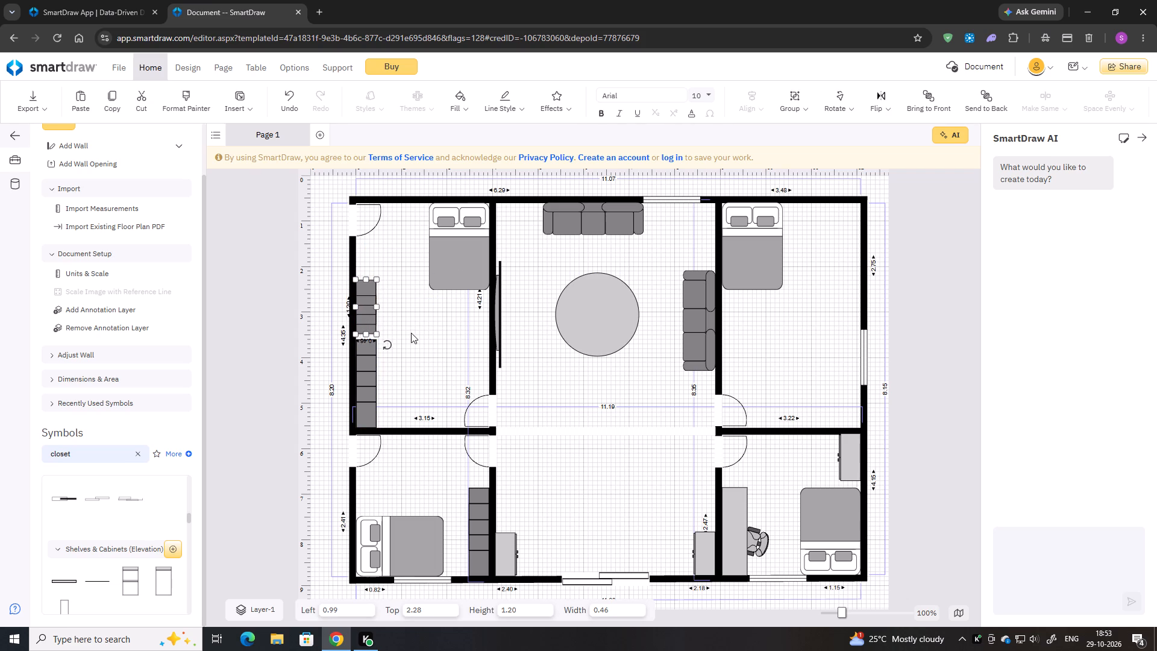
pyautogui.press('Down')
pyautogui.press('Down')
pyautogui.press('Down')
pyautogui.press('Down')
pyautogui.press('Down')
pyautogui.press('Down')
pyautogui.press('Down')
pyautogui.press('Down')
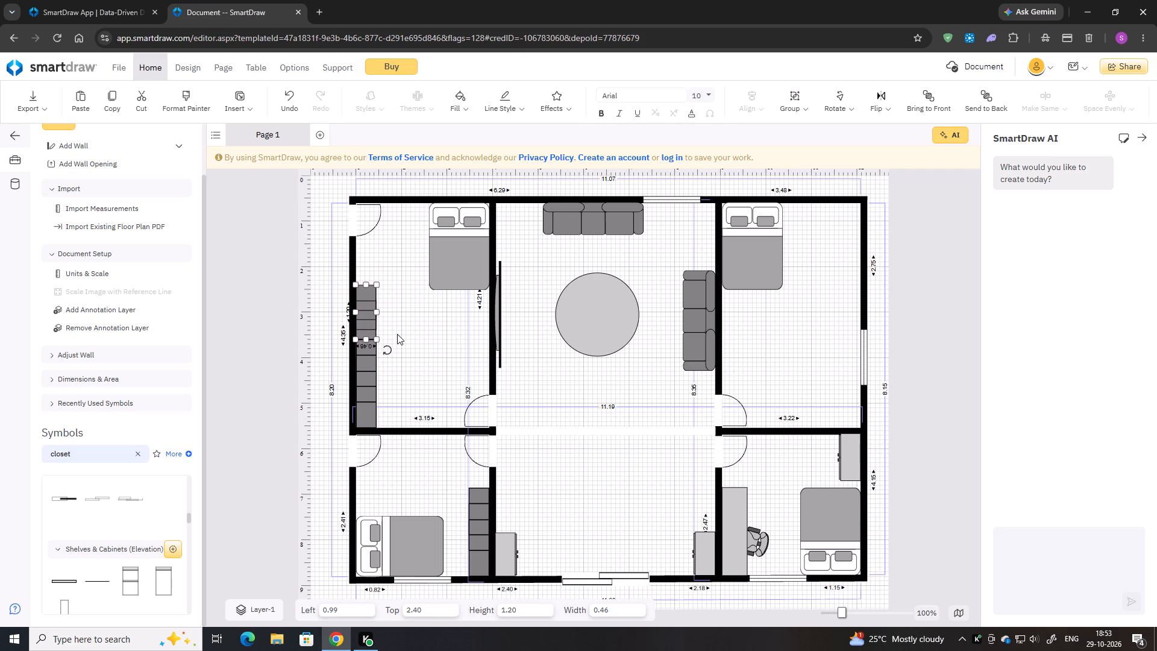
pyautogui.click(397, 334)
# Copy the lower-right room's storage cabinet and place the copy in the upper-right room's top-right corner.
pyautogui.scroll(-1, 472, 377)
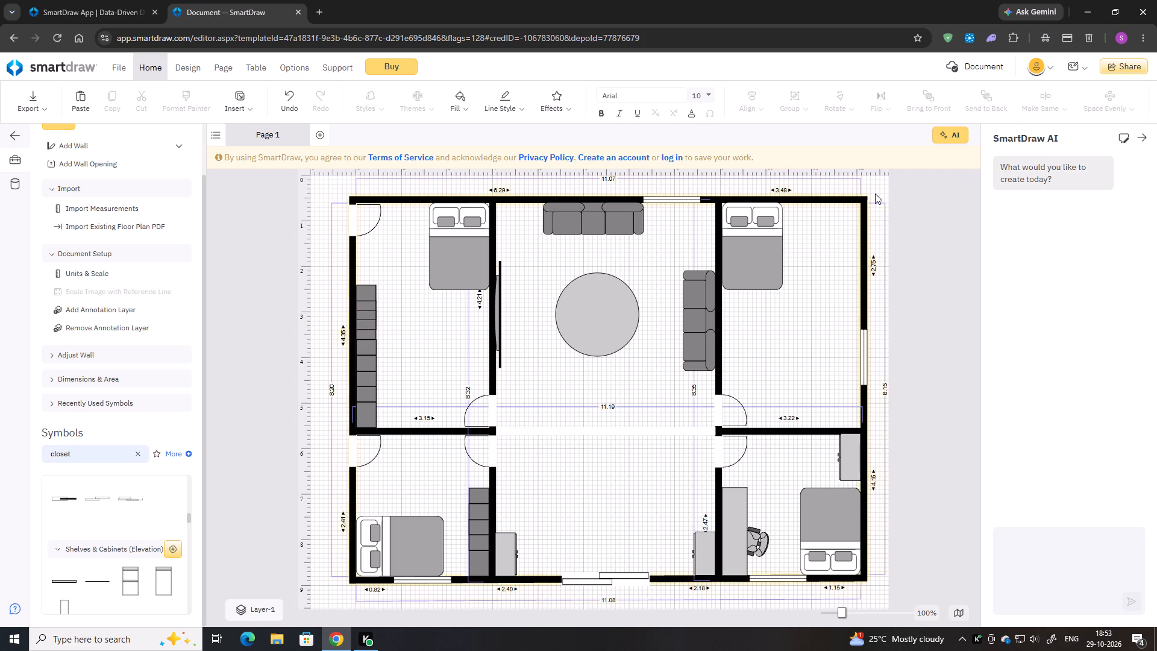
pyautogui.click(854, 455)
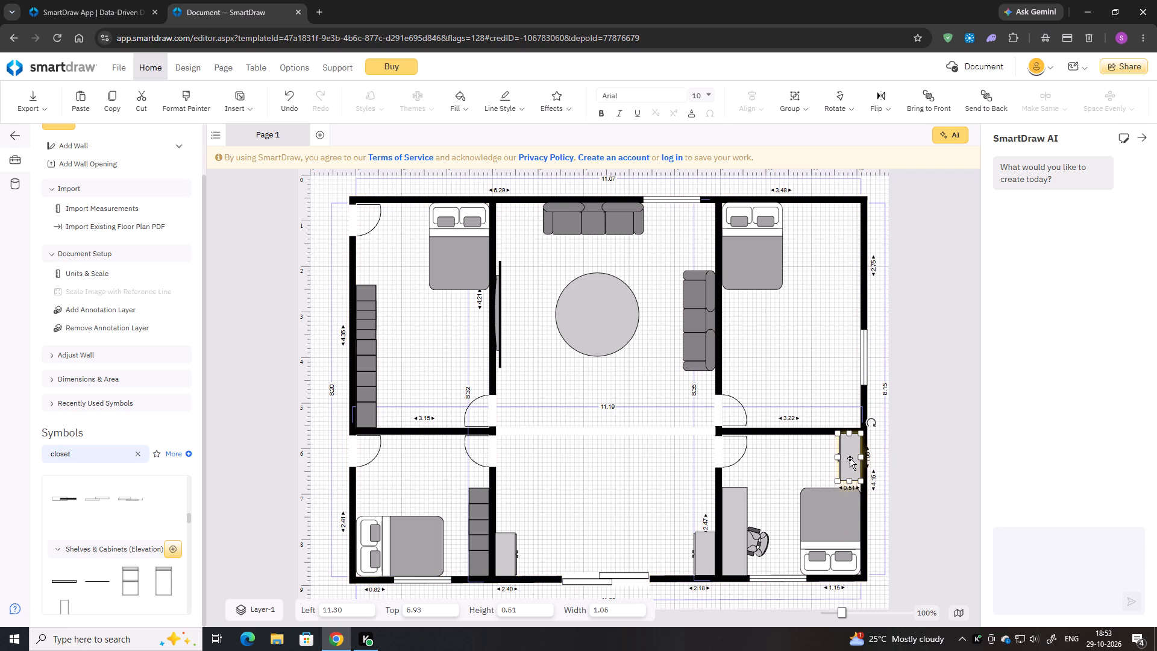
pyautogui.hotkey('ctrl', 'c')
pyautogui.hotkey('ctrl', 'v')
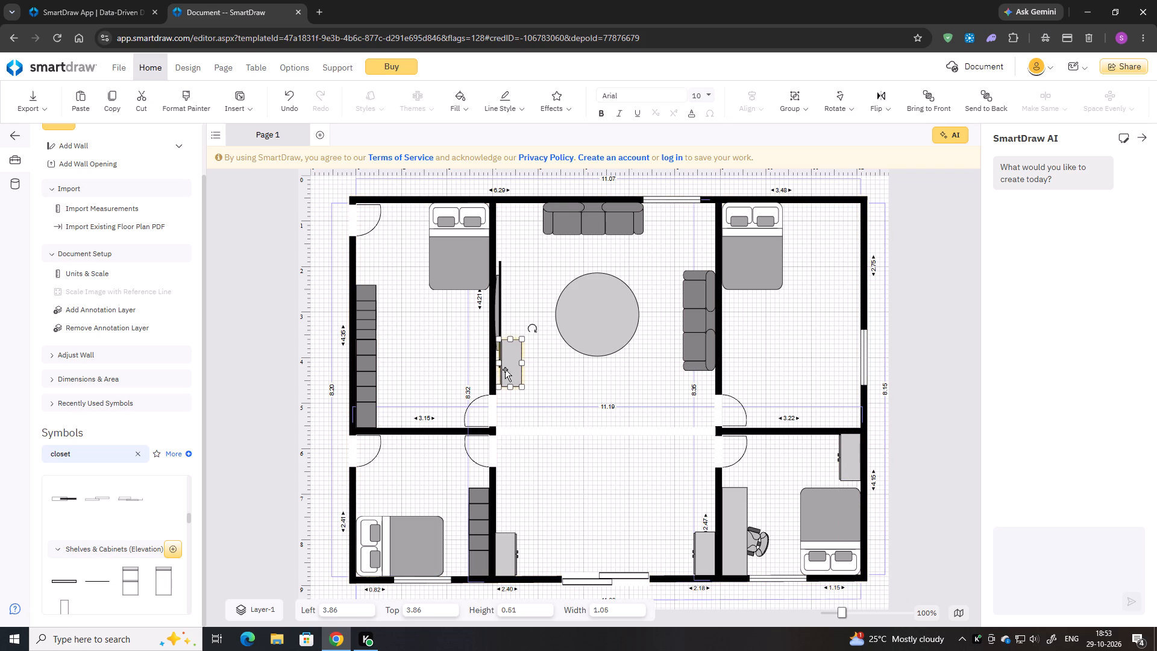
pyautogui.moveTo(514, 362); pyautogui.dragTo(851, 239)
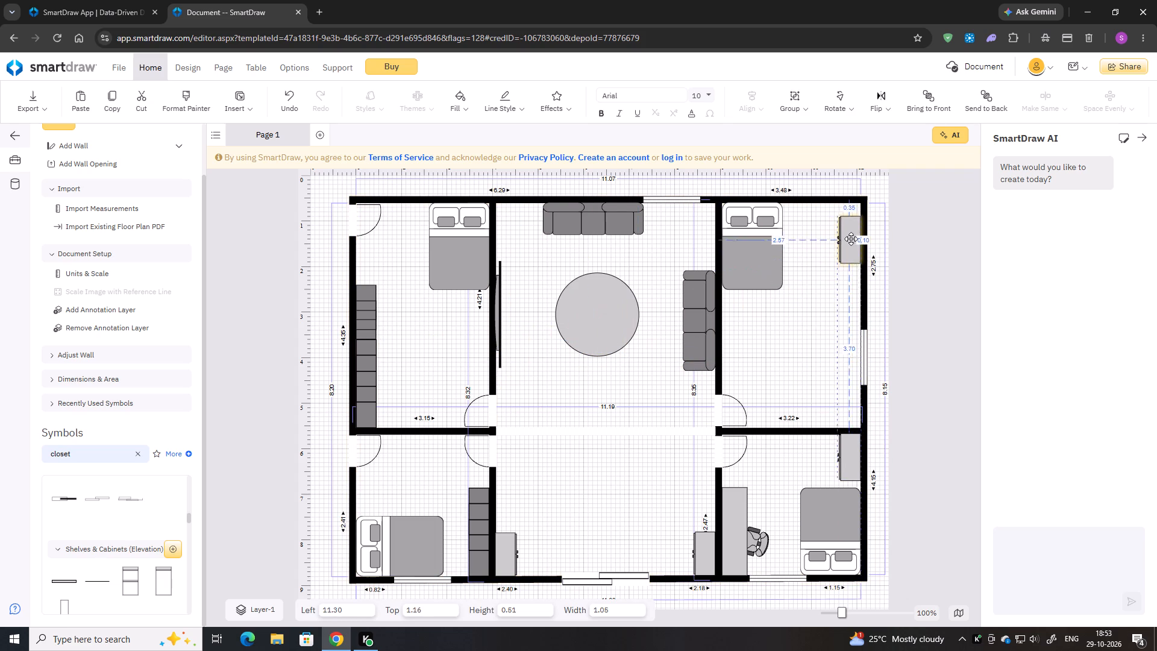
pyautogui.moveTo(851, 239); pyautogui.dragTo(852, 226)
pyautogui.click(830, 292)
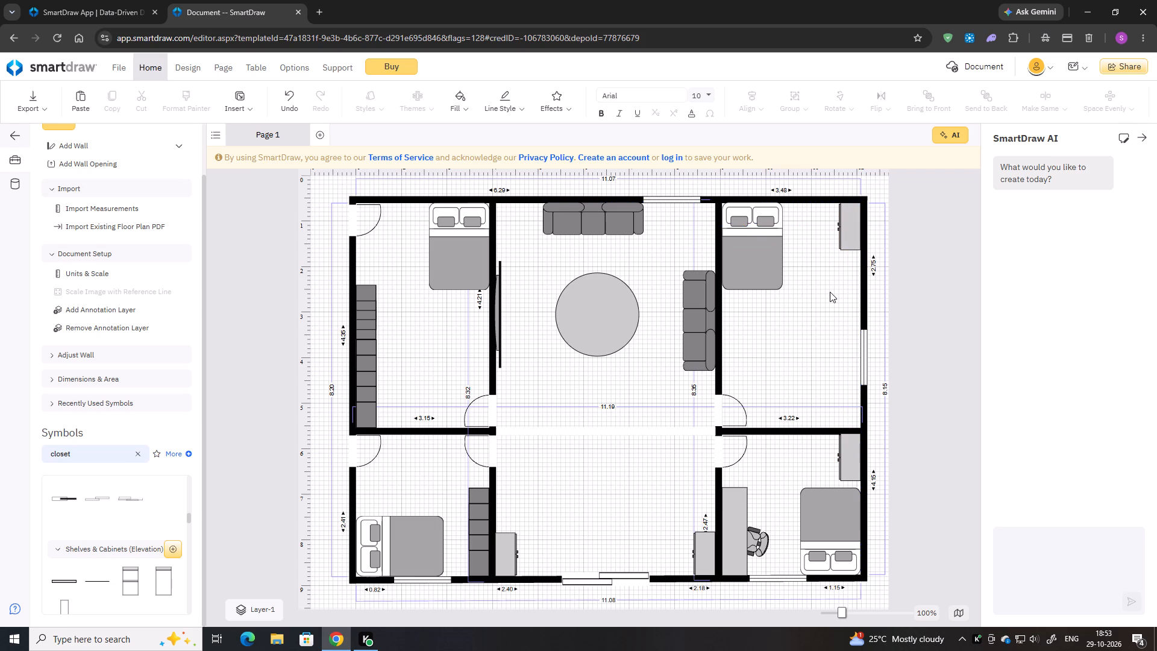
# Place a second cabinet copy directly below the first in the upper-right room, at about left 11.30, top 1.91.
pyautogui.click(847, 458)
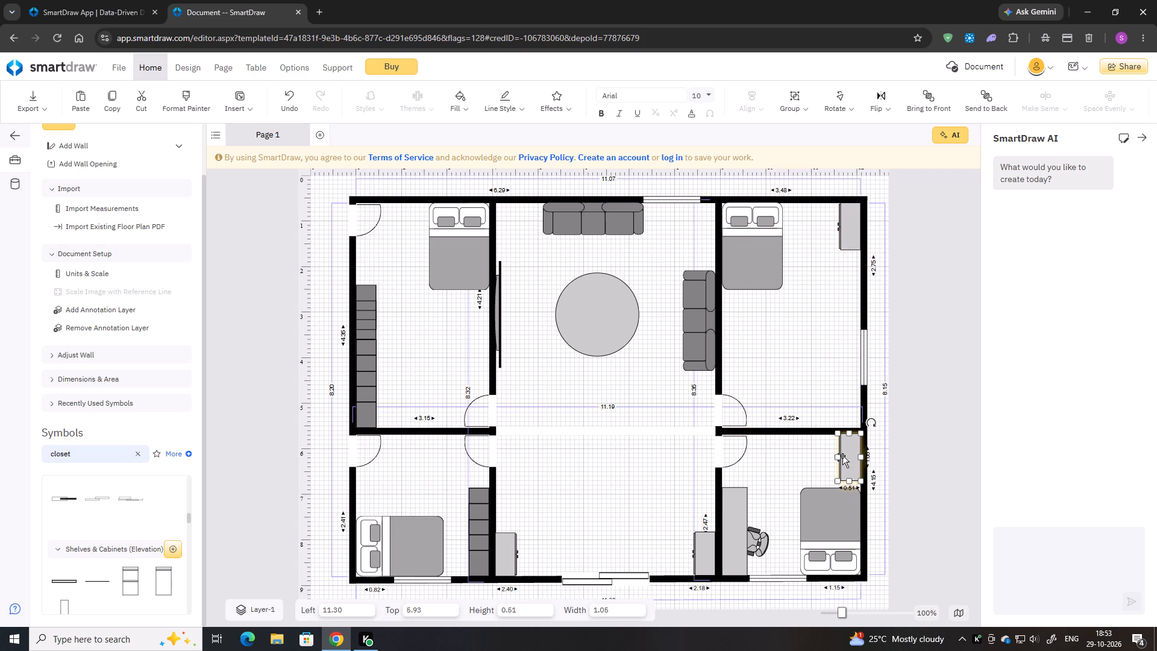
pyautogui.click(821, 338)
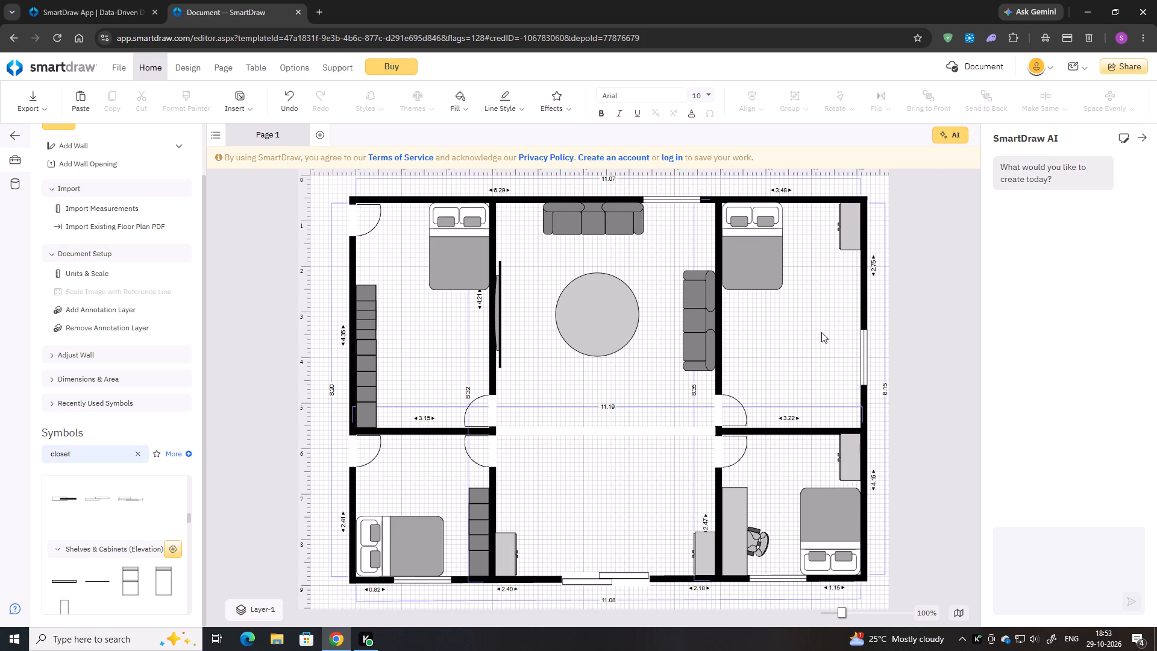
pyautogui.hotkey('ctrl', 'v')
pyautogui.moveTo(545, 387); pyautogui.dragTo(835, 279)
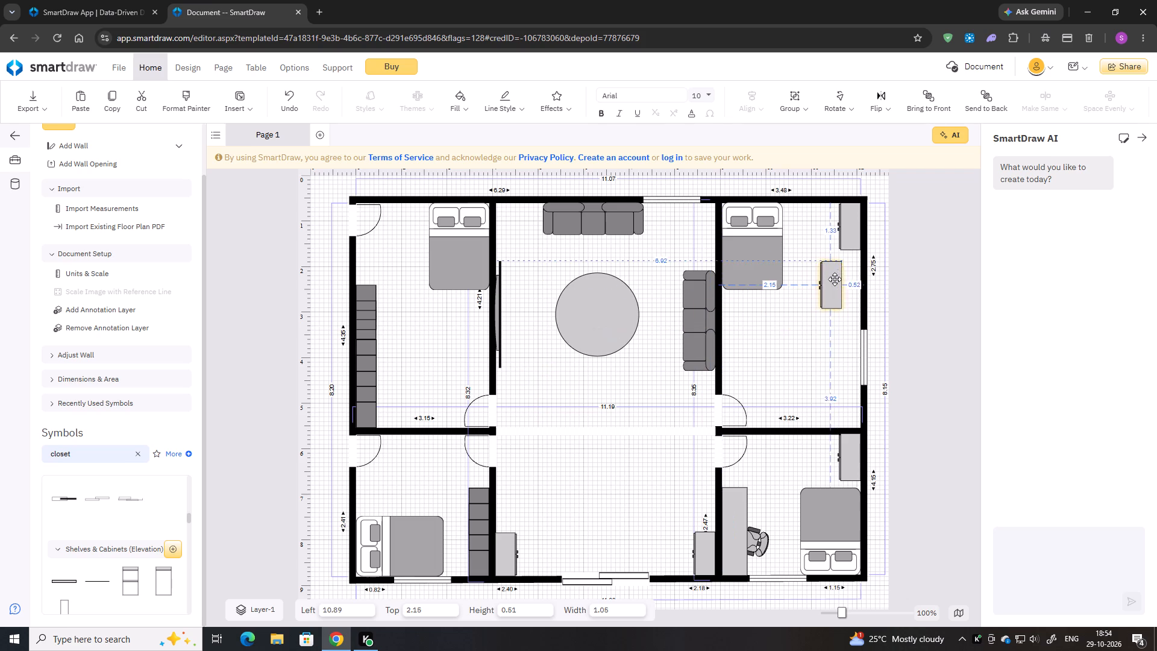
pyautogui.moveTo(835, 279); pyautogui.dragTo(853, 269)
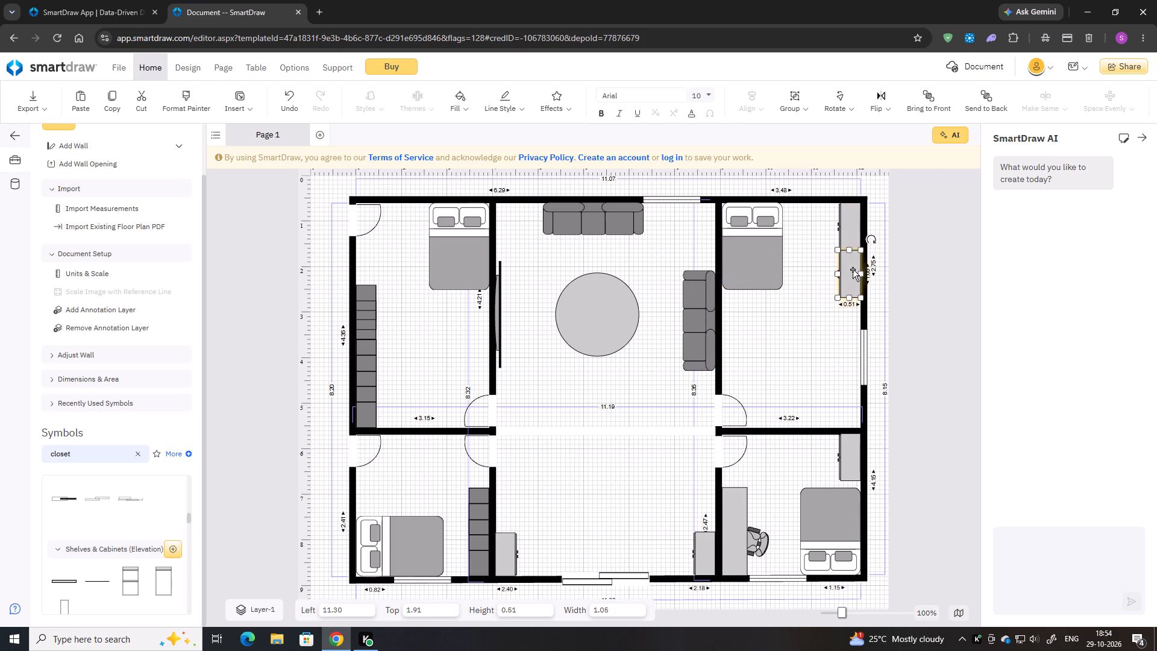
pyautogui.press('Down')
pyautogui.press('Up')
pyautogui.click(823, 307)
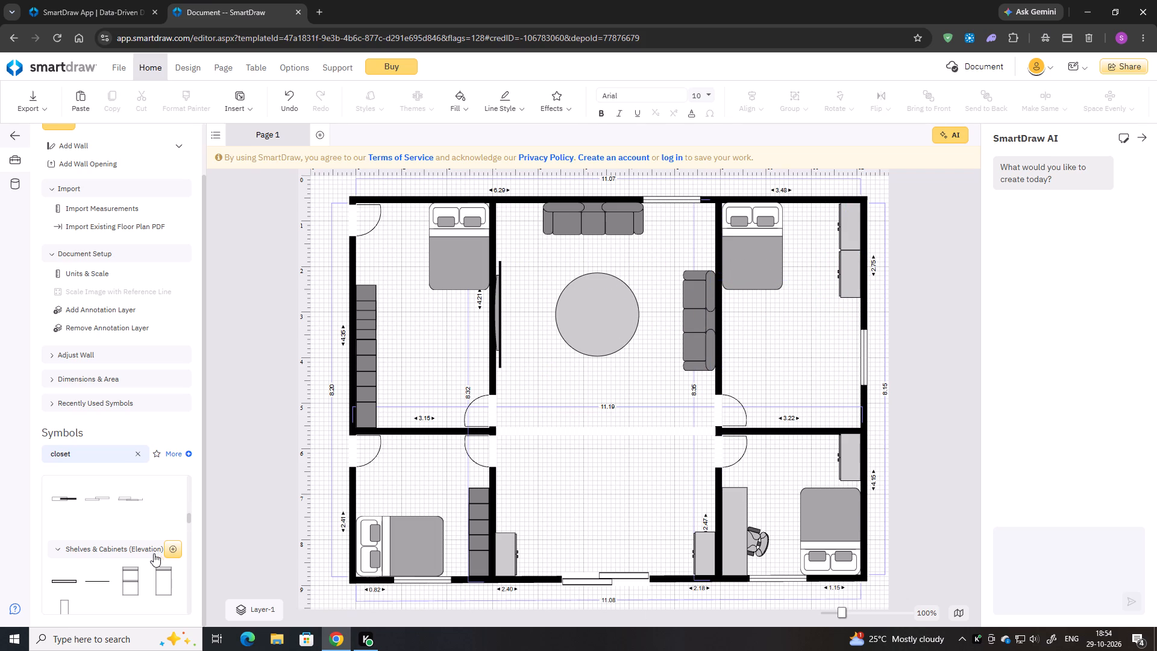
# Add the double-door wardrobe from Bedroom (Elevation), turn it horizontal and place it in the upper-right room's bottom-right corner, at about left 10.76, top 4.18.
pyautogui.scroll(-3, 154, 550)
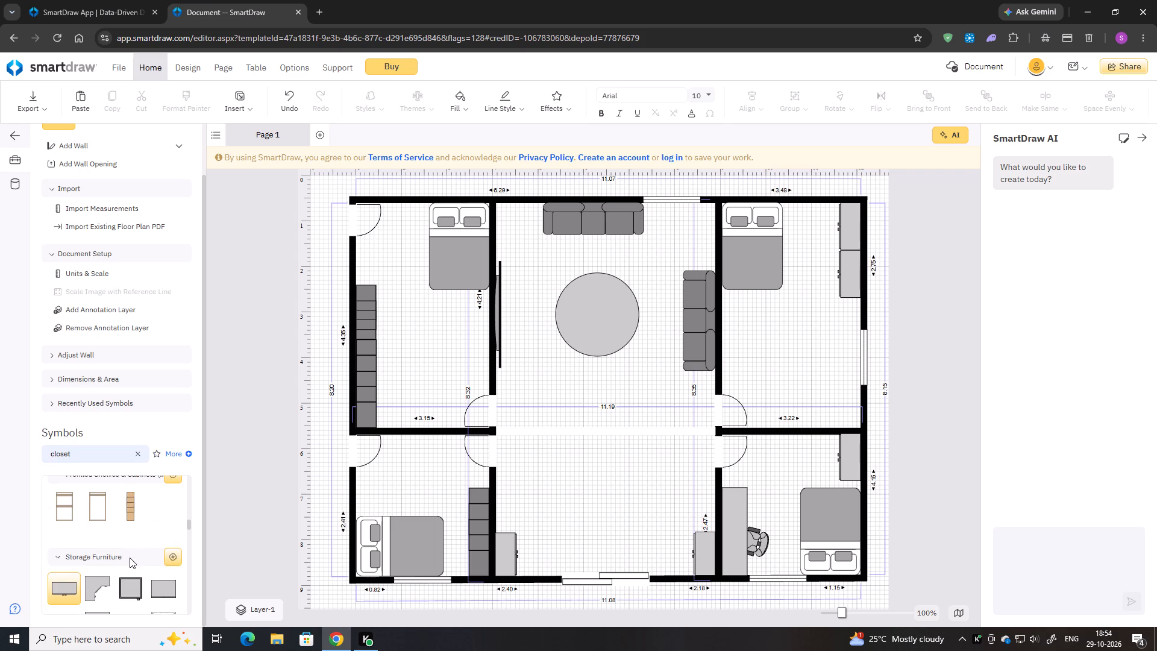
pyautogui.scroll(-1, 128, 557)
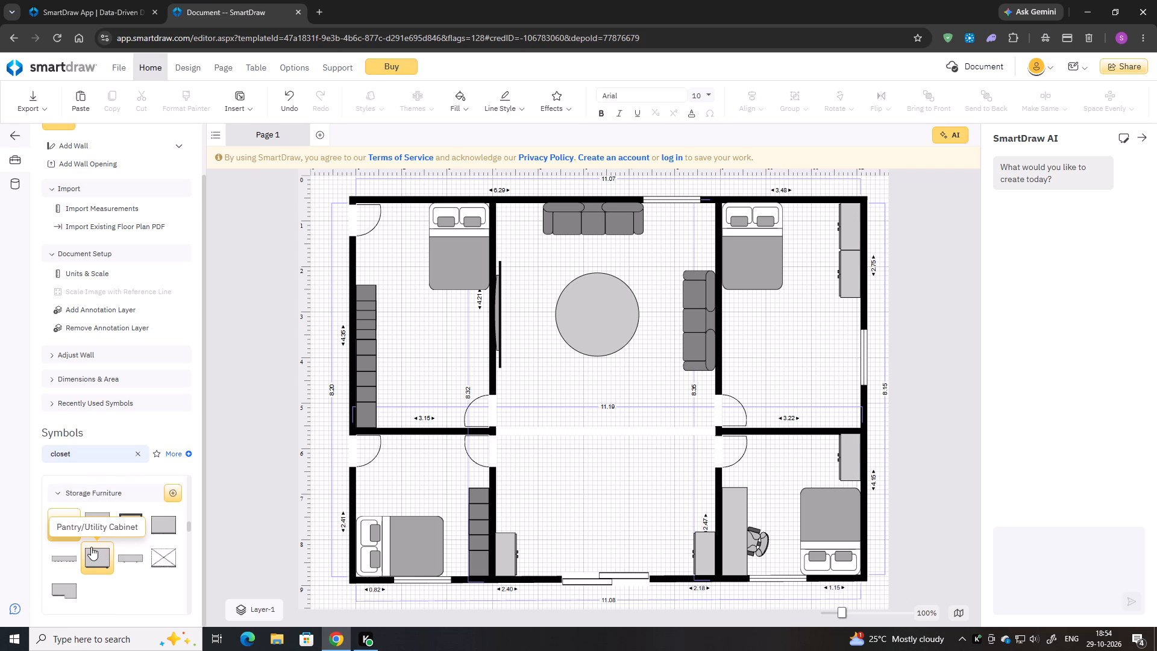
pyautogui.scroll(-3, 115, 544)
pyautogui.scroll(1, 79, 535)
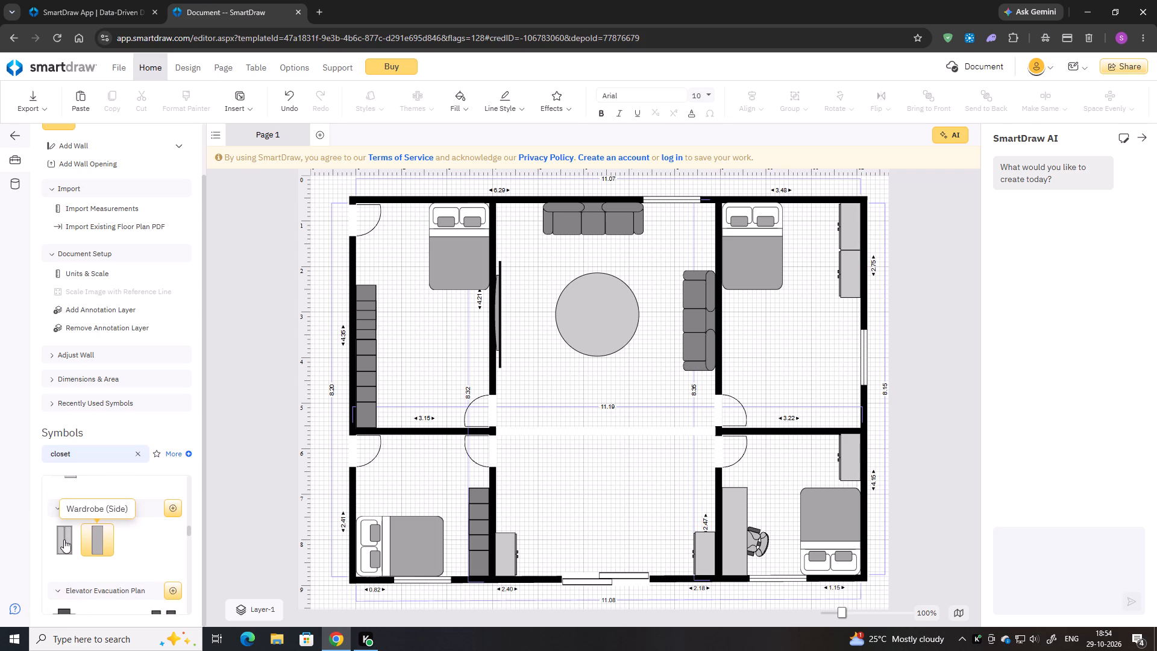
pyautogui.moveTo(64, 539); pyautogui.dragTo(827, 408)
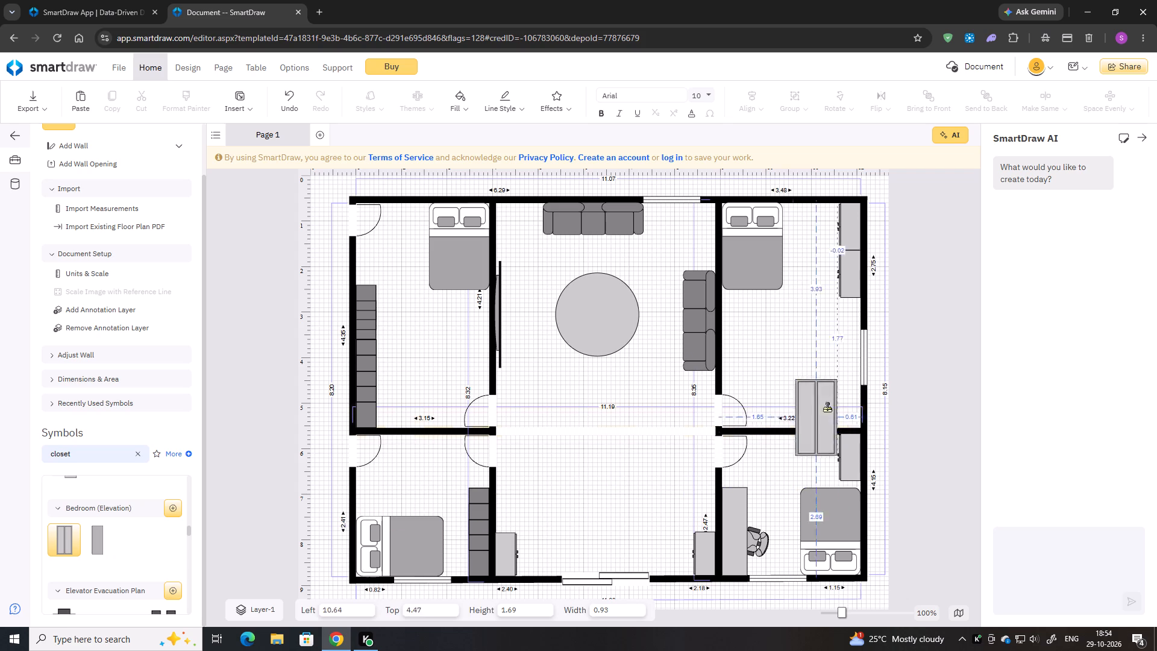
pyautogui.moveTo(827, 408); pyautogui.dragTo(806, 371)
pyautogui.moveTo(770, 318); pyautogui.dragTo(757, 374)
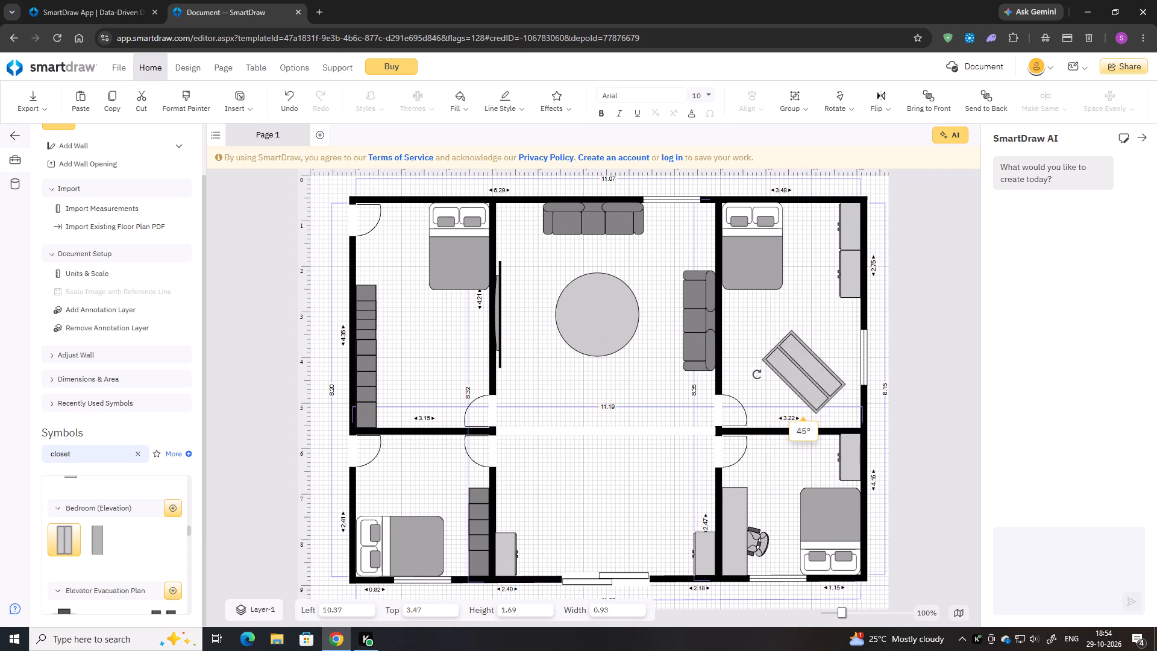
pyautogui.moveTo(757, 374); pyautogui.dragTo(759, 401)
pyautogui.moveTo(801, 363); pyautogui.dragTo(817, 395)
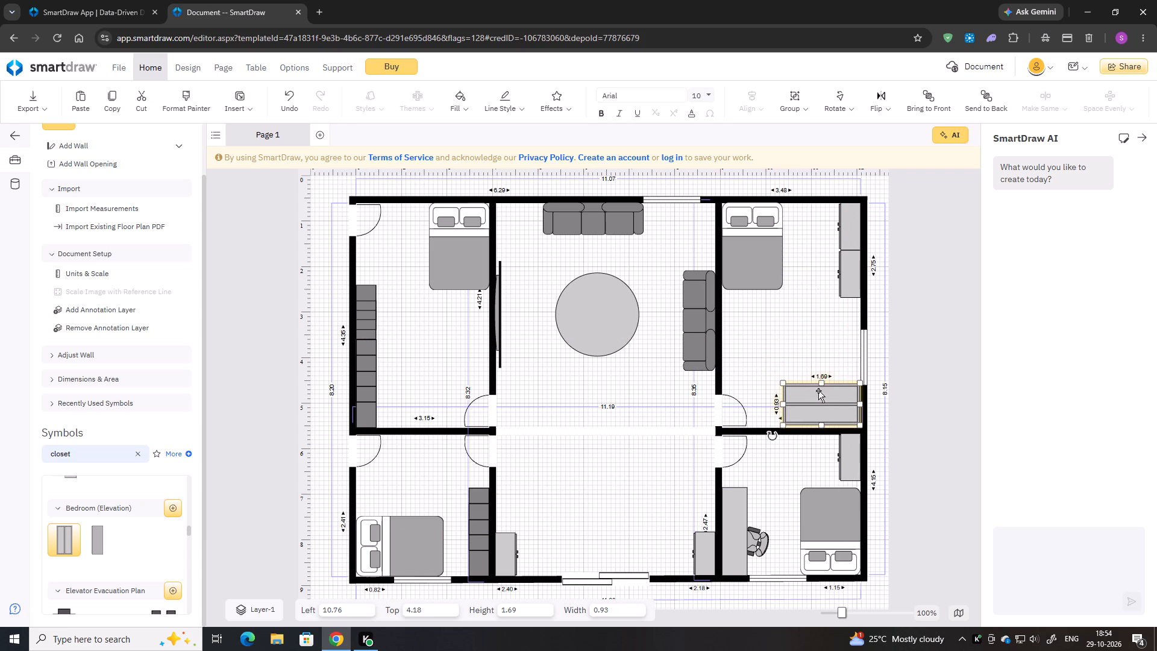
# Resize the upper-right room's horizontal wardrobe to about 1.71 by 0.88 and fit it into the bottom-right corner, at about left 10.78, top 4.25.
pyautogui.click(785, 384)
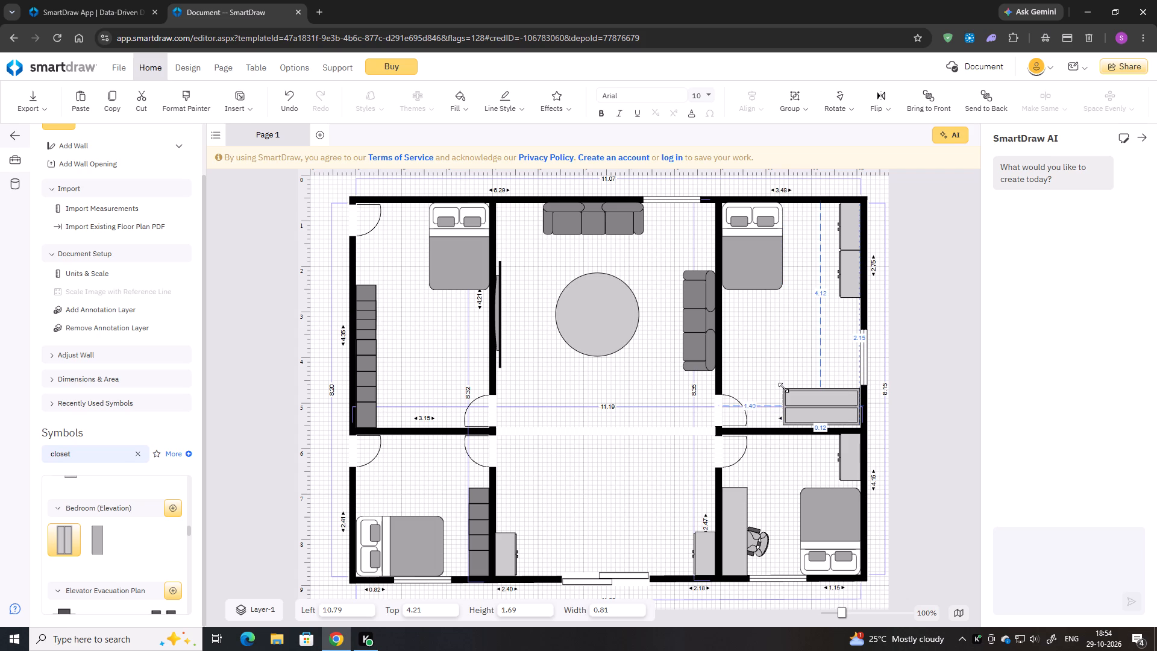
pyautogui.press('Down')
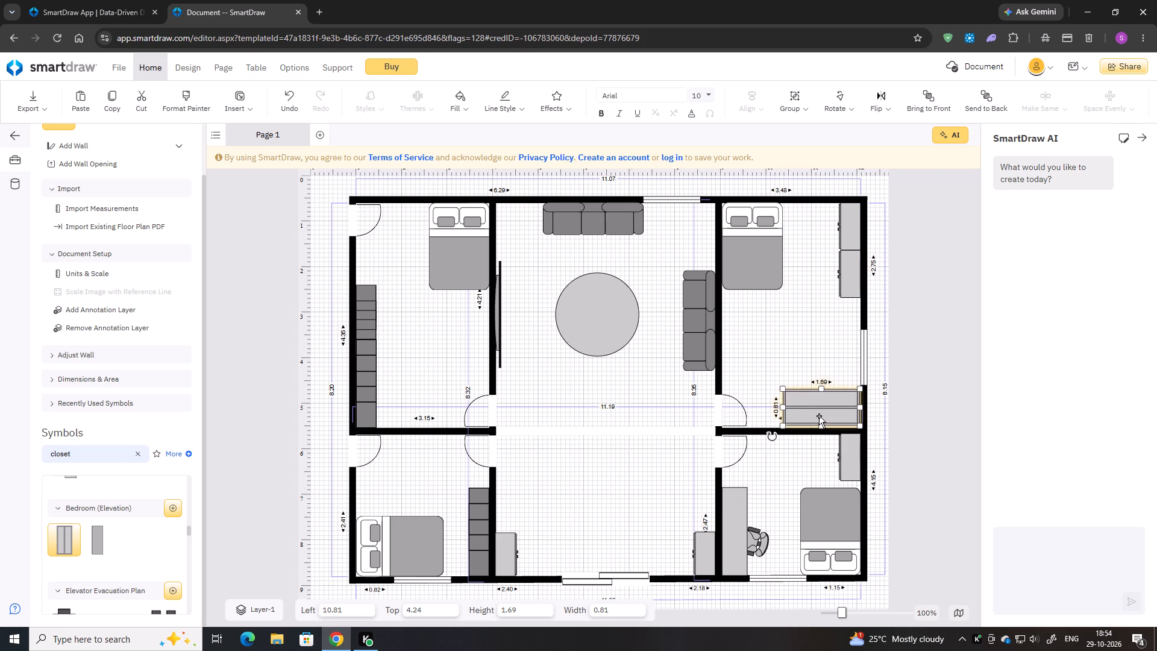
pyautogui.press('Down')
pyautogui.press('Down')
pyautogui.press('Down')
pyautogui.press('Down')
pyautogui.press('Right')
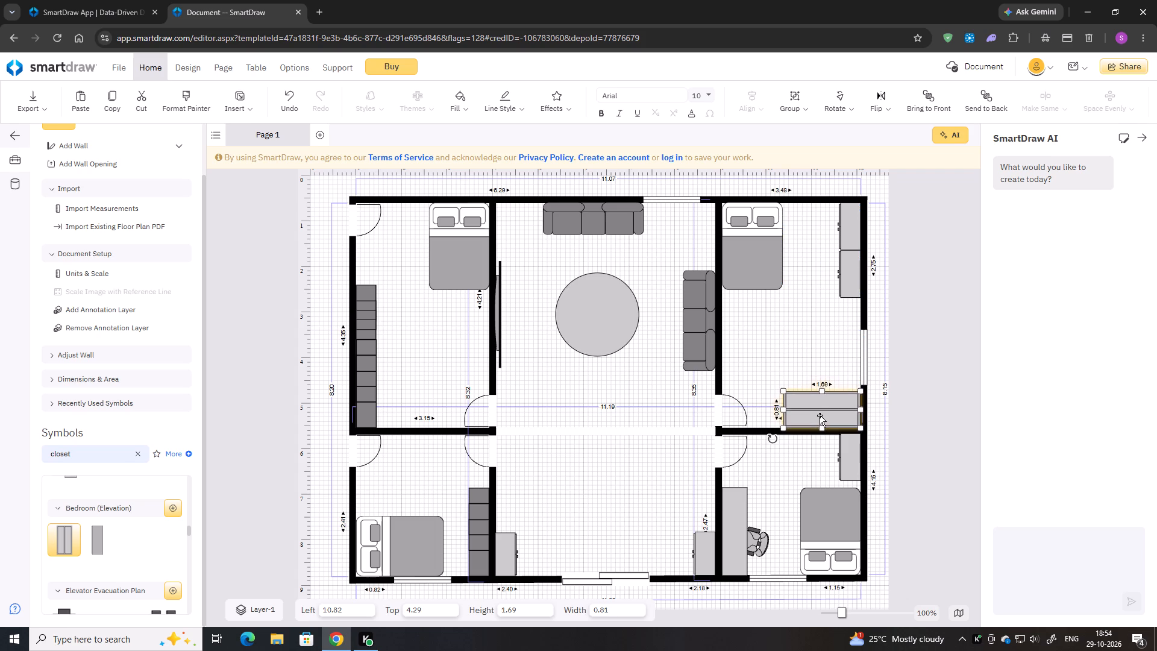
pyautogui.click(783, 388)
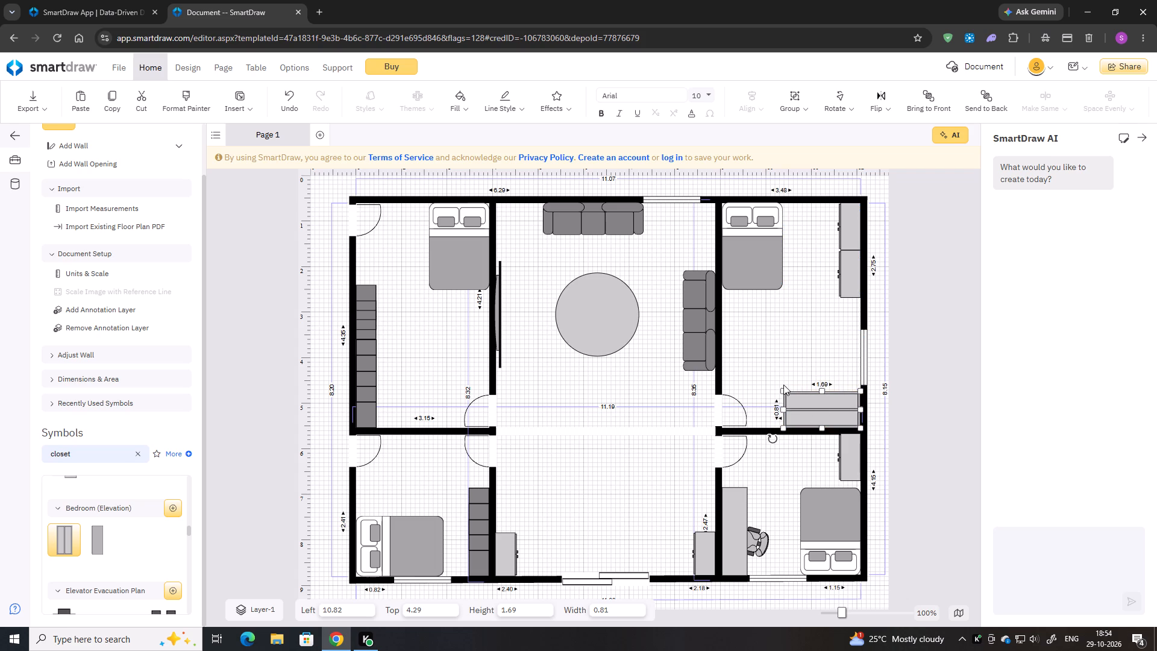
pyautogui.click(782, 391)
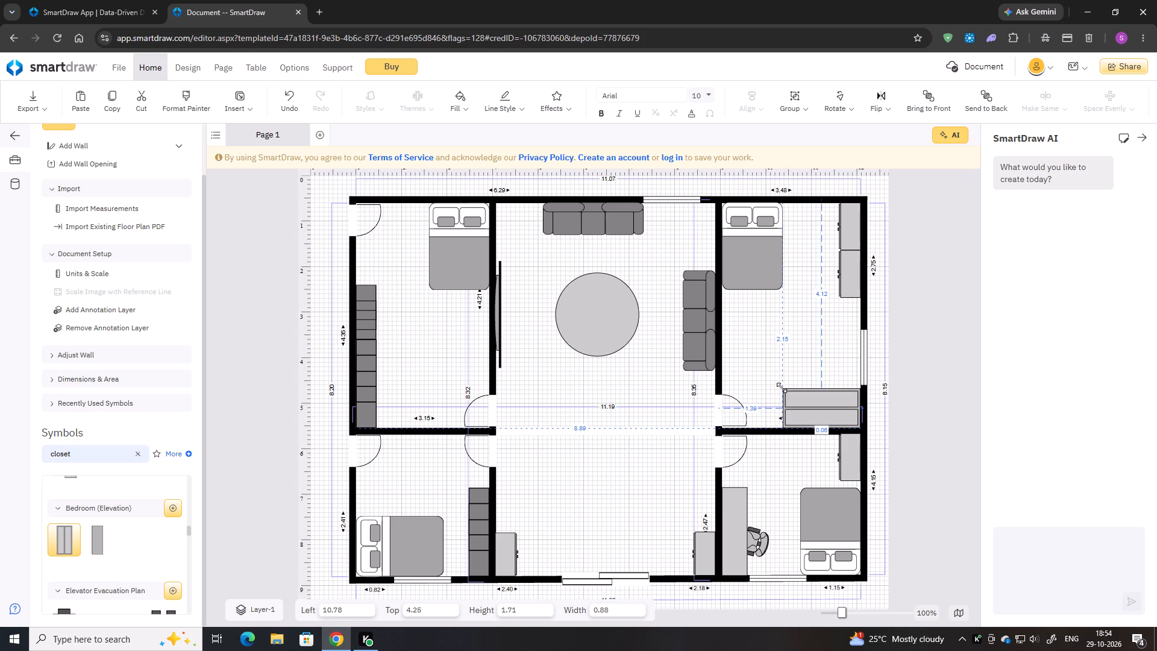
pyautogui.click(790, 370)
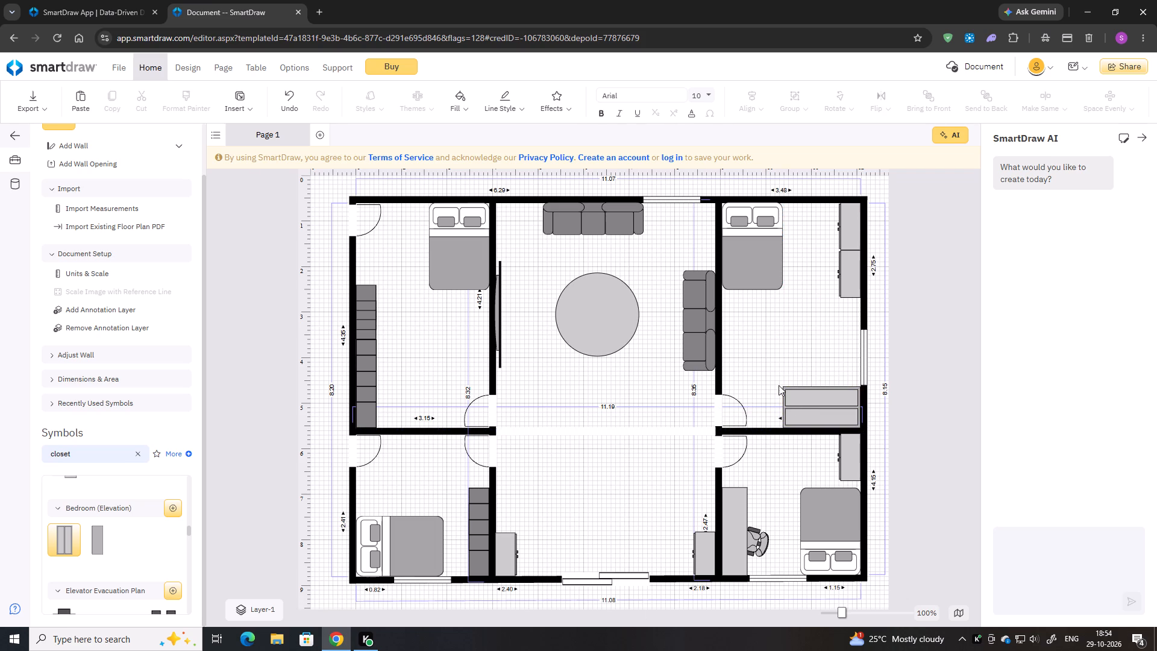
pyautogui.click(818, 369)
pyautogui.scroll(-1, 802, 488)
pyautogui.scroll(-1, 586, 524)
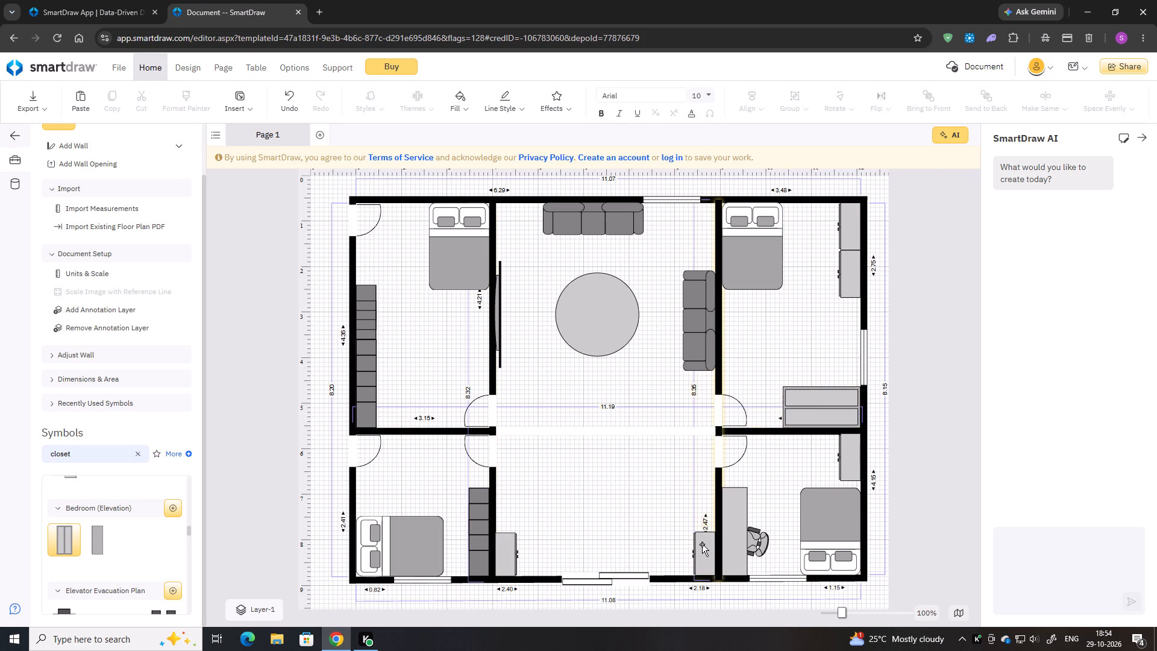
# Paste a cabinet copy and place it against the central room's right wall above the existing cabinet, at about left 8.11, top 6.87.
pyautogui.hotkey('ctrl', 'v')
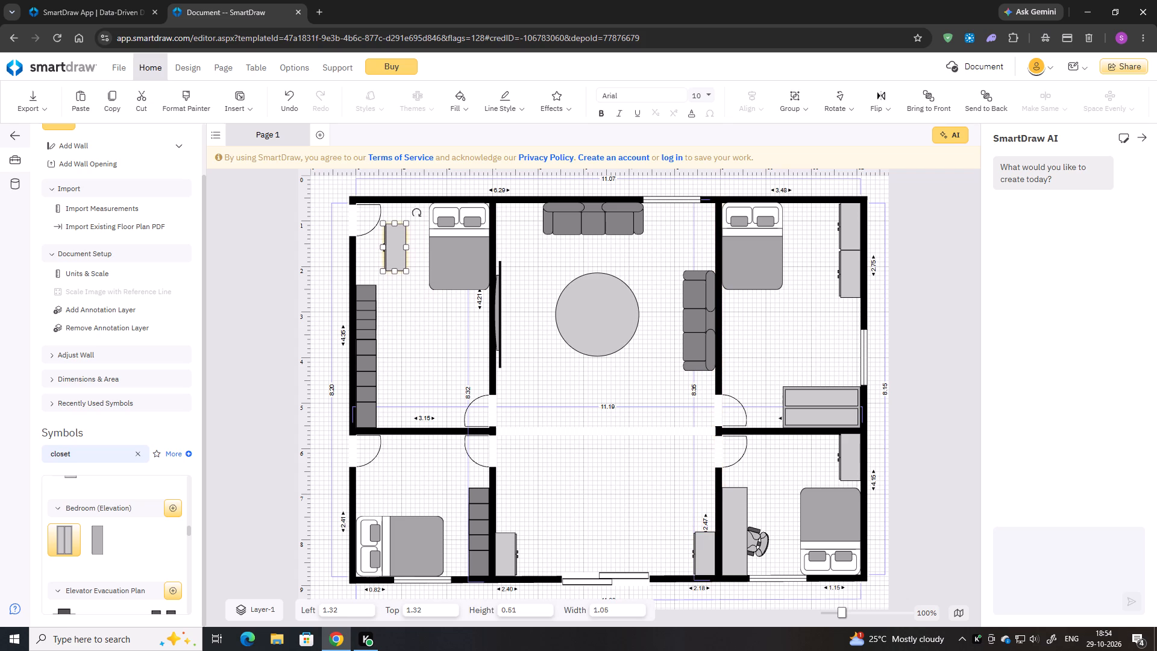
pyautogui.moveTo(400, 248); pyautogui.dragTo(622, 444)
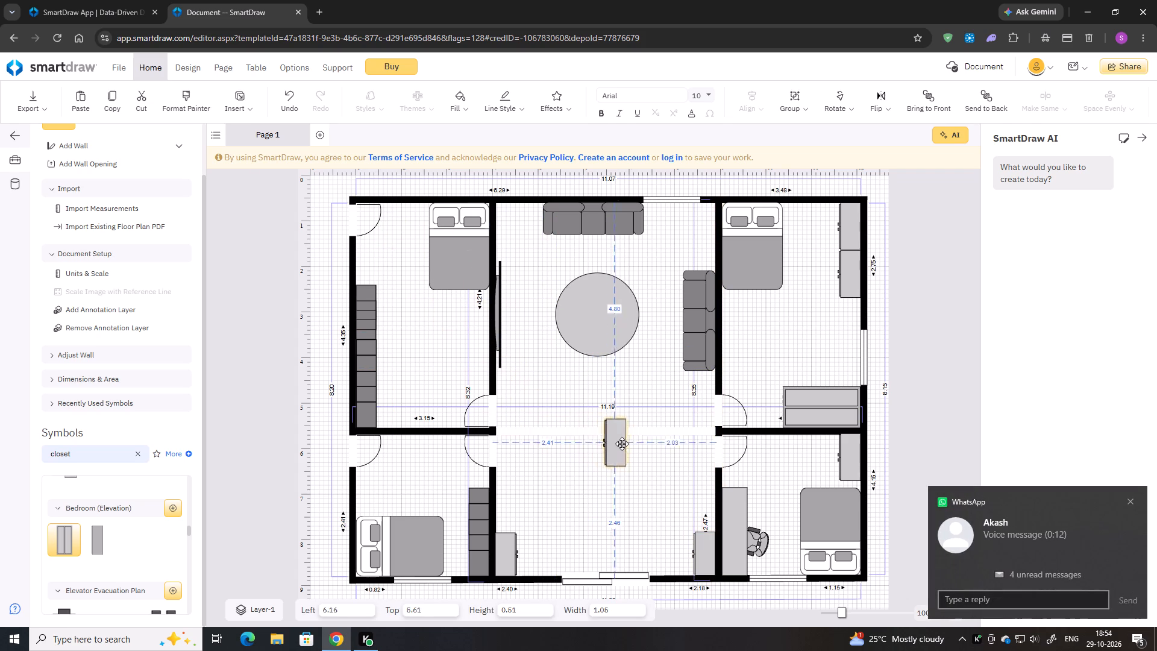
pyautogui.moveTo(622, 444); pyautogui.dragTo(662, 464)
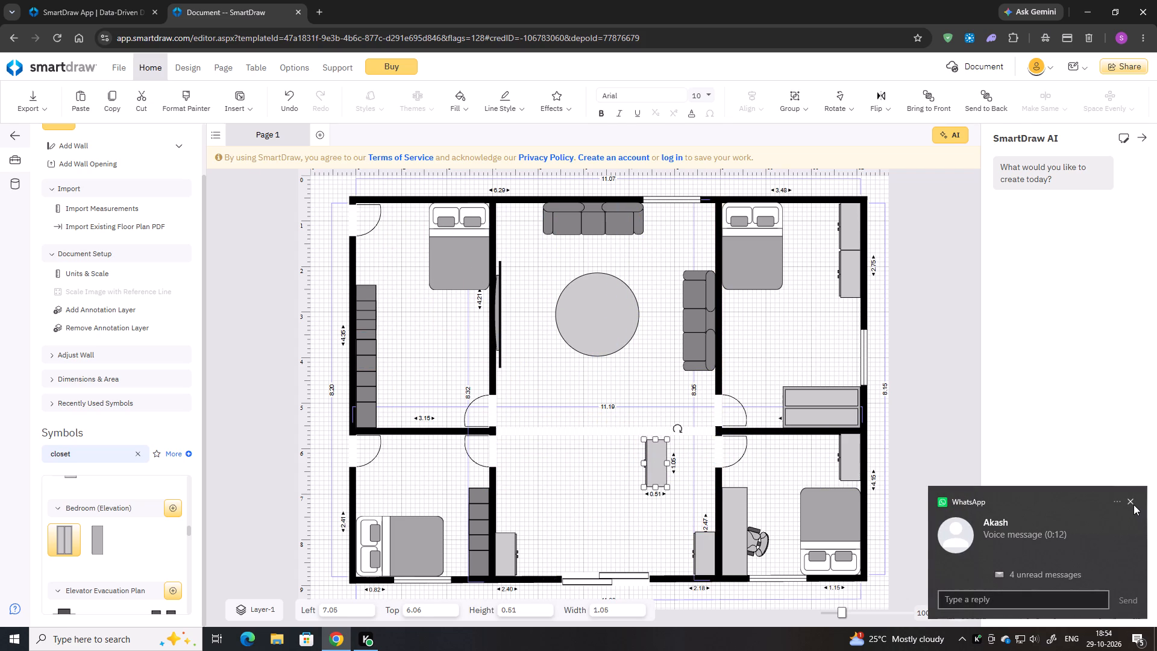
pyautogui.click(1133, 501)
pyautogui.moveTo(662, 468); pyautogui.dragTo(710, 506)
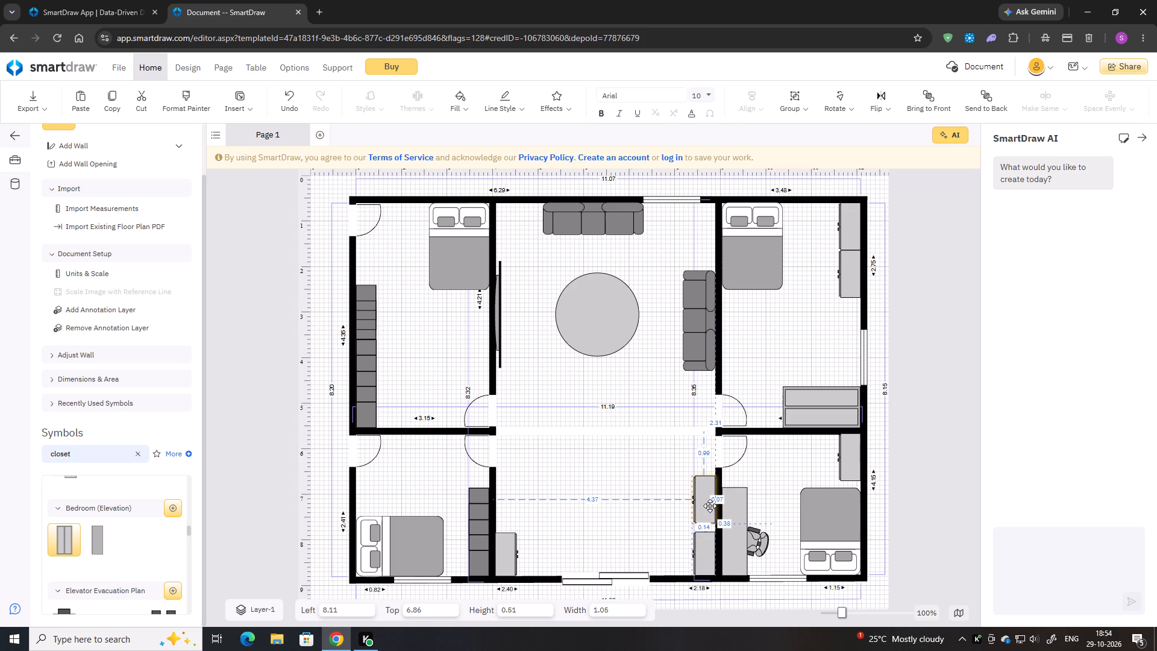
pyautogui.moveTo(710, 506); pyautogui.dragTo(709, 507)
# Nudge the pasted cabinet down against the cabinet below it on the central room's right wall, to about top 7.04.
pyautogui.press('Down')
pyautogui.press('Down')
pyautogui.press('Down')
pyautogui.press('Down')
pyautogui.press('Down')
pyautogui.press('Down')
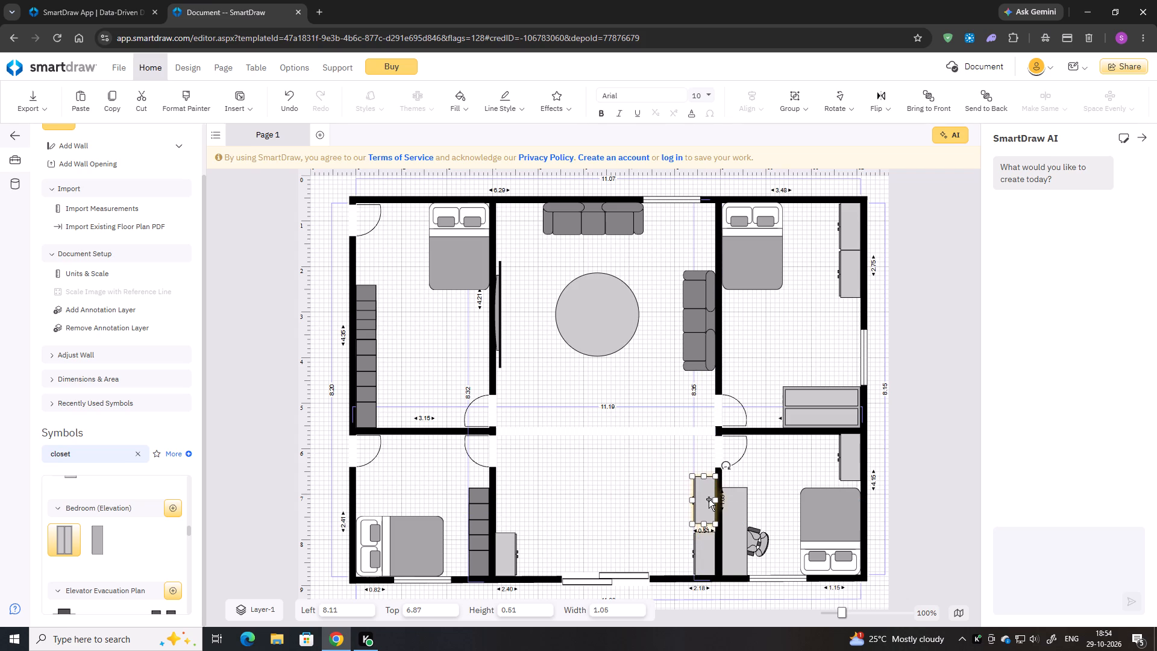
pyautogui.press('Down')
pyautogui.press('Down')
pyautogui.press('Down')
pyautogui.press('Down')
pyautogui.press('Down')
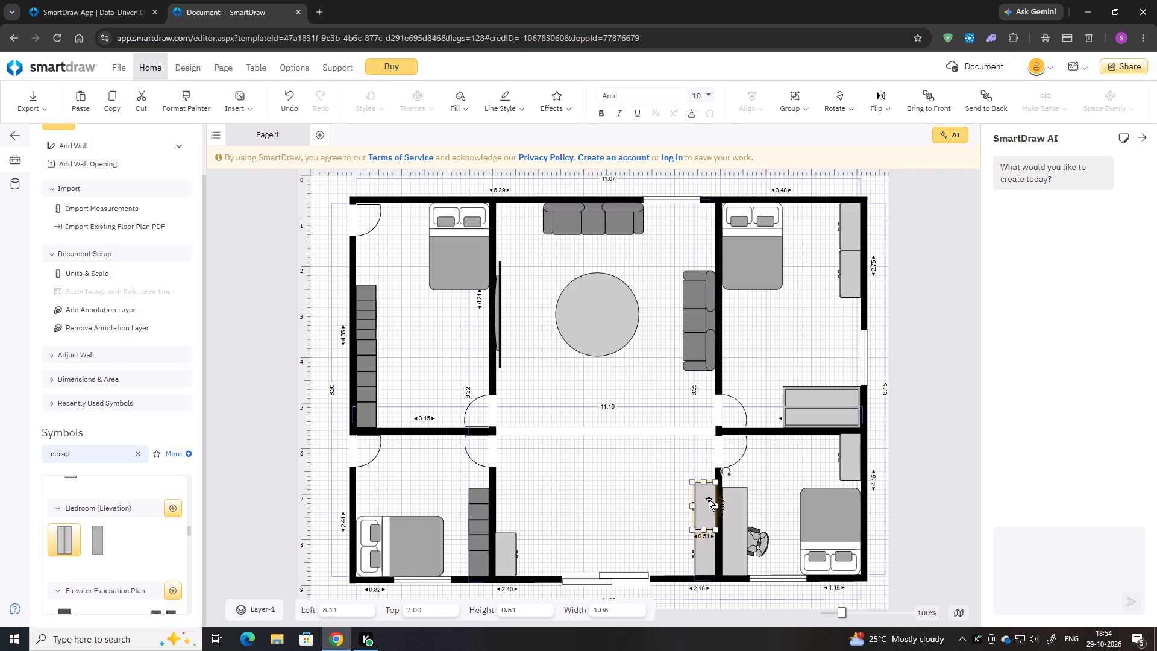
pyautogui.press('Down')
pyautogui.press('Down')
pyautogui.press('Down')
# Paste another cabinet, turn it 180° and place it directly above the cabinet on the central room's left wall, at about left 3.77, top 7.04.
pyautogui.hotkey('ctrl', 'v')
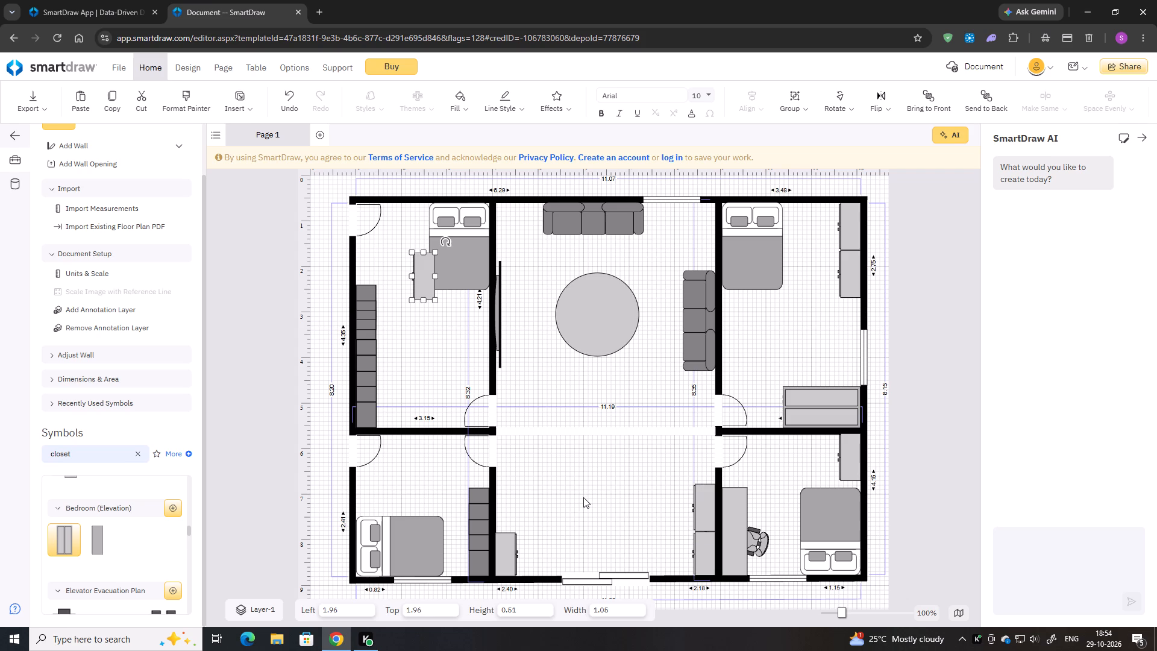
pyautogui.moveTo(448, 242); pyautogui.dragTo(387, 272)
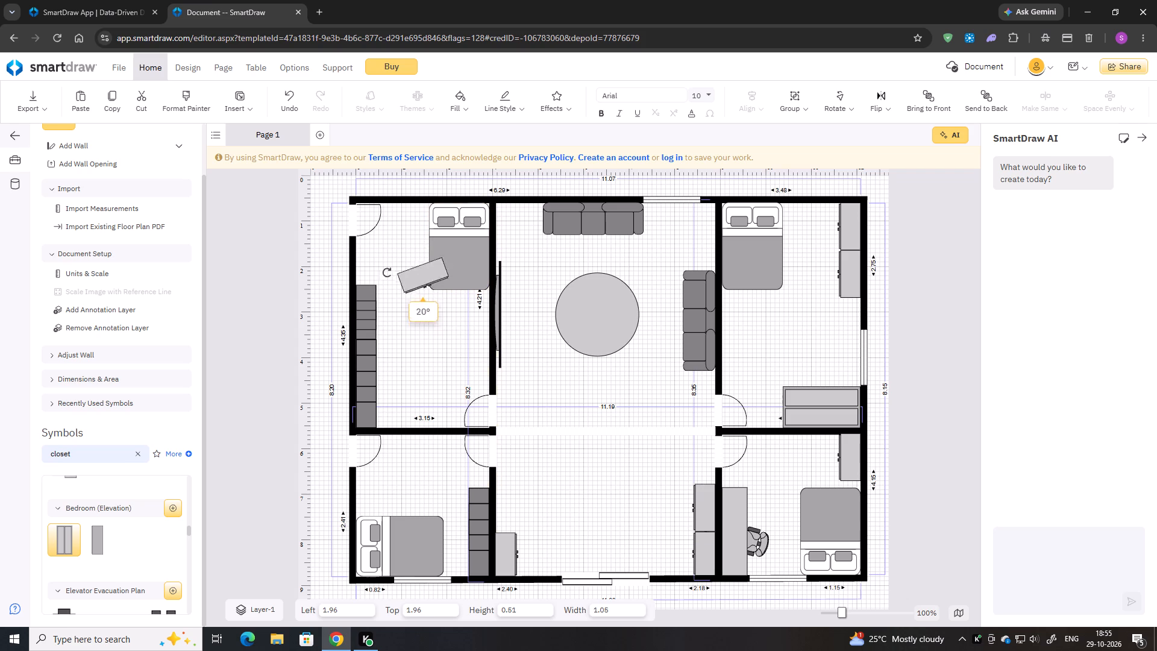
pyautogui.moveTo(387, 272); pyautogui.dragTo(401, 307)
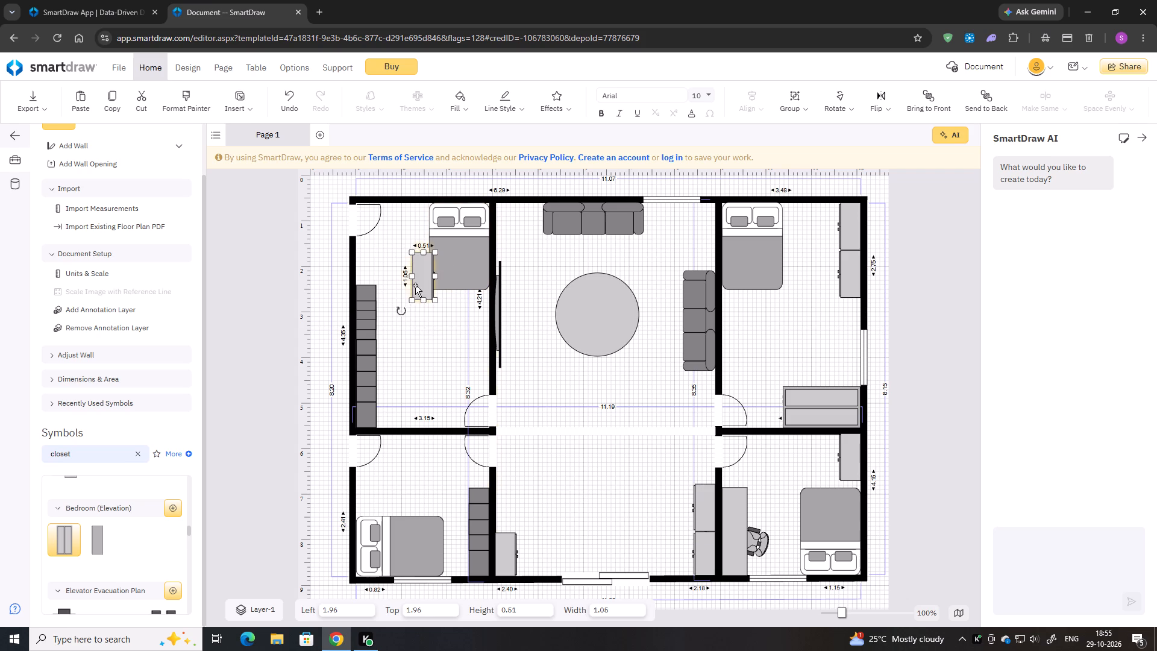
pyautogui.moveTo(418, 283); pyautogui.dragTo(503, 459)
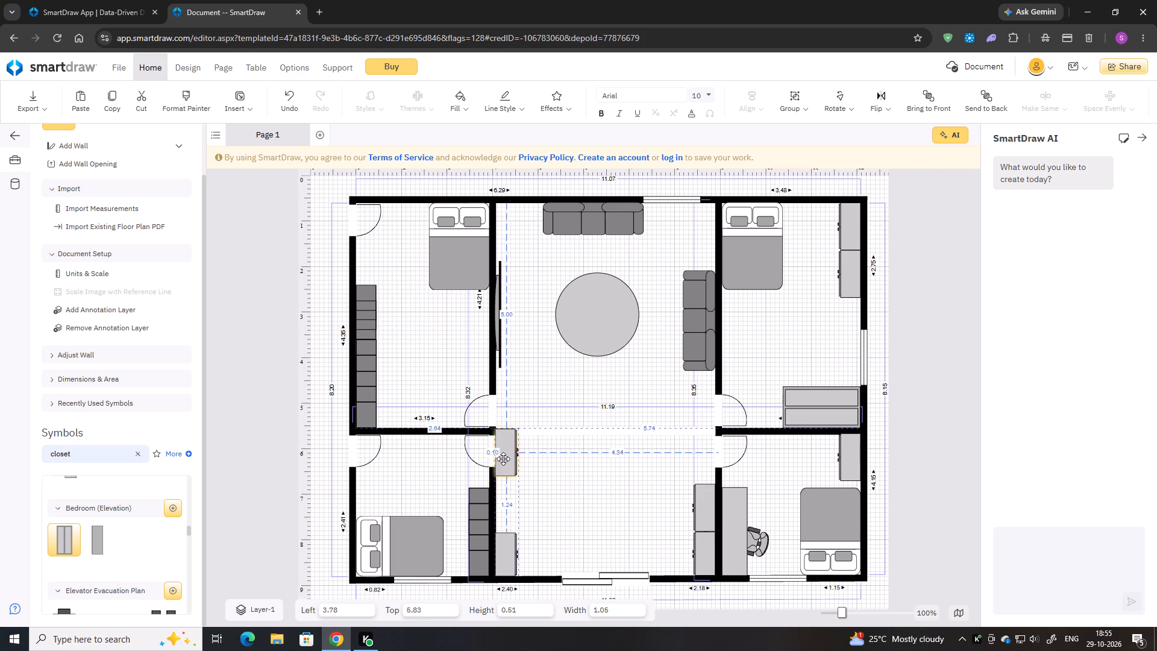
pyautogui.moveTo(503, 459); pyautogui.dragTo(500, 502)
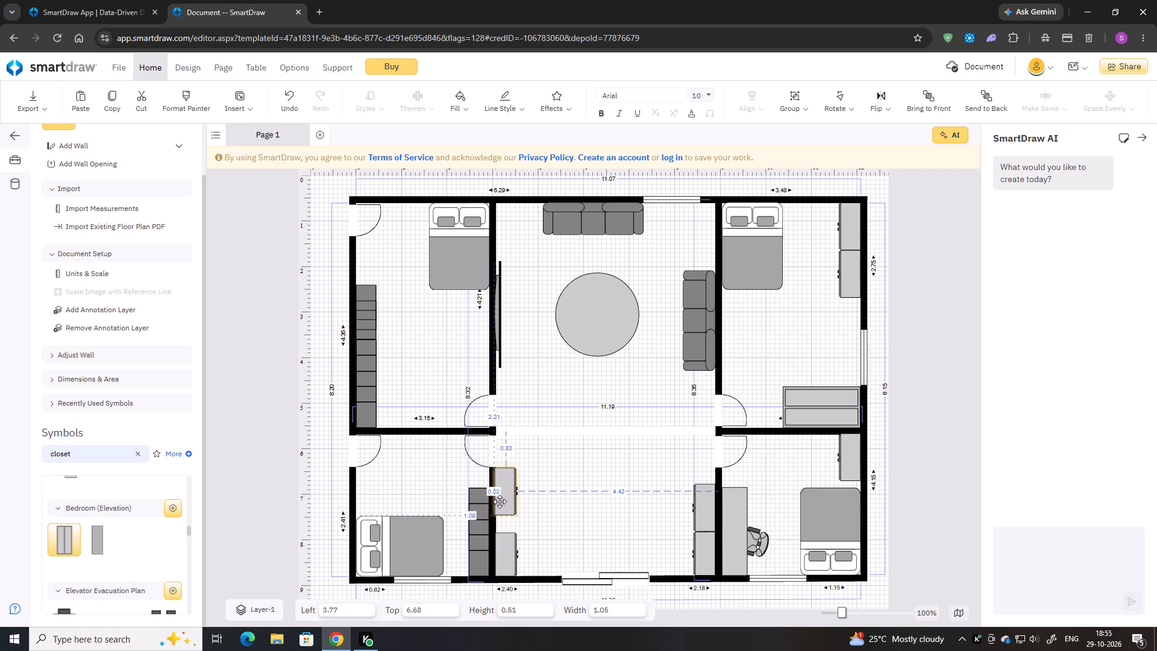
pyautogui.moveTo(500, 502); pyautogui.dragTo(498, 517)
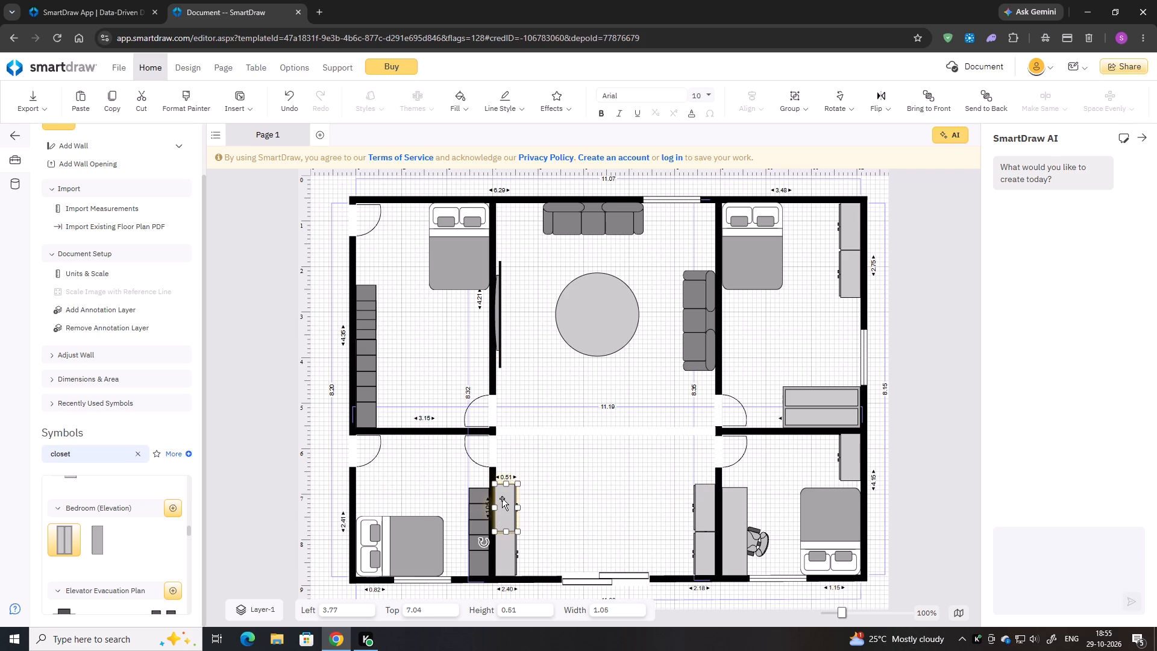
pyautogui.press('Down')
pyautogui.press('Down')
pyautogui.click(569, 494)
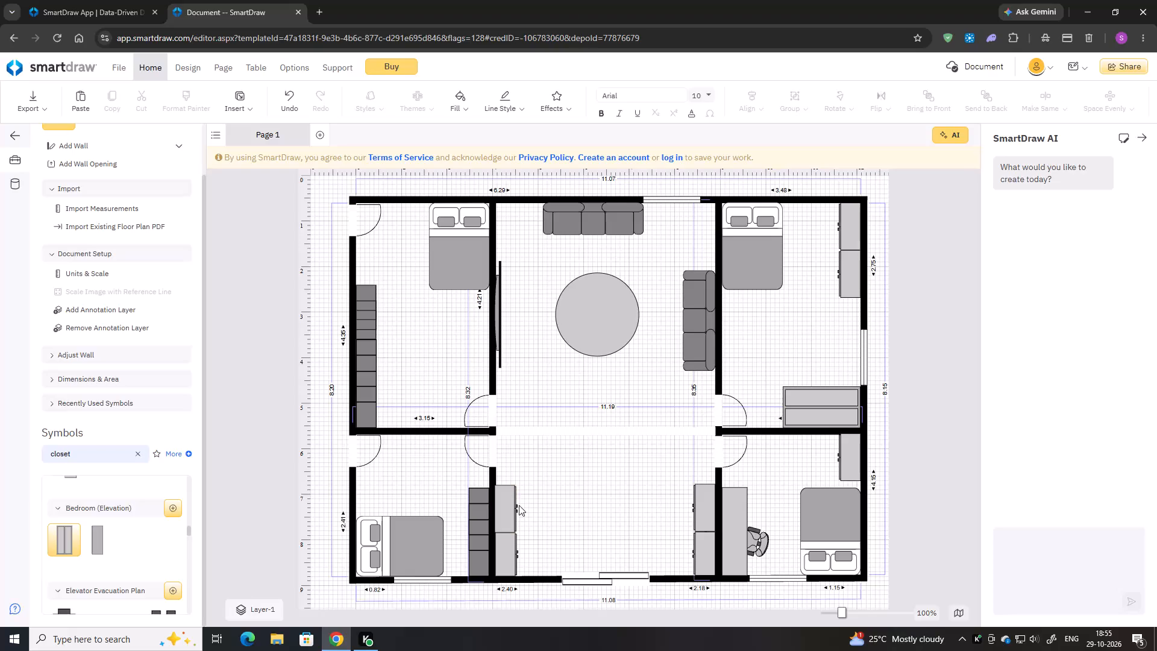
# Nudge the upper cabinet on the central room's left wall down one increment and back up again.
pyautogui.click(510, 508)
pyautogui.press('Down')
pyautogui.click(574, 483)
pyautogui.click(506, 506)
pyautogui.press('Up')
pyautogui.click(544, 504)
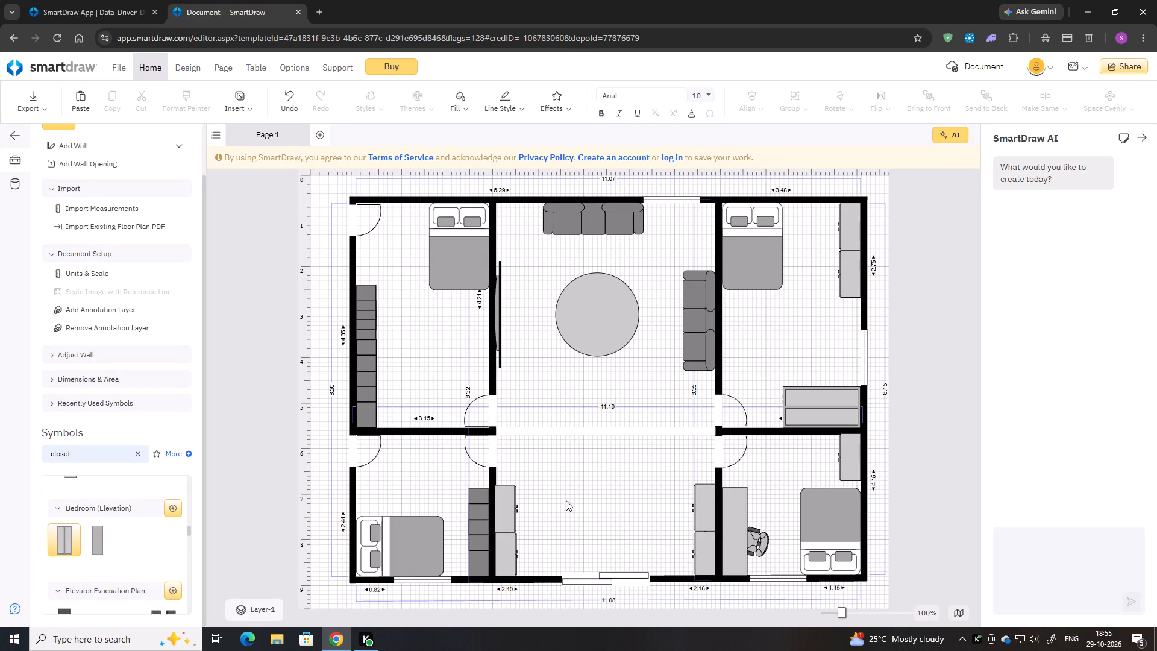
# Send the upper cabinet on the central room's left wall and both cabinets on its right wall to the back.
pyautogui.rightClick(491, 496)
pyautogui.rightClick(550, 528)
pyautogui.rightClick(506, 514)
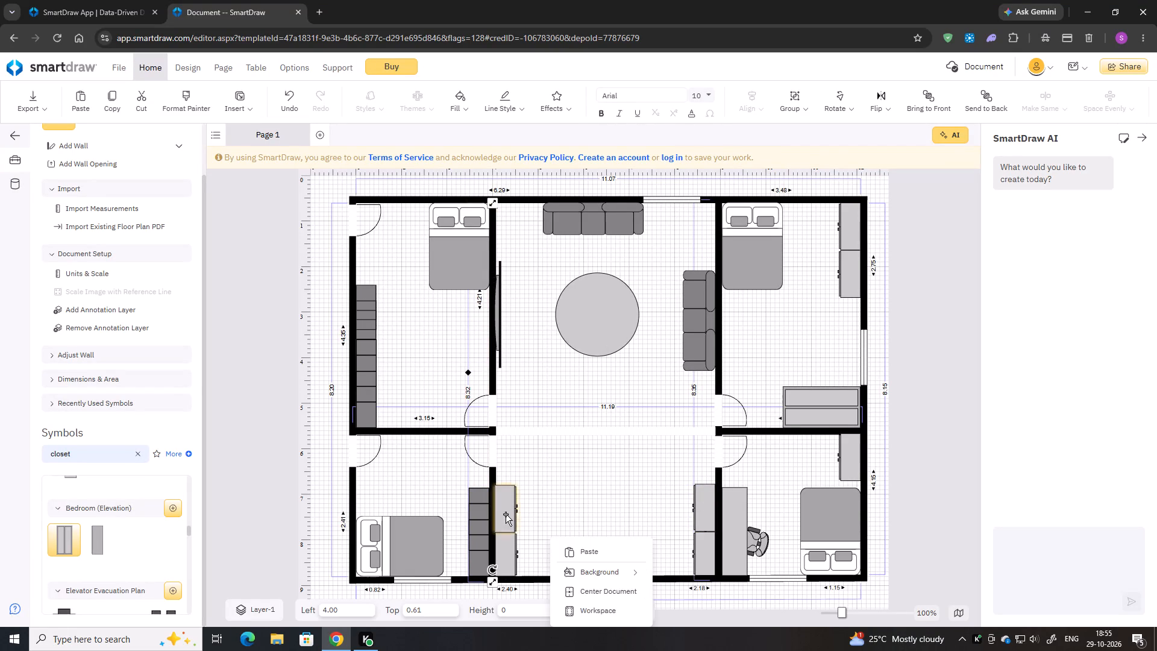
pyautogui.click(550, 484)
pyautogui.click(562, 506)
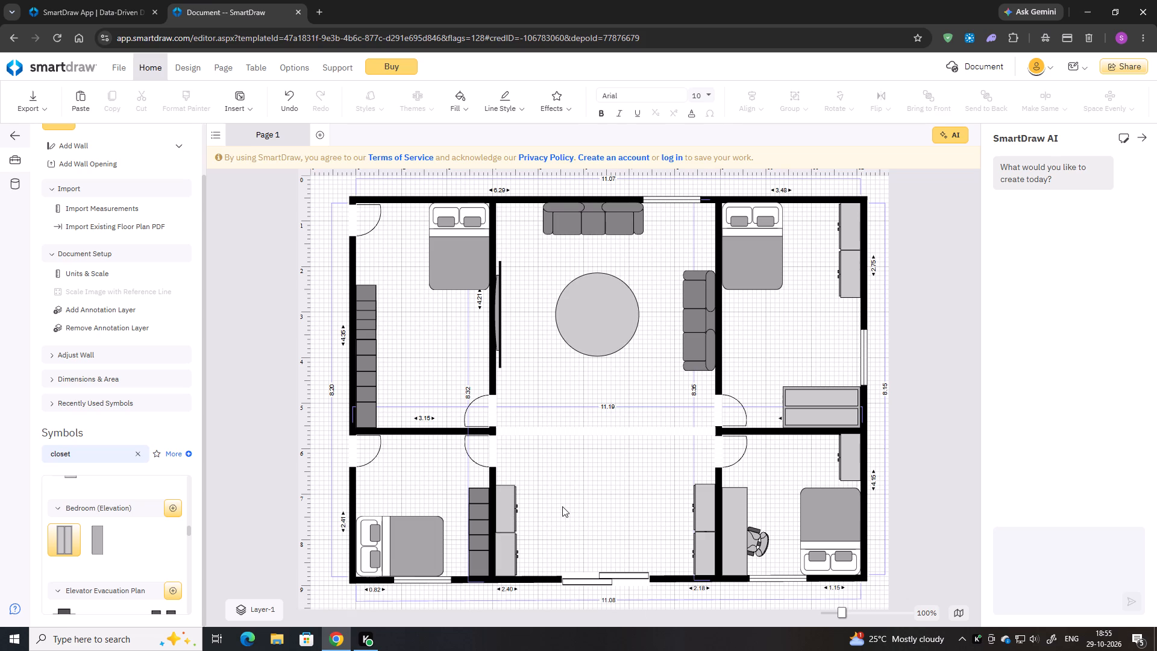
pyautogui.rightClick(694, 512)
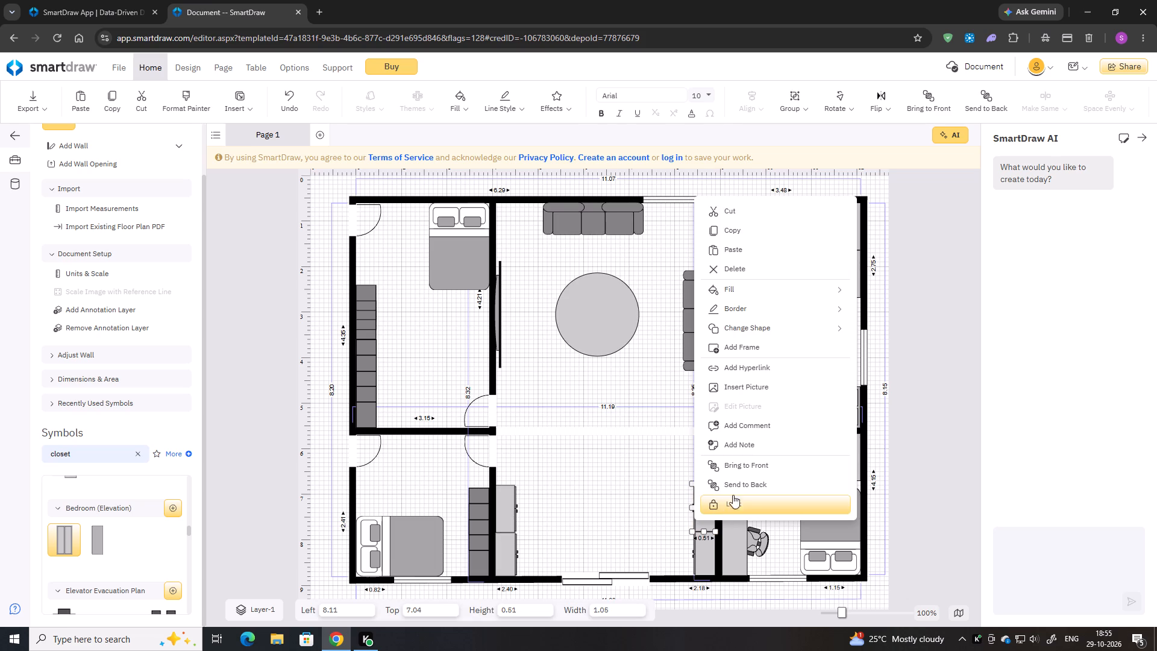
pyautogui.click(735, 489)
pyautogui.rightClick(707, 557)
pyautogui.click(744, 527)
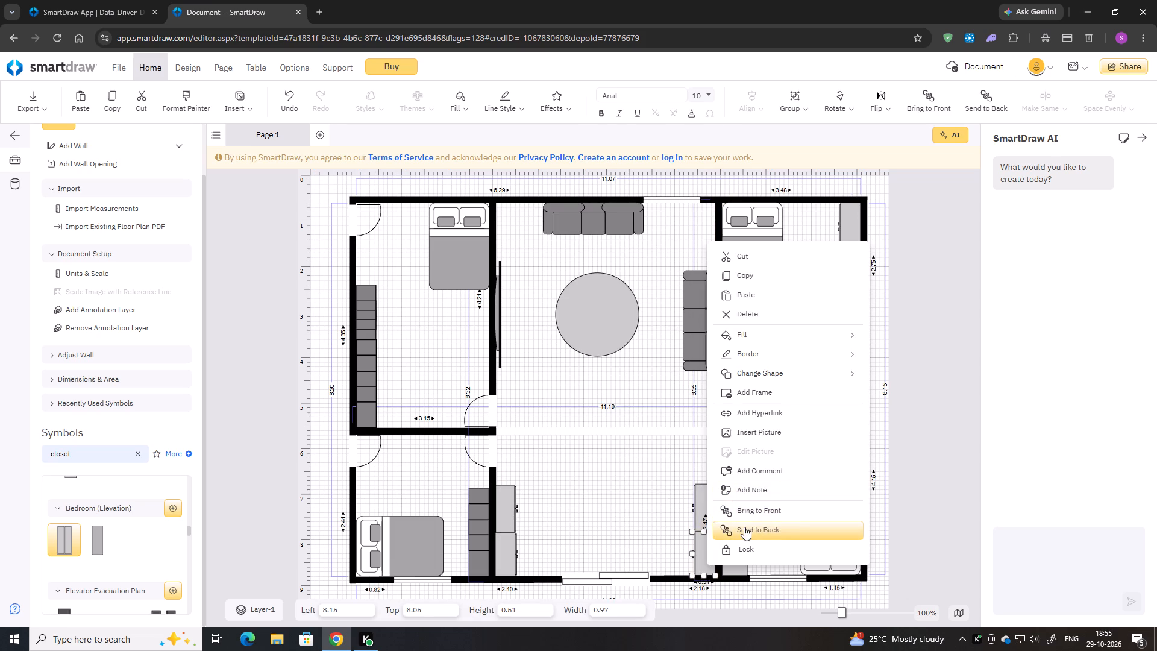
pyautogui.click(660, 526)
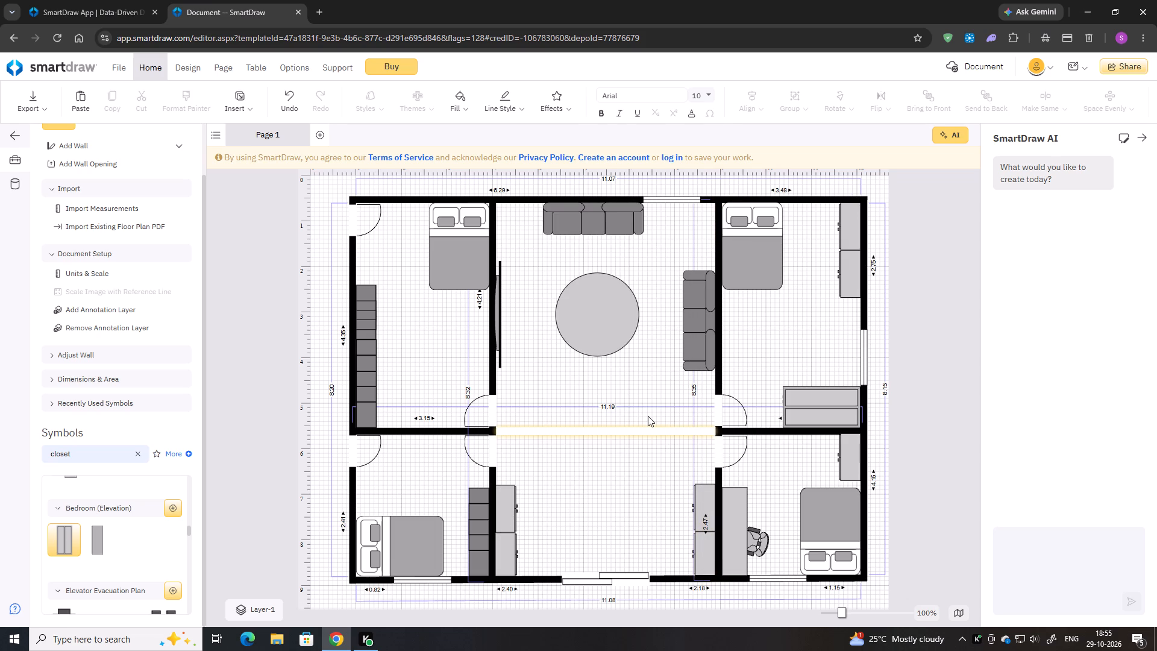
# Search the symbol library for "plant", browse the plant symbols, and clear the search.
pyautogui.scroll(-1, 537, 455)
pyautogui.scroll(1, 537, 455)
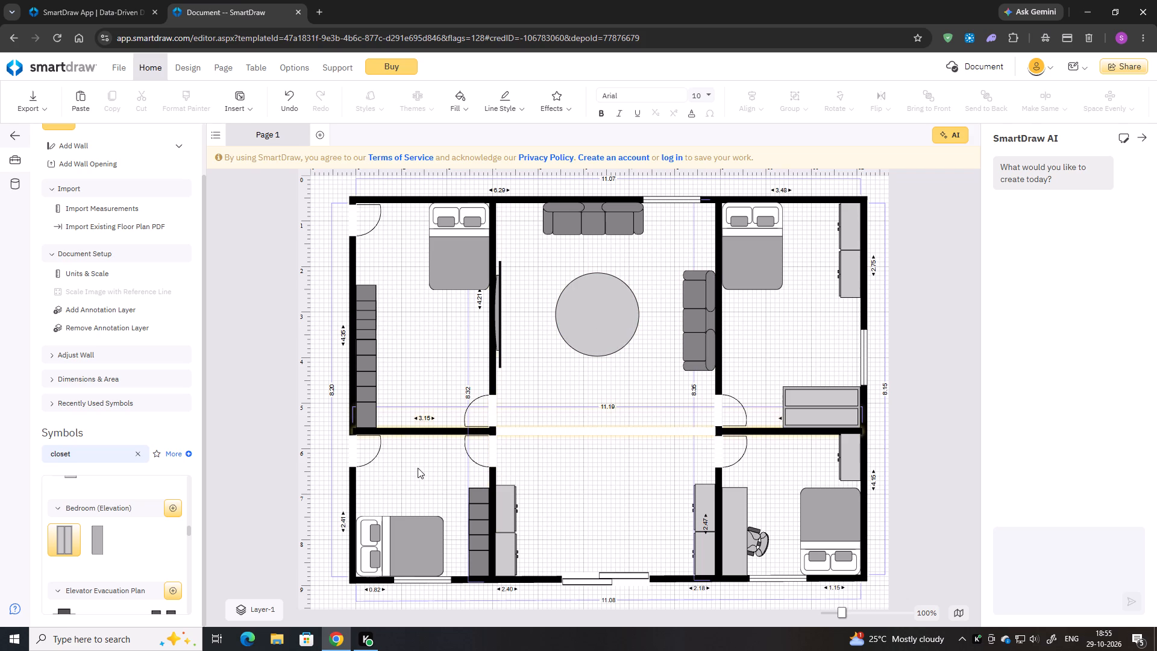
pyautogui.scroll(-1, 127, 576)
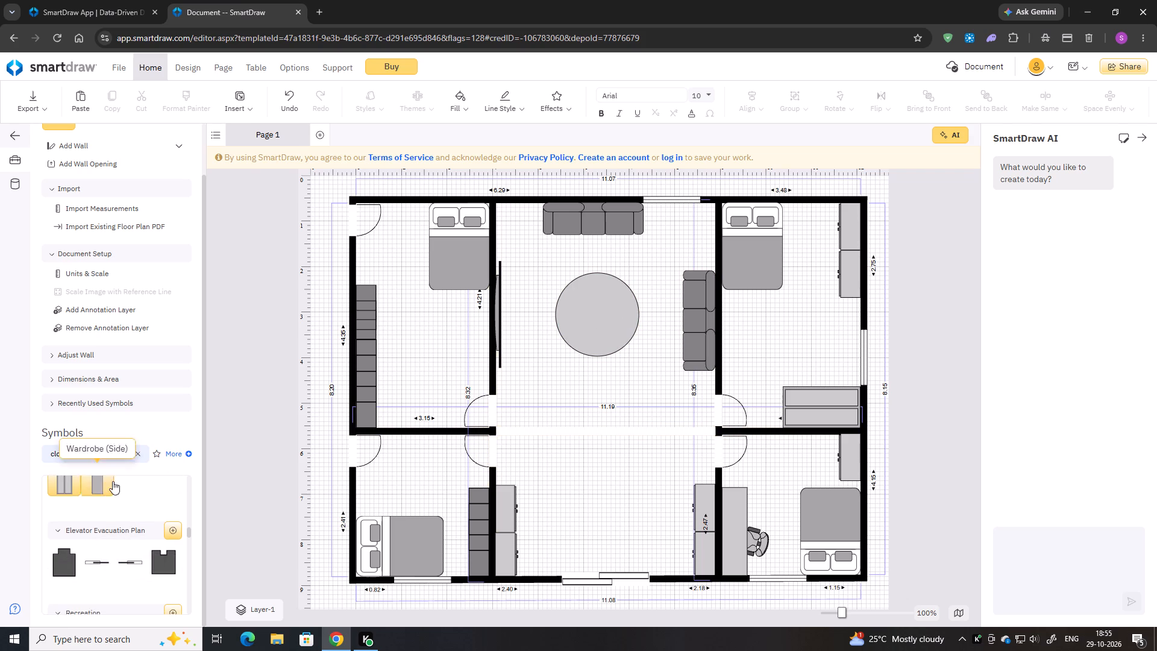
pyautogui.click(132, 453)
pyautogui.click(71, 453)
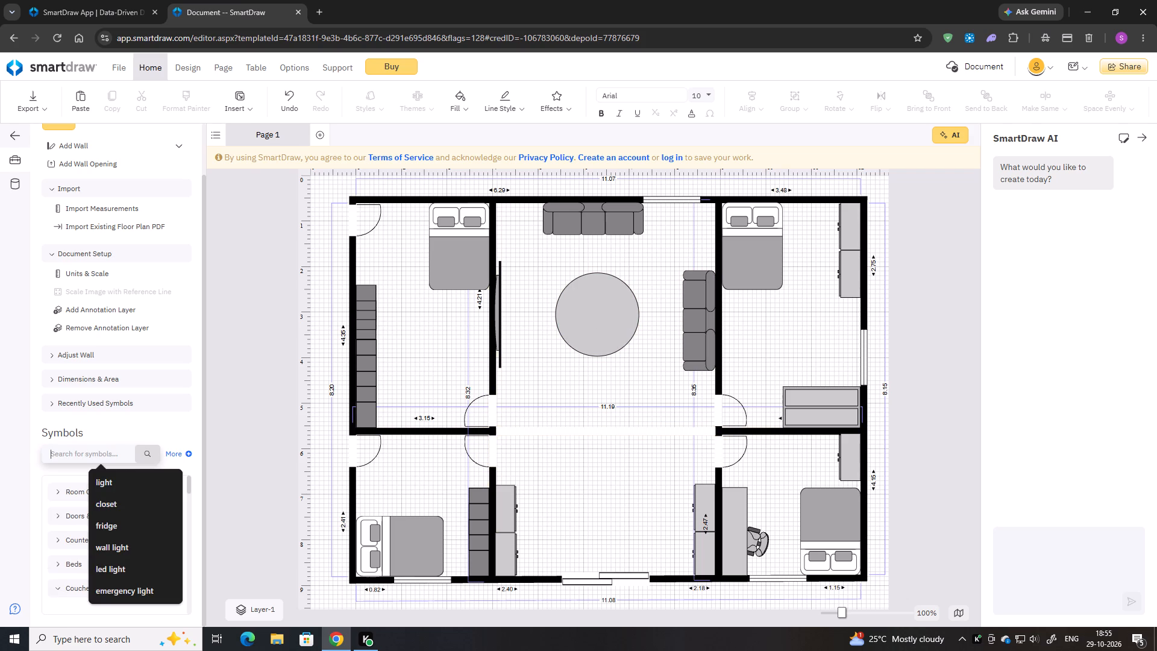
pyautogui.write('plant')
pyautogui.press('Return')
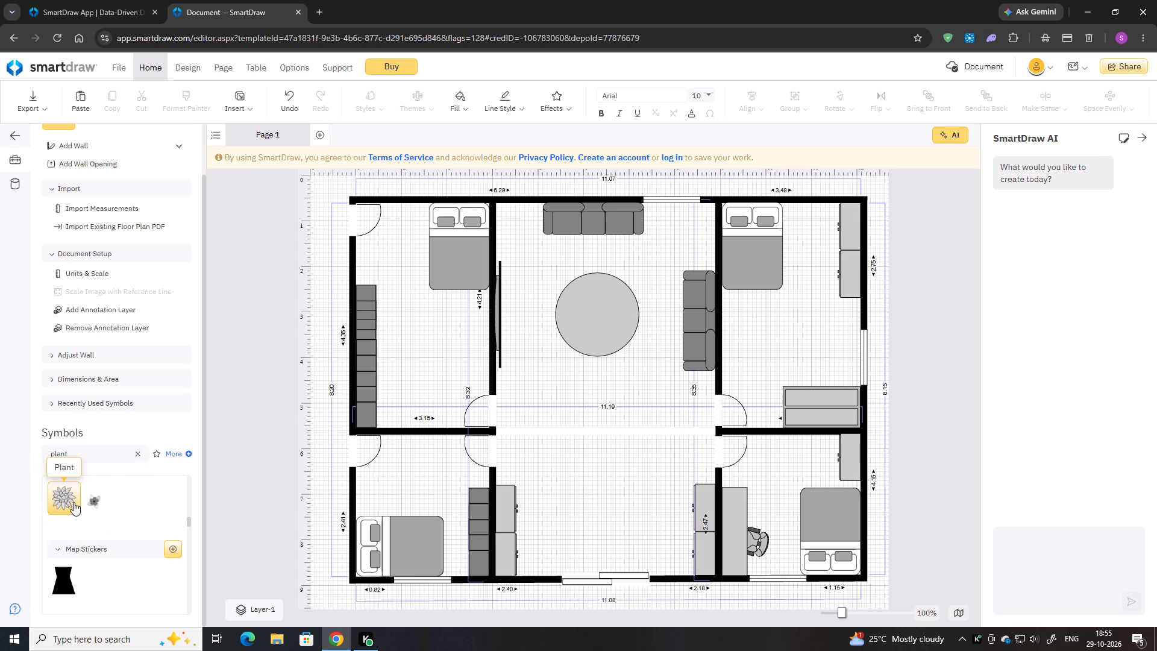
pyautogui.scroll(-4, 86, 544)
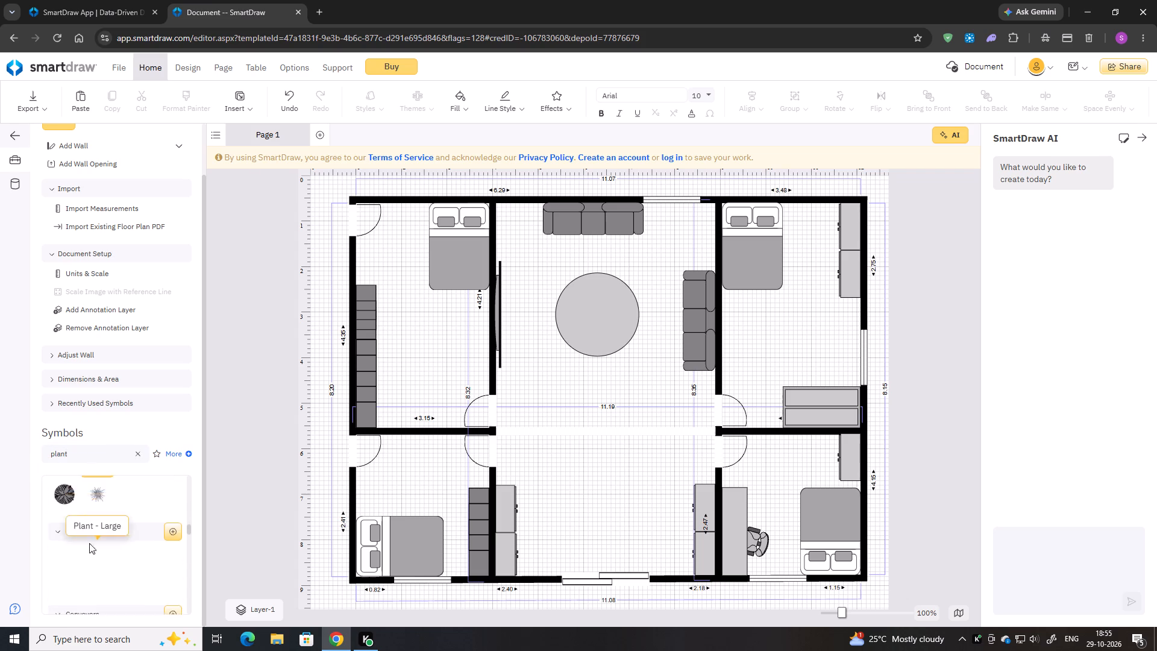
pyautogui.scroll(-1, 107, 541)
pyautogui.click(136, 461)
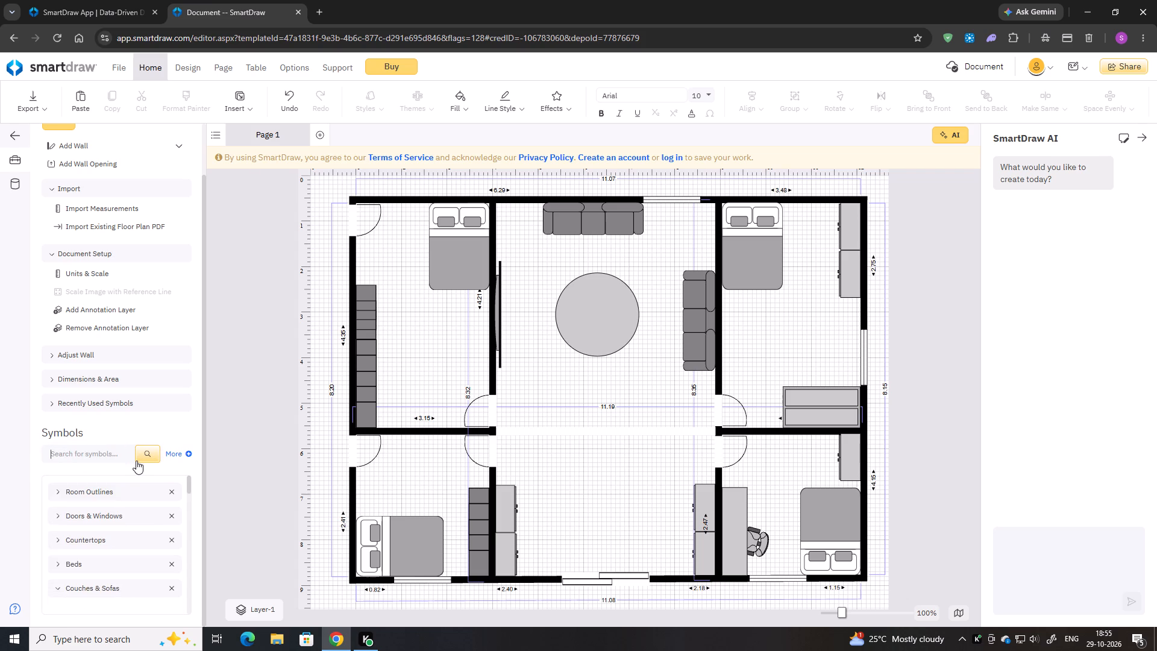
# Search the symbol library for "flower tob", browse the flower and planter symbols, and clear the search.
pyautogui.write('flower tob')
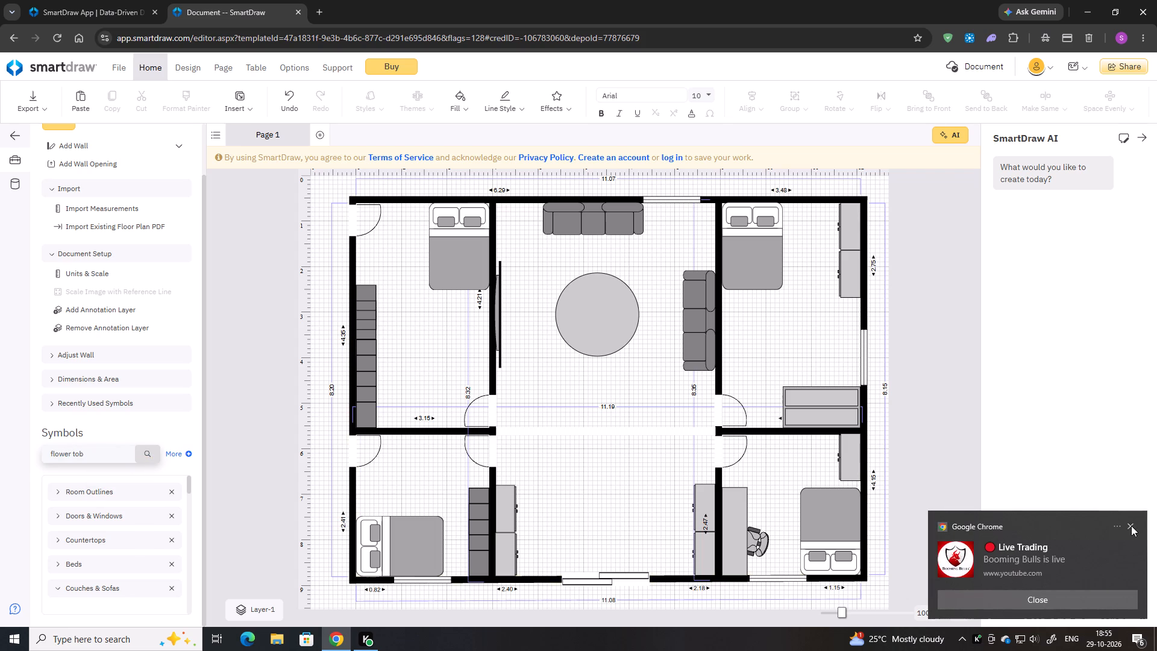
pyautogui.click(1131, 526)
pyautogui.click(134, 457)
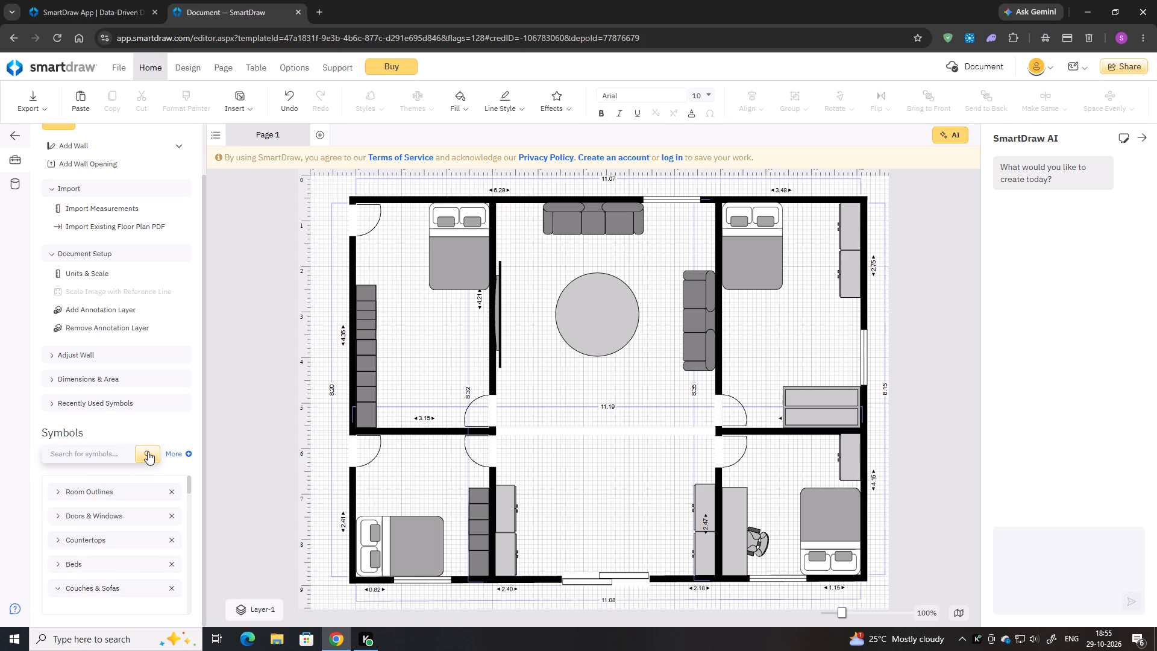
pyautogui.click(114, 448)
pyautogui.write('flower tob')
pyautogui.press('Return')
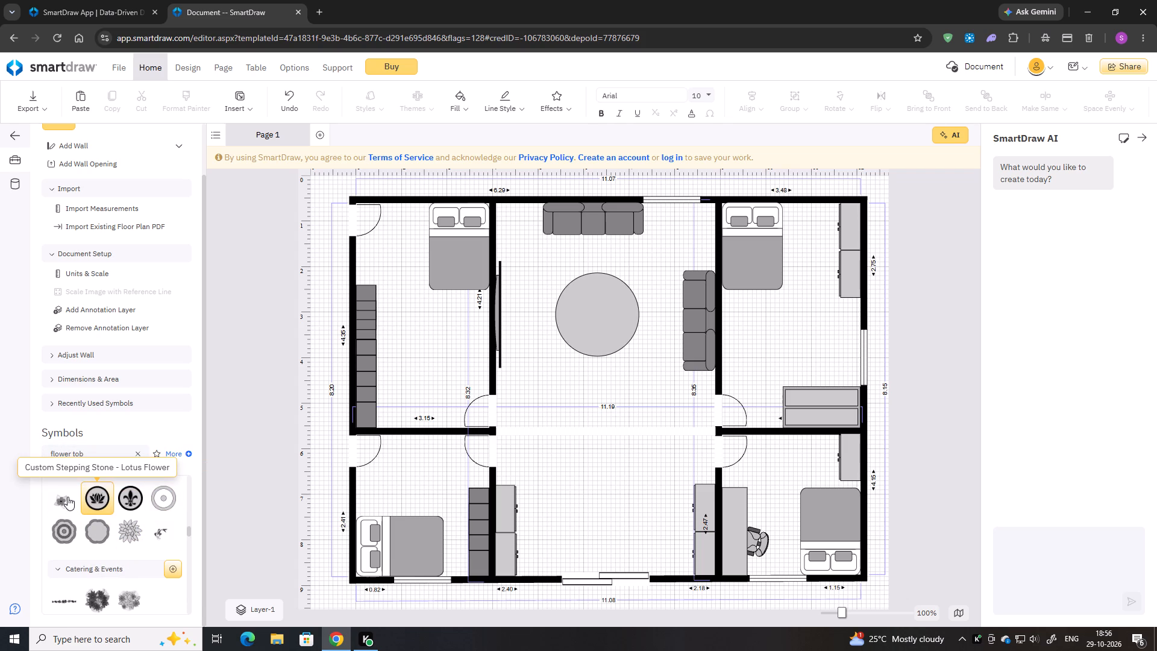
pyautogui.scroll(-4, 123, 565)
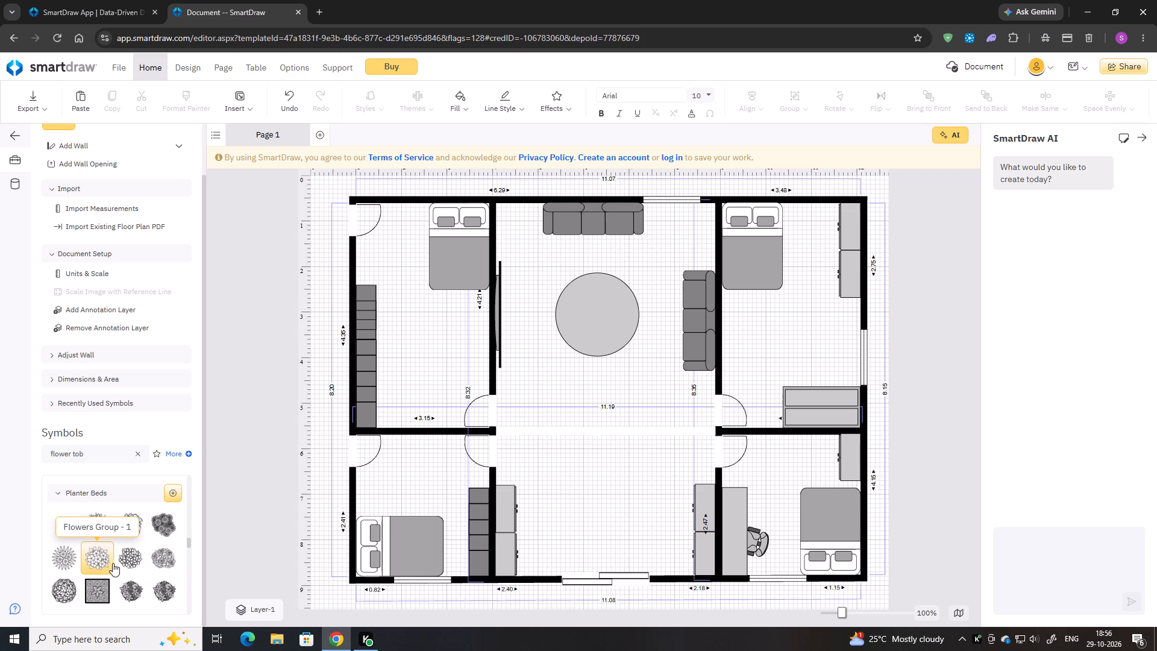
pyautogui.scroll(-3, 112, 565)
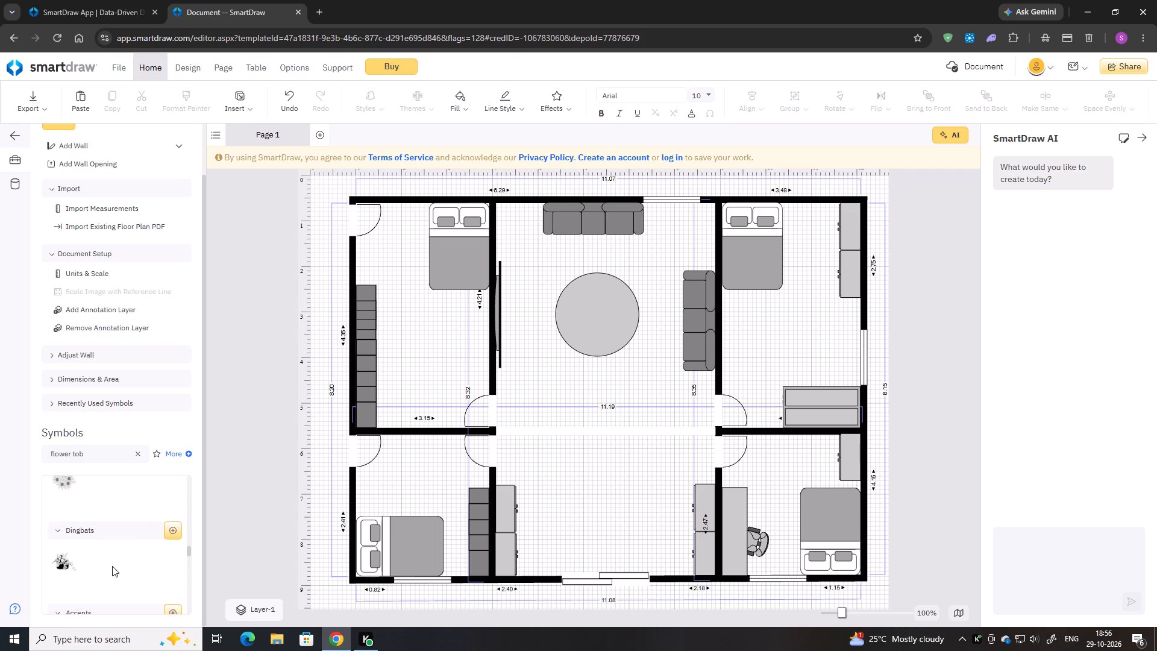
pyautogui.scroll(-3, 112, 565)
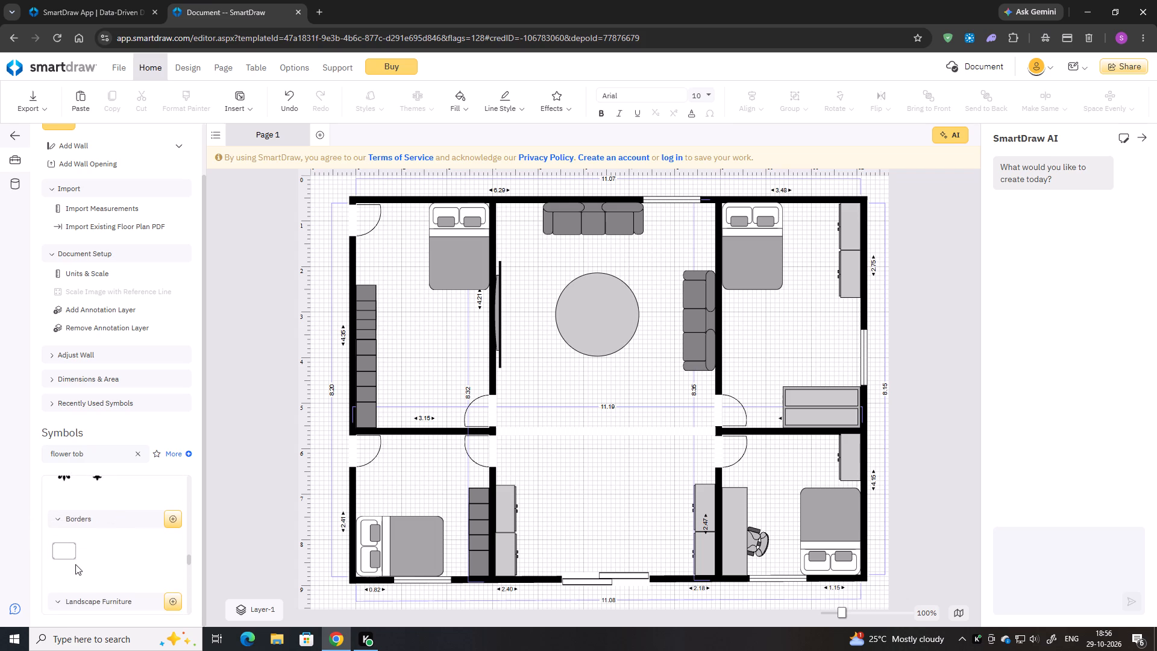
pyautogui.scroll(1, 62, 546)
pyautogui.click(147, 453)
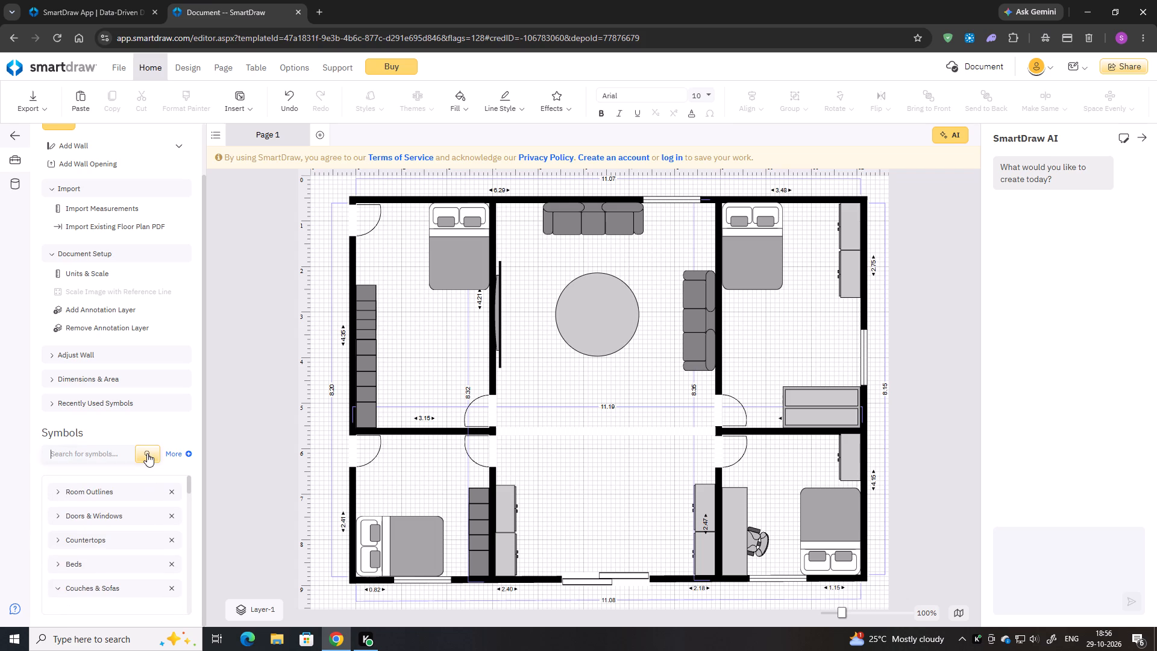
# Browse the Tables and Bathtubs & Showers symbol categories for further pieces to place in the plan.
pyautogui.scroll(-1, 112, 532)
pyautogui.click(111, 528)
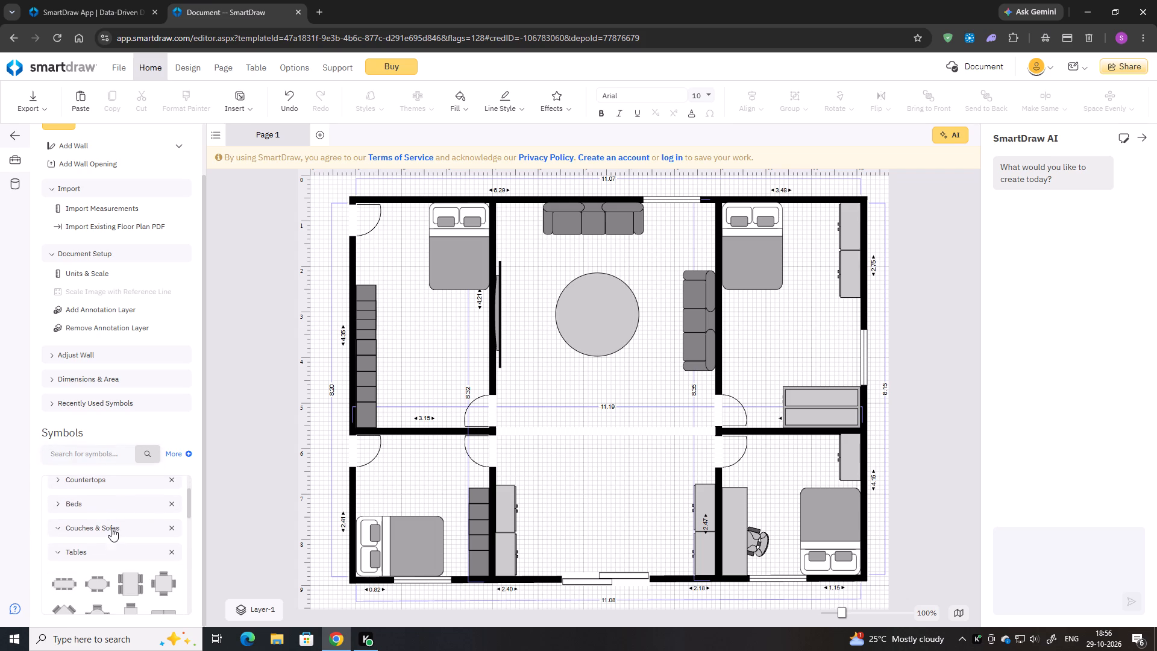
pyautogui.scroll(-8, 111, 533)
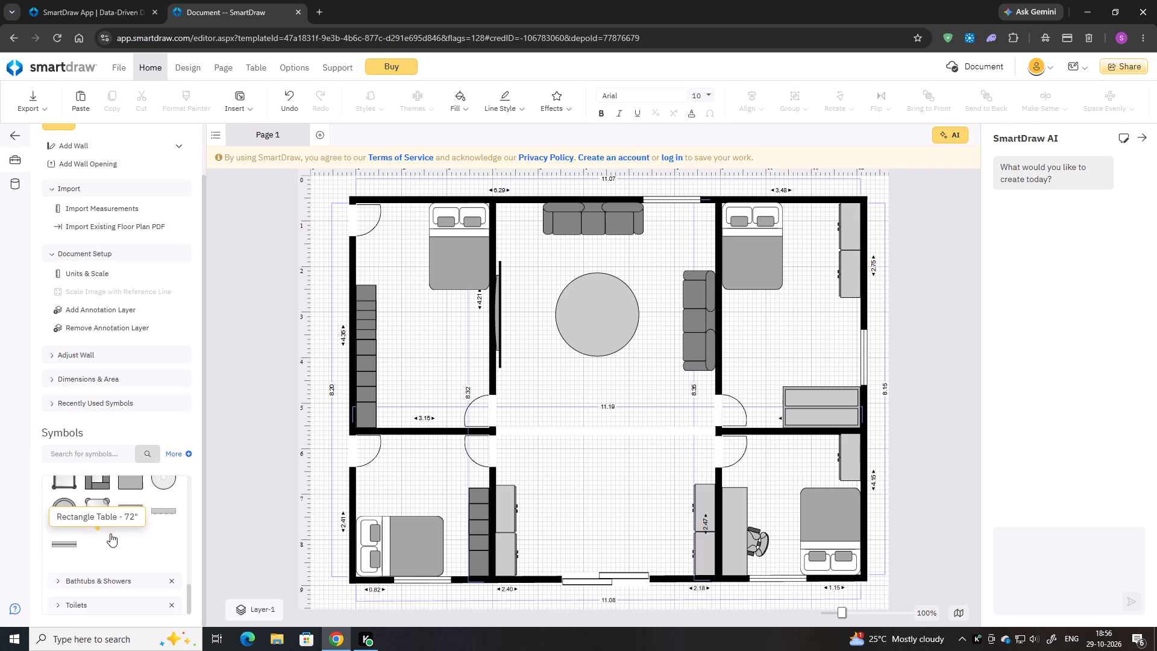
pyautogui.click(103, 576)
pyautogui.scroll(-4, 104, 570)
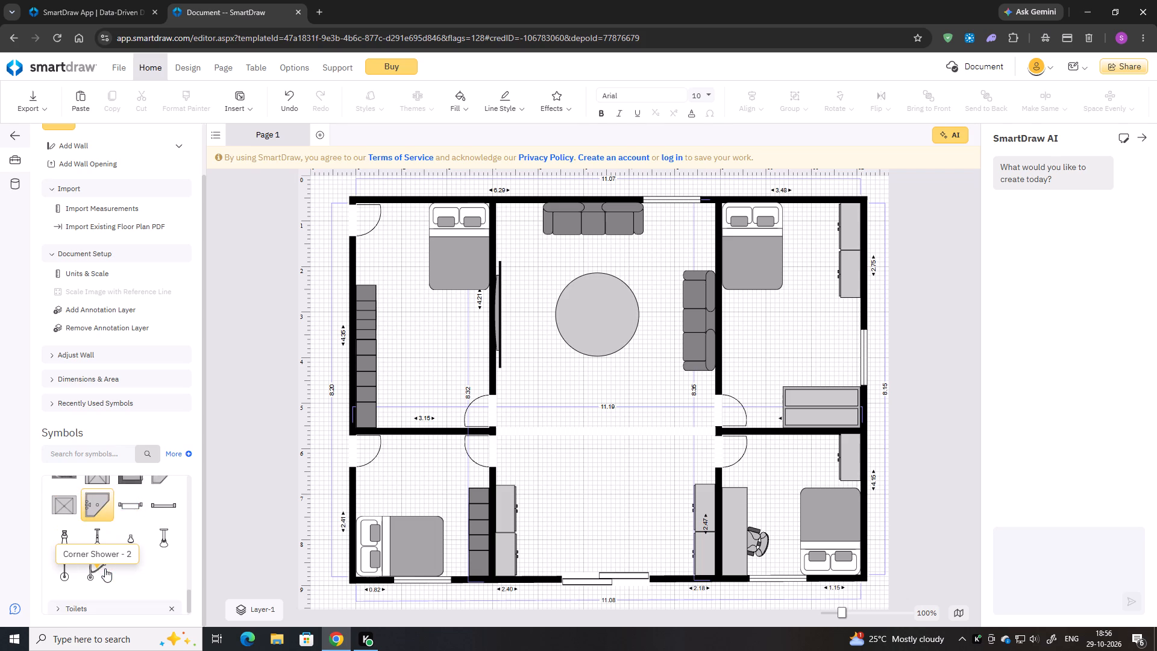
pyautogui.scroll(-2, 105, 568)
pyautogui.scroll(1, 105, 566)
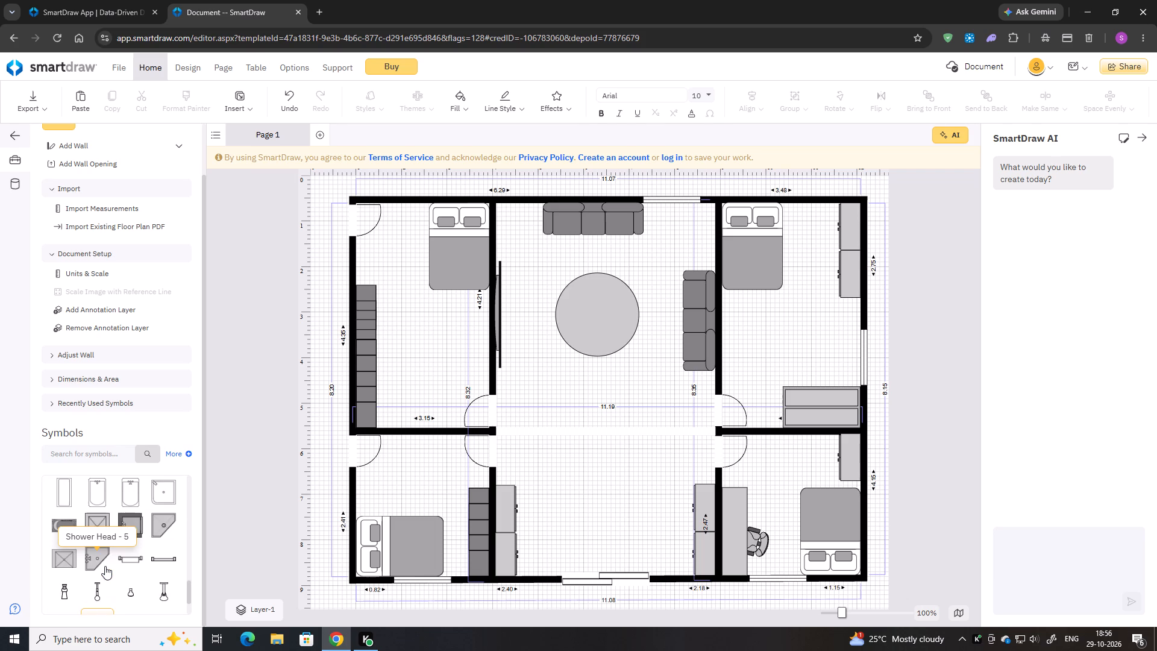
pyautogui.scroll(1, 106, 563)
pyautogui.scroll(-1, 116, 555)
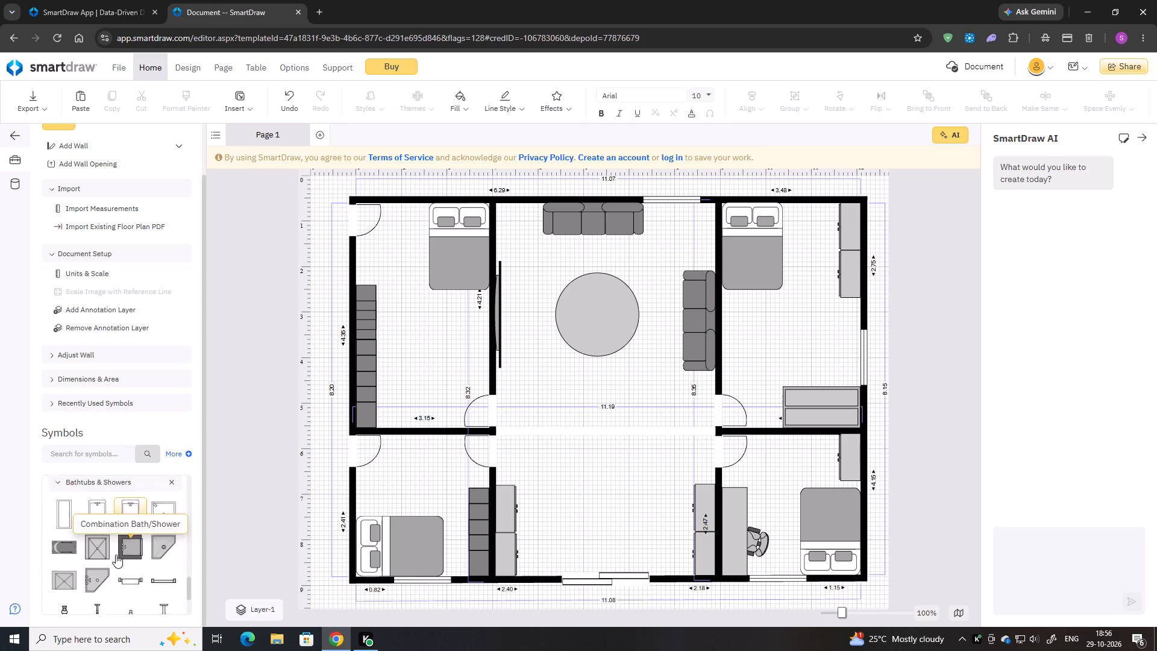
pyautogui.click(397, 450)
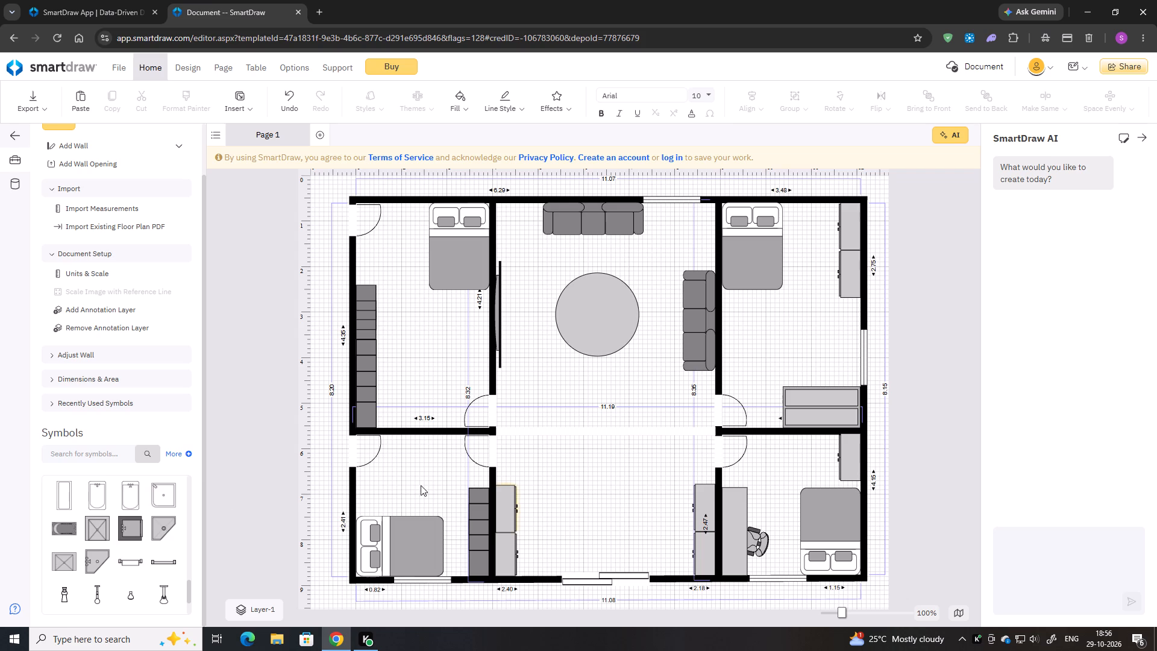
pyautogui.scroll(3, 122, 532)
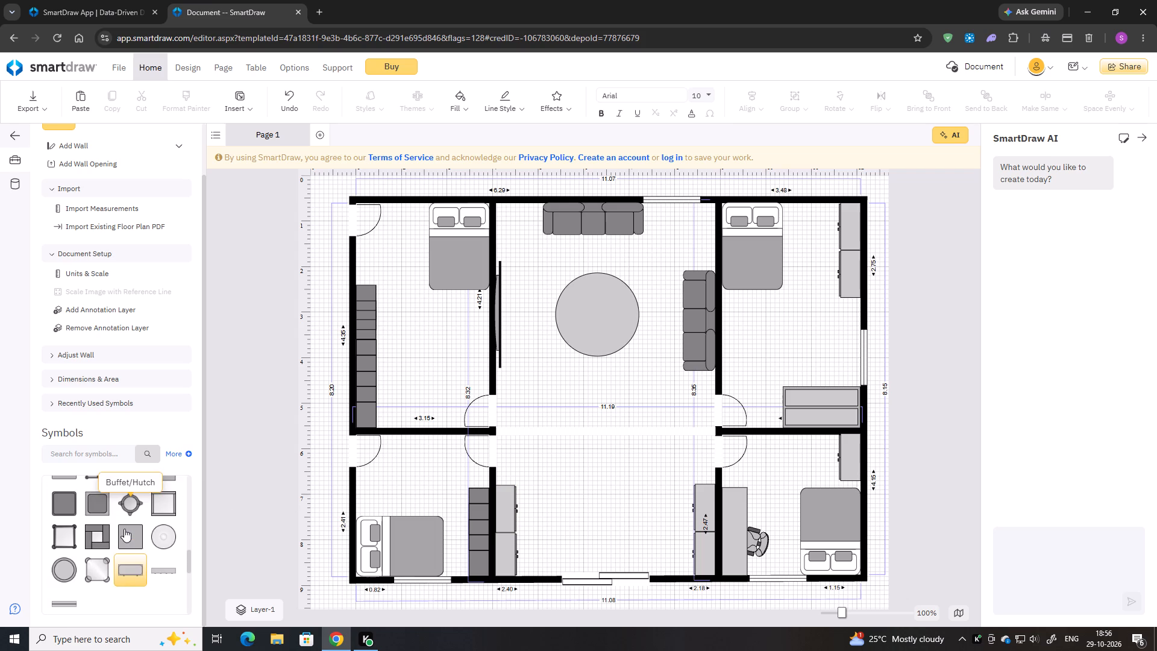
pyautogui.scroll(1, 124, 529)
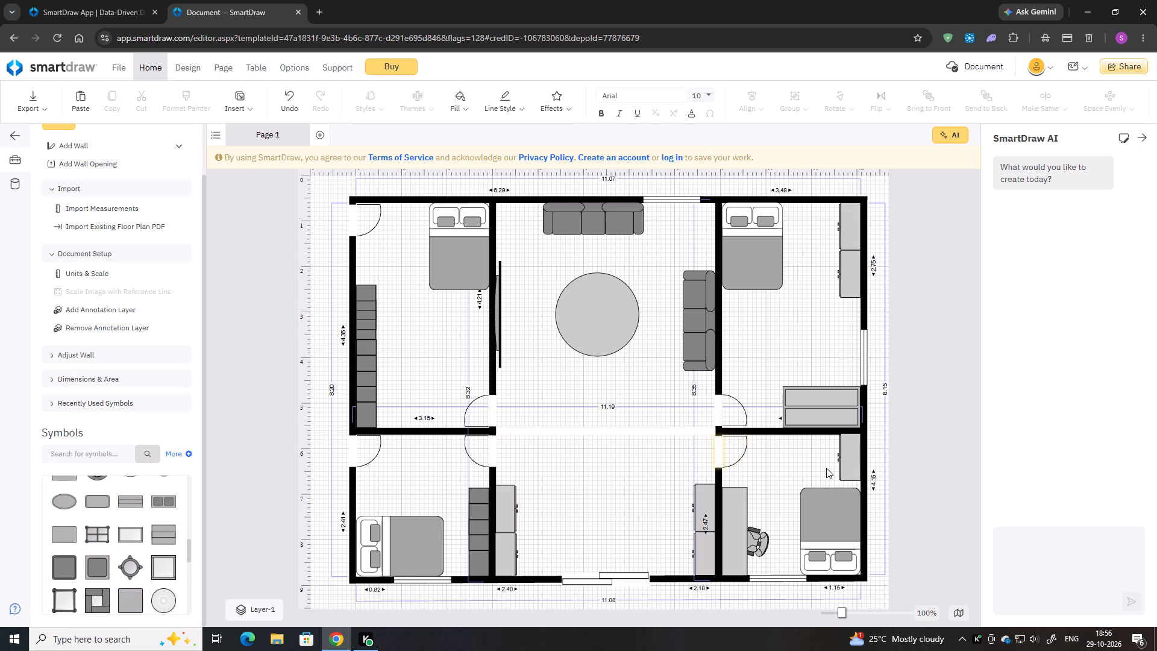
# Paste a copy of the cabinet on the lower-right room's right wall, turn it 180° and move it beside the central room's television.
pyautogui.click(857, 466)
pyautogui.hotkey('ctrl', 'c')
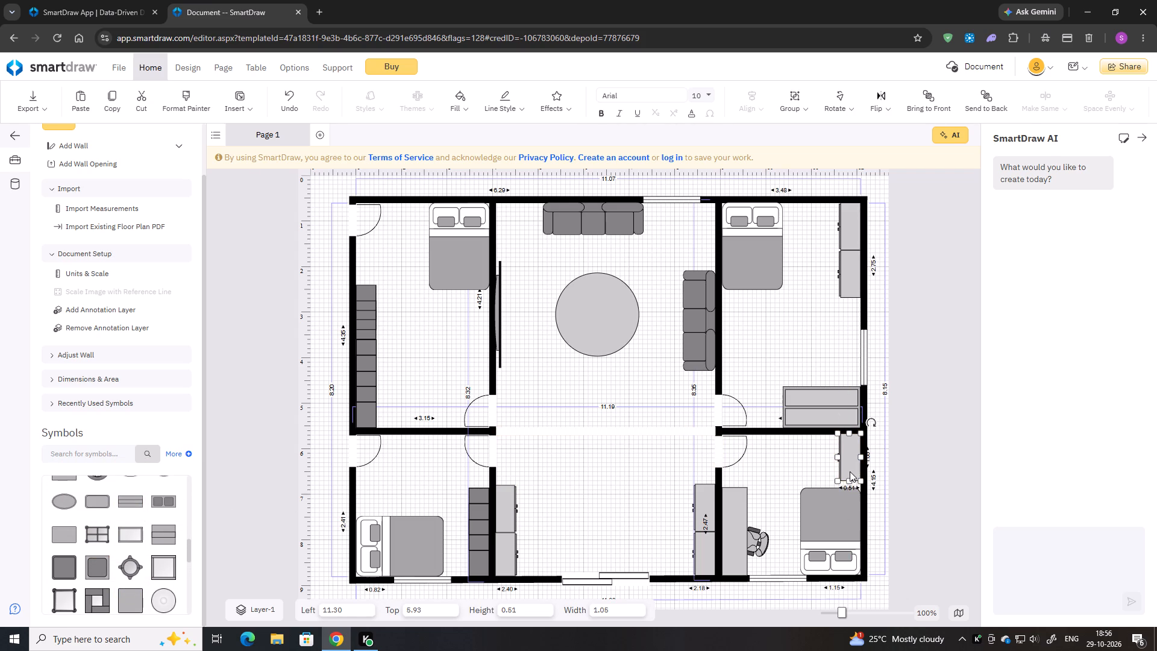
pyautogui.hotkey('ctrl', 'v')
pyautogui.moveTo(478, 274); pyautogui.dragTo(433, 257)
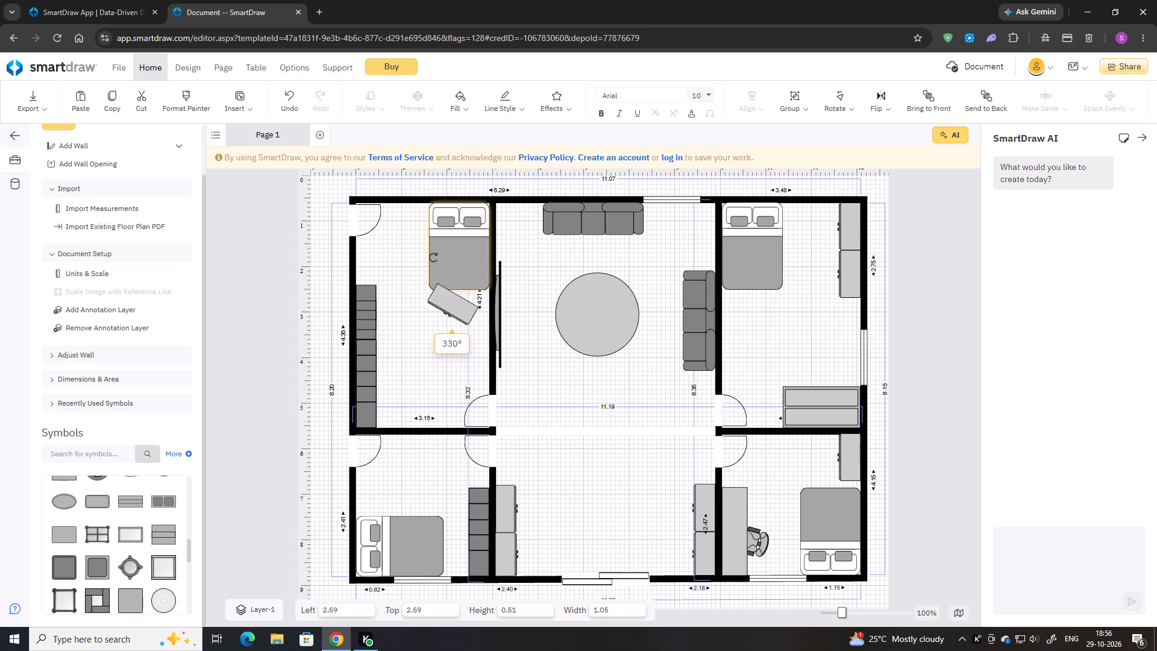
pyautogui.moveTo(433, 257); pyautogui.dragTo(406, 362)
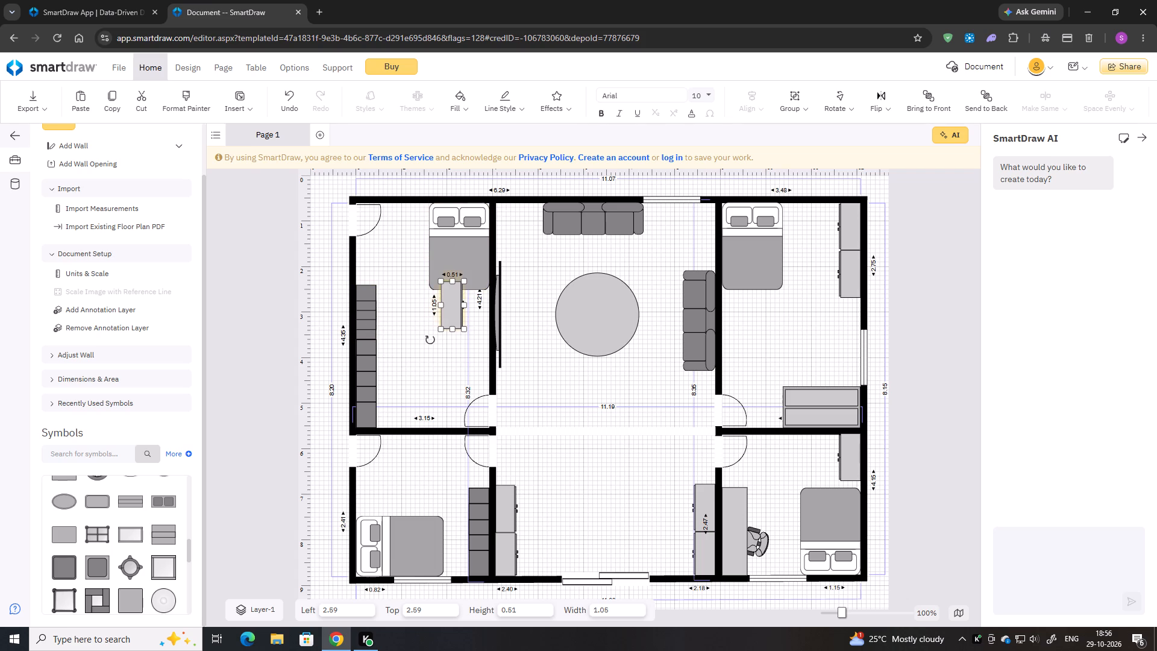
pyautogui.moveTo(447, 308); pyautogui.dragTo(516, 302)
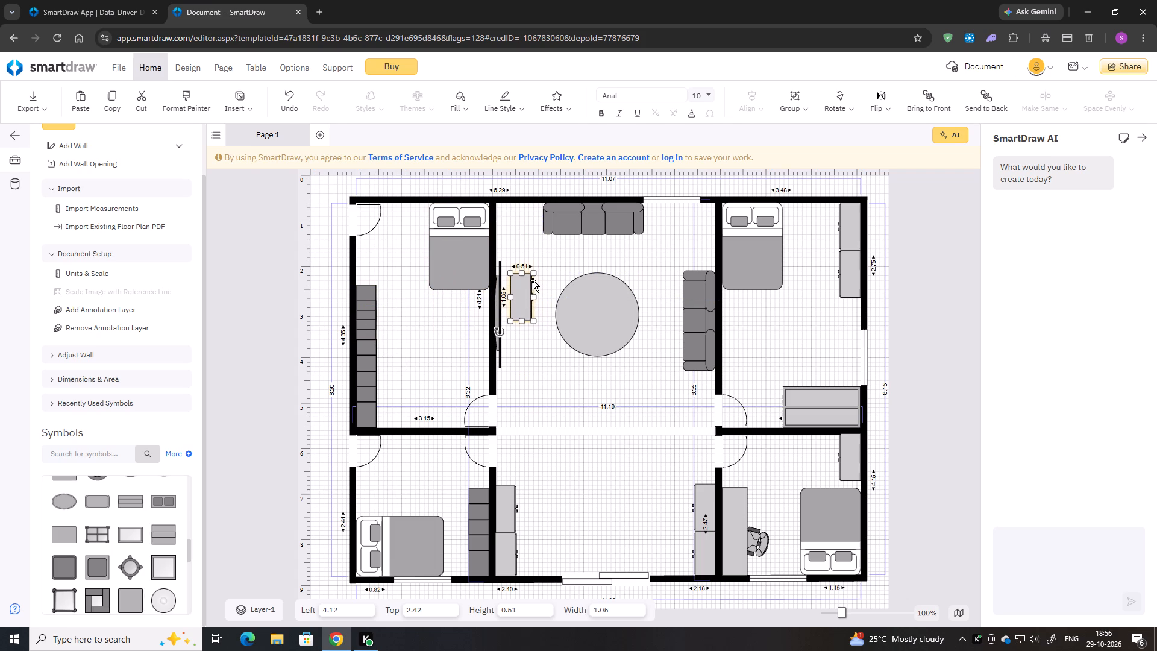
# Reduce the copied cabinet's depth to 0.36 and place it against the television at about left 3.70, top 2.82.
pyautogui.moveTo(533, 295); pyautogui.dragTo(526, 295)
pyautogui.moveTo(520, 295); pyautogui.dragTo(507, 310)
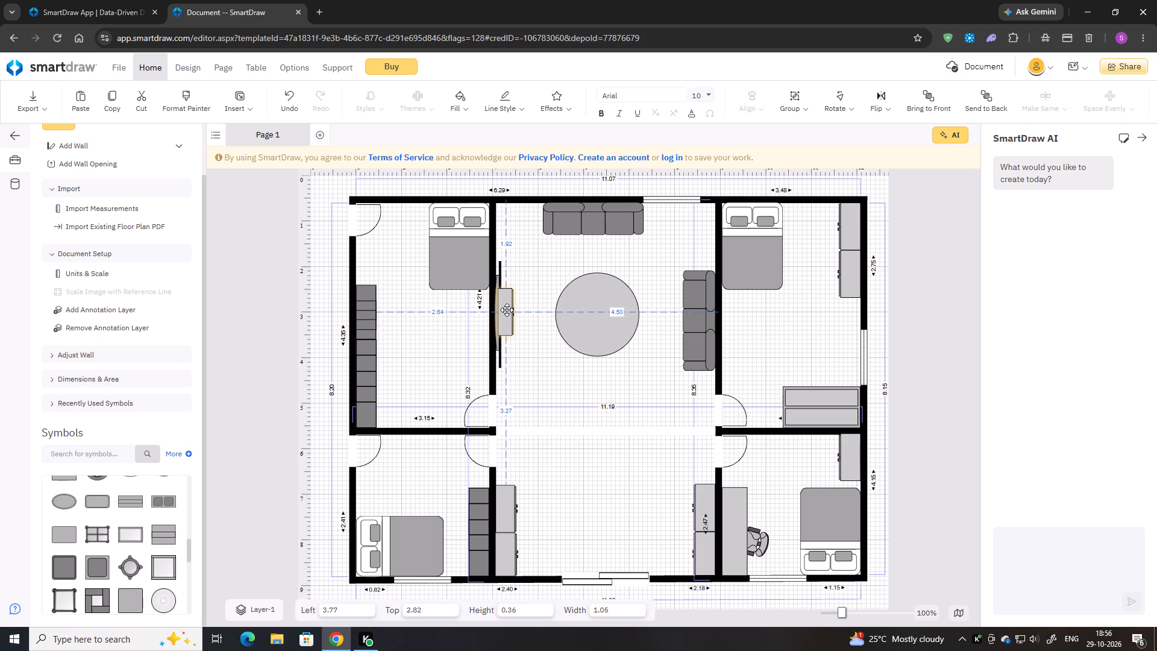
pyautogui.moveTo(507, 310); pyautogui.dragTo(505, 310)
# Send the narrow cabinet at the television to the back.
pyautogui.rightClick(504, 310)
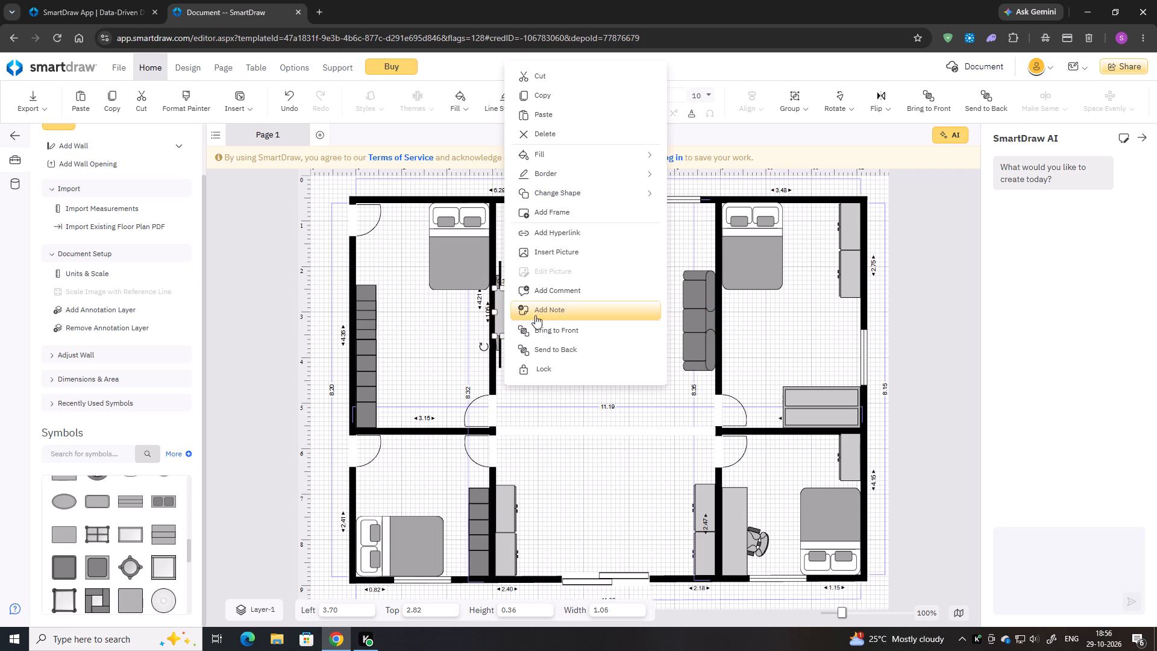
pyautogui.click(542, 342)
pyautogui.click(535, 347)
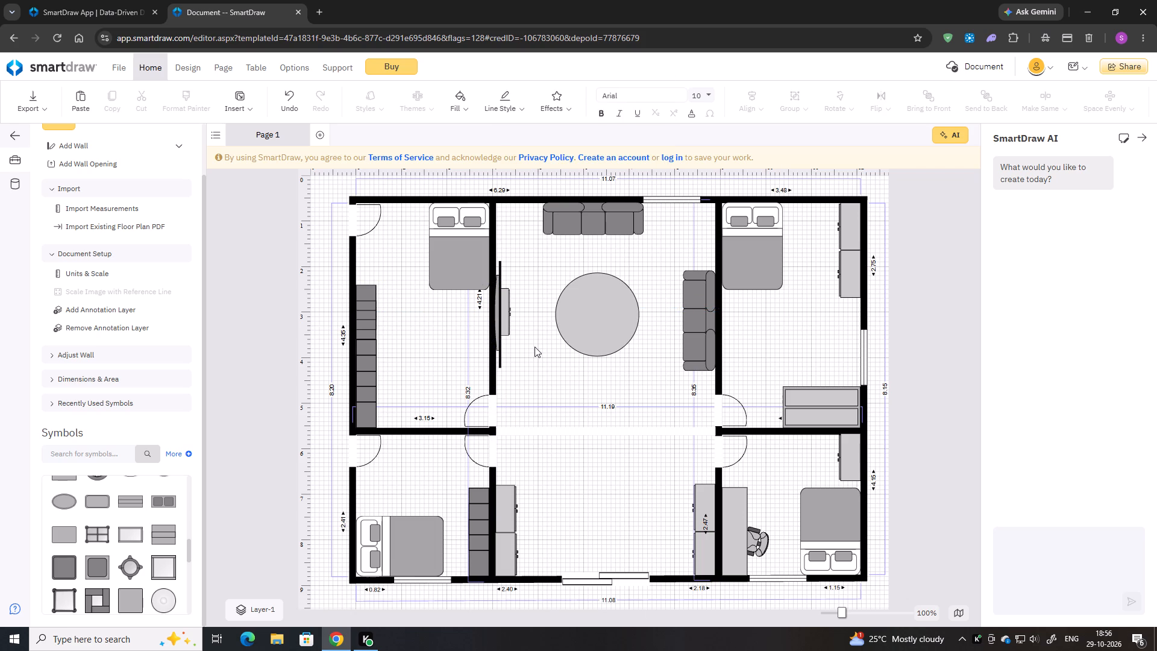
# Nudge the narrow cabinet at the television down three increments and back up two.
pyautogui.click(503, 298)
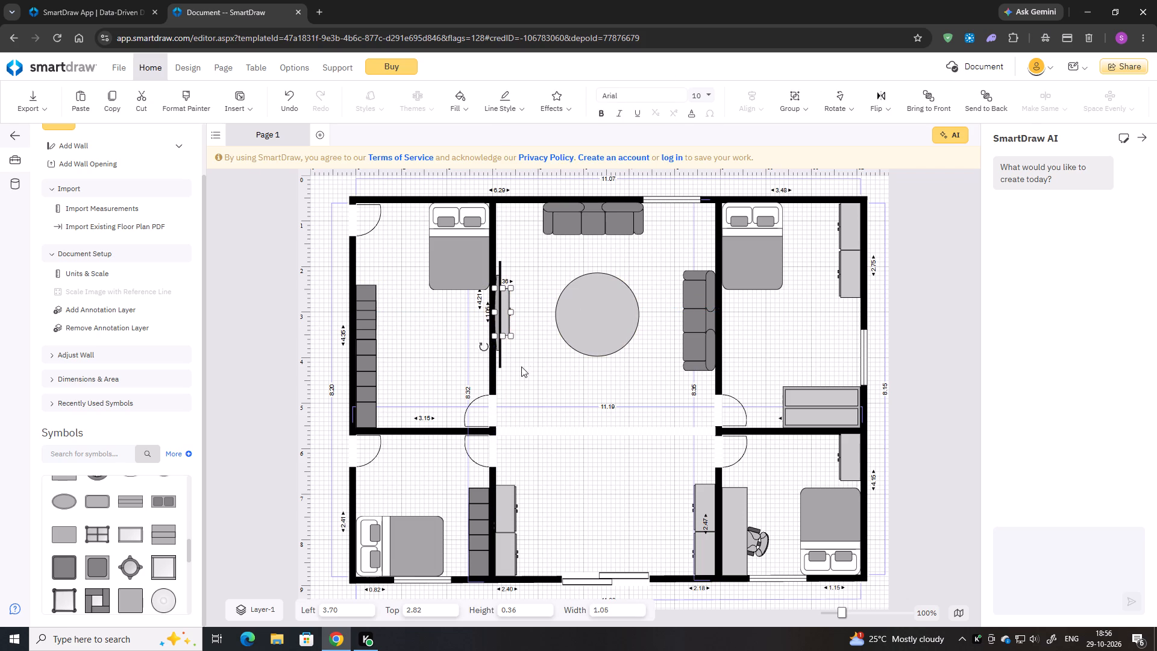
pyautogui.press('Down')
pyautogui.press('Down')
pyautogui.press('Down')
pyautogui.click(530, 356)
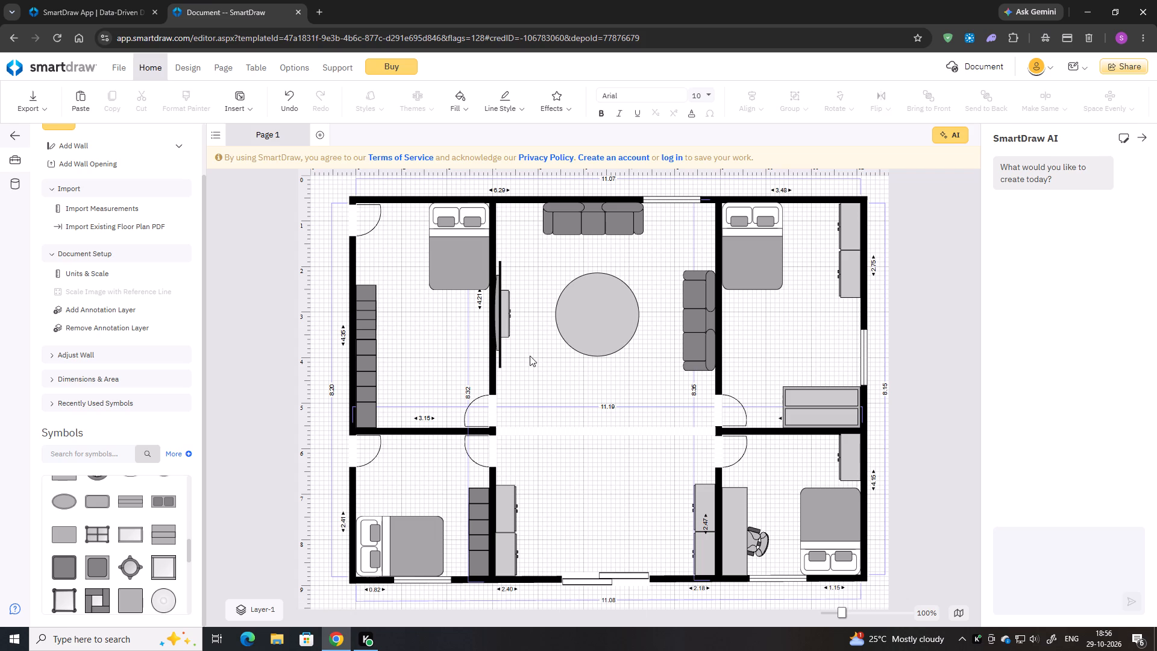
pyautogui.click(506, 325)
pyautogui.press('Up')
pyautogui.press('Up')
pyautogui.click(522, 347)
# Search the symbol library for "stairs" and browse to the Elevator Evacuation Plan stair symbols.
pyautogui.scroll(-1, 568, 388)
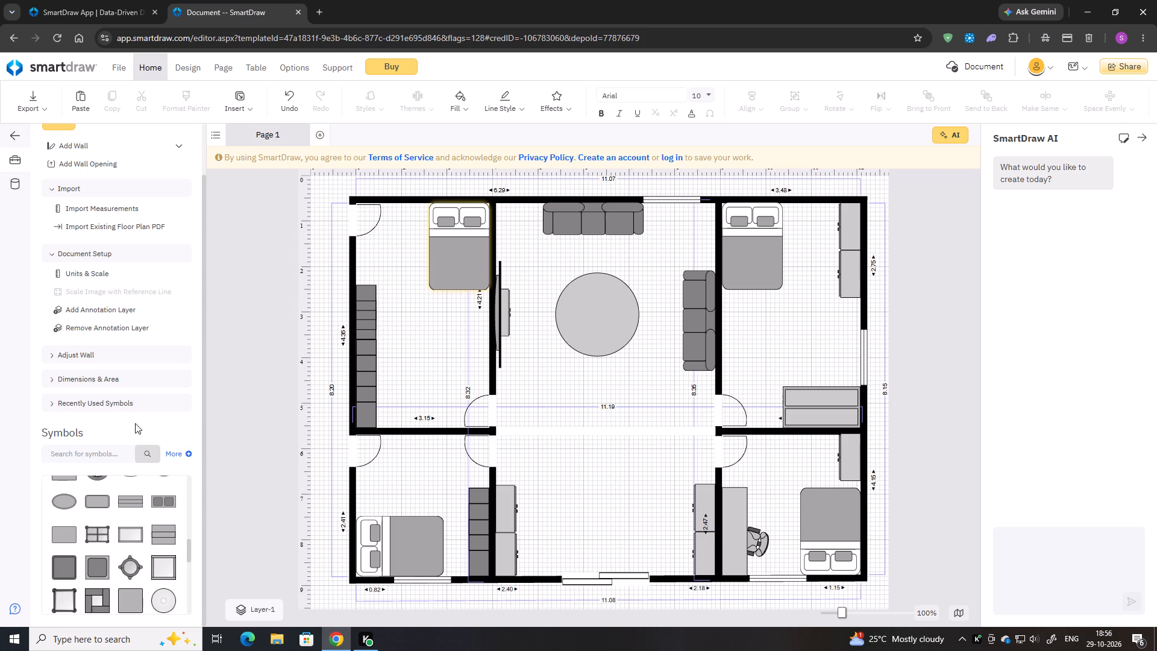
pyautogui.click(120, 445)
pyautogui.write('ata')
pyautogui.press('BackSpace')
pyautogui.press('BackSpace')
pyautogui.press('BackSpace')
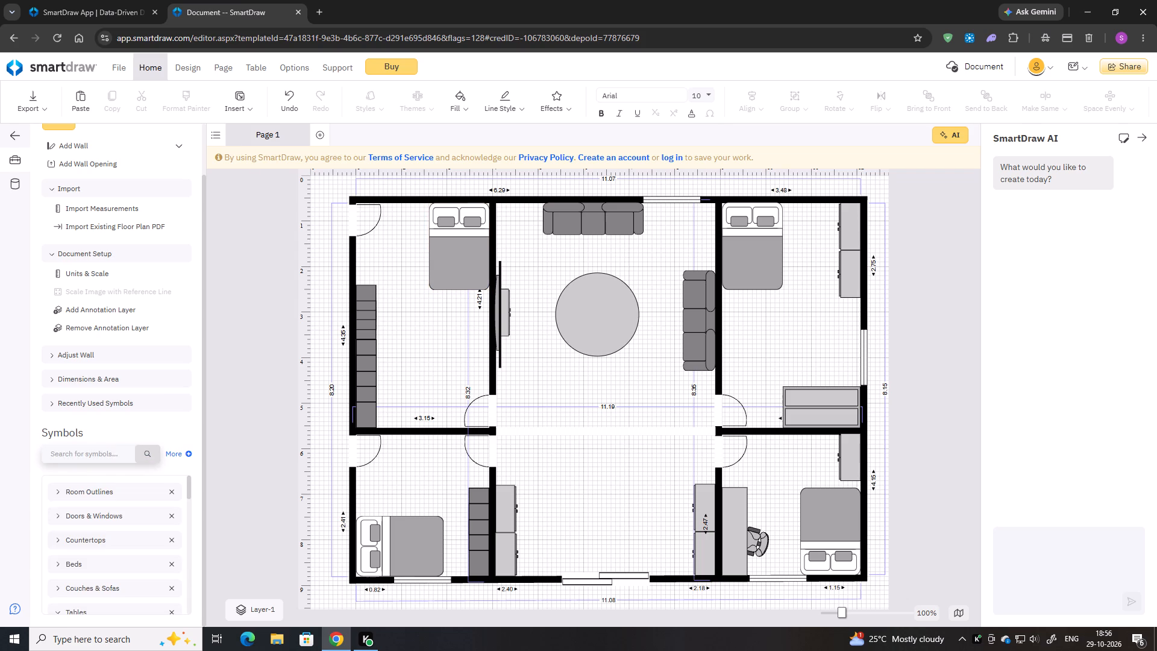
pyautogui.write('sa')
pyautogui.press('BackSpace')
pyautogui.write('tairs')
pyautogui.press('Return')
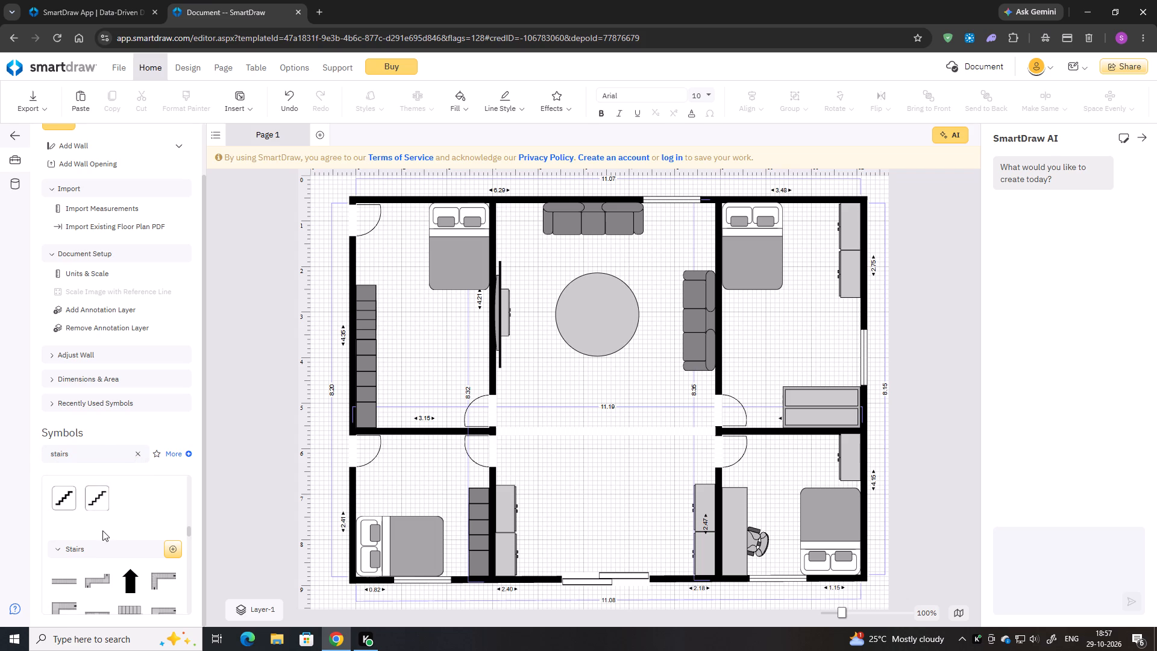
pyautogui.scroll(-4, 105, 532)
pyautogui.scroll(1, 102, 503)
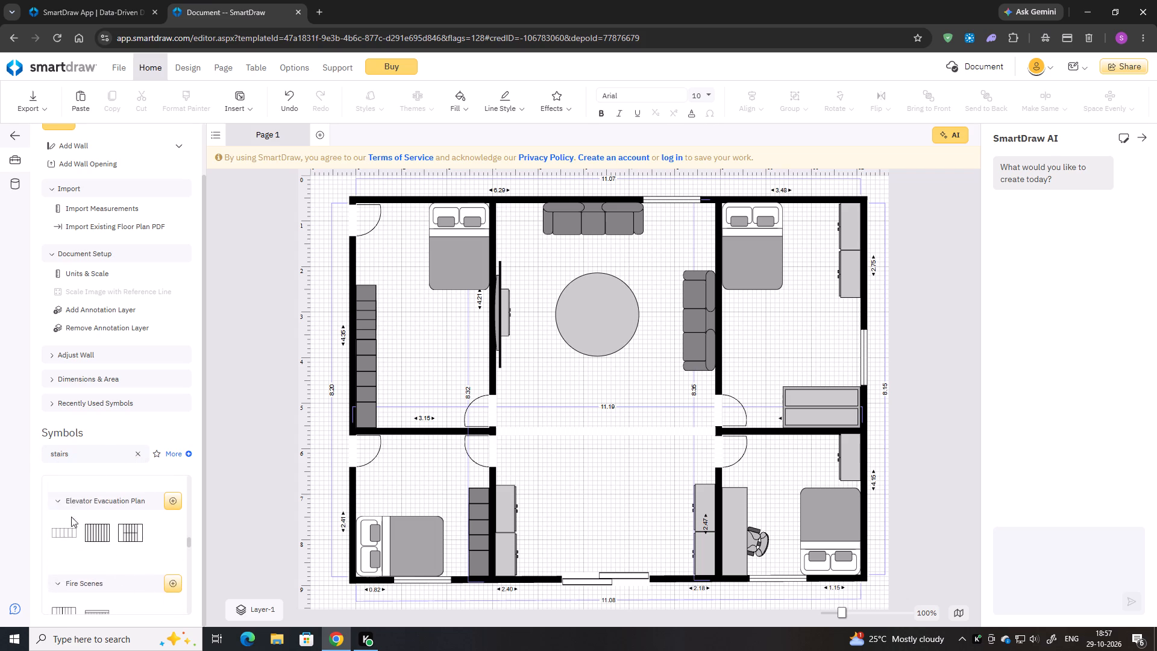
# Insert the Elevator Evacuation Plan Stairs symbol, turn it to 90° and place it in the central room's upper-left corner, about left 3.36, top 1.28.
pyautogui.moveTo(72, 533); pyautogui.dragTo(157, 459)
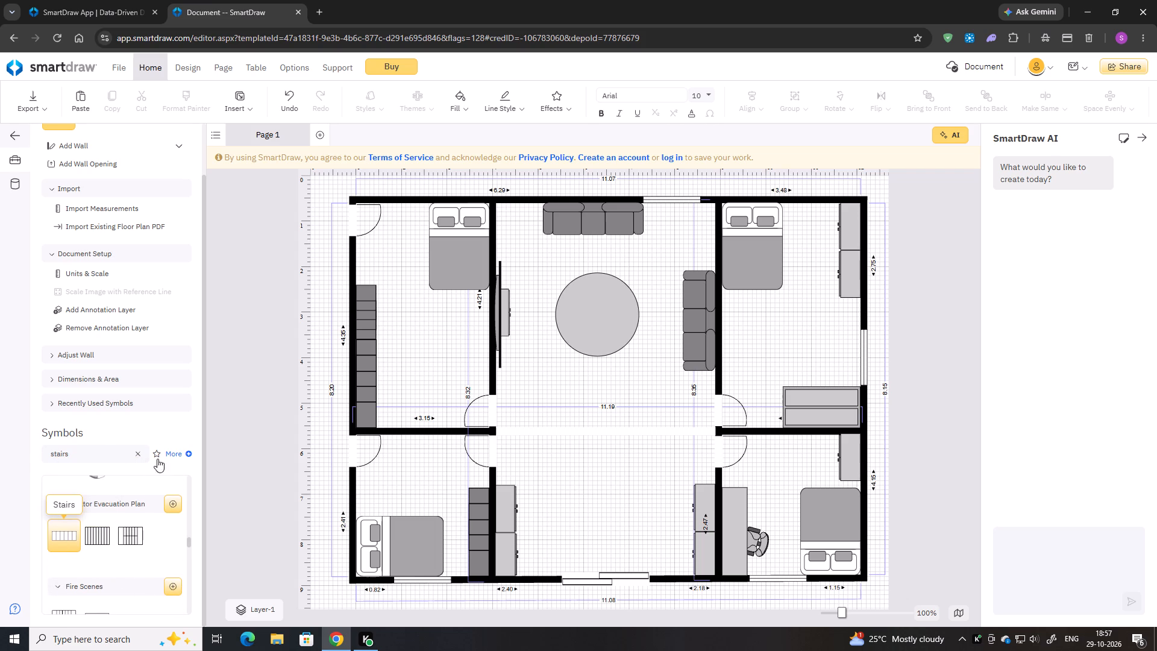
pyautogui.moveTo(157, 459); pyautogui.dragTo(553, 258)
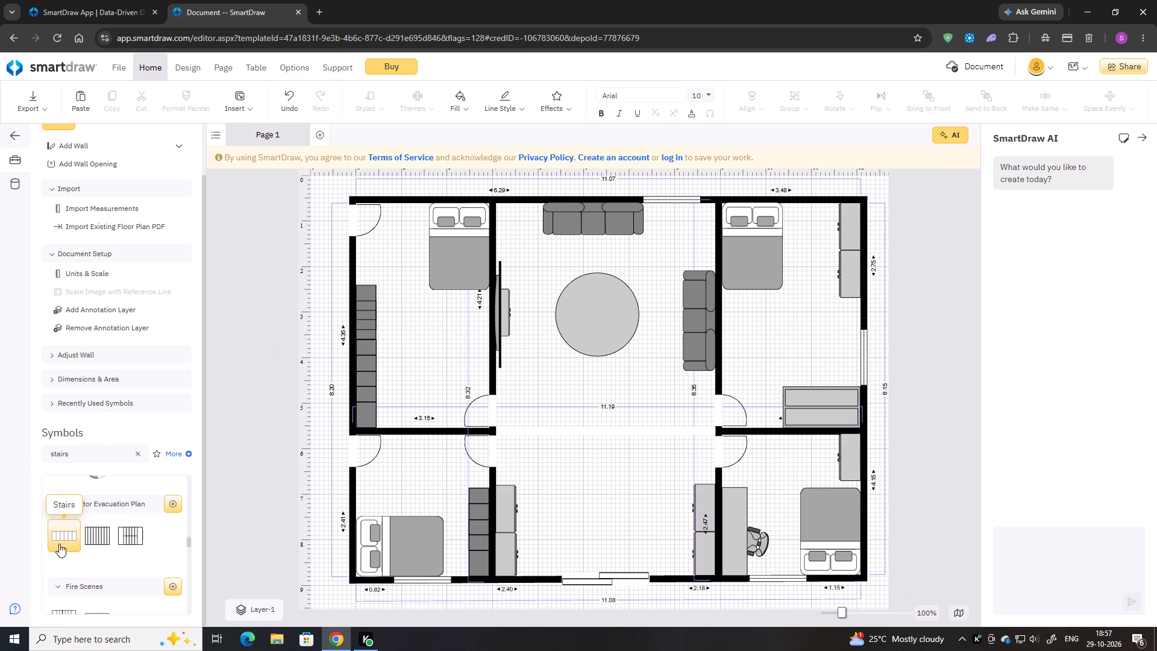
pyautogui.doubleClick(66, 542)
pyautogui.moveTo(449, 313); pyautogui.dragTo(462, 400)
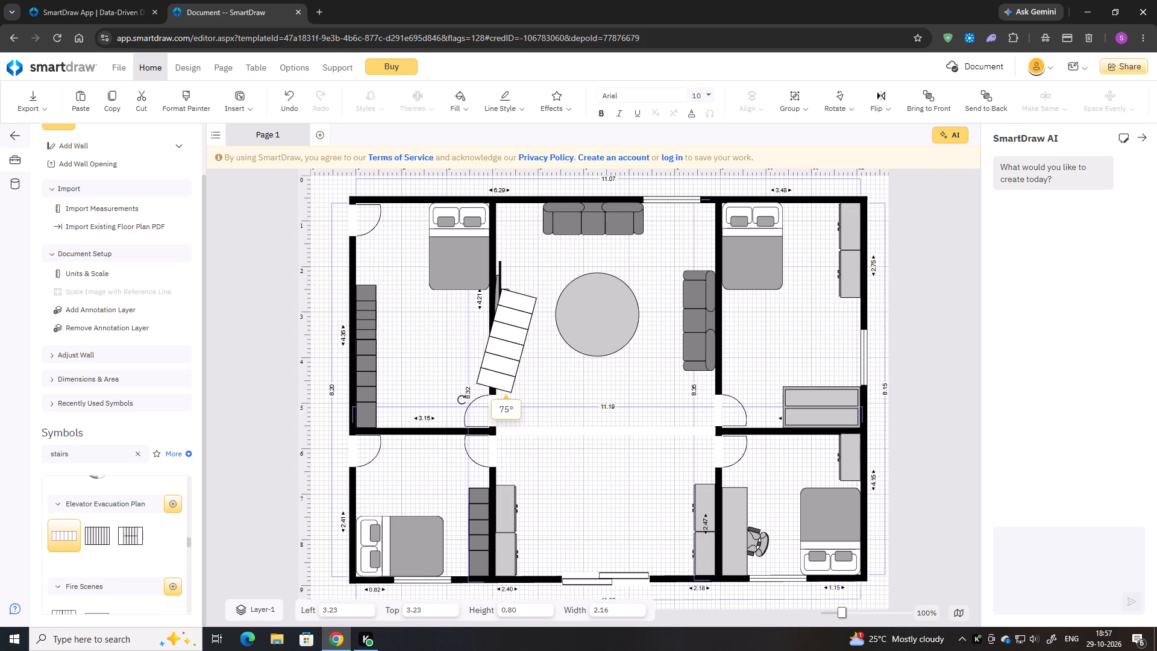
pyautogui.moveTo(462, 400); pyautogui.dragTo(474, 408)
pyautogui.moveTo(507, 363); pyautogui.dragTo(518, 278)
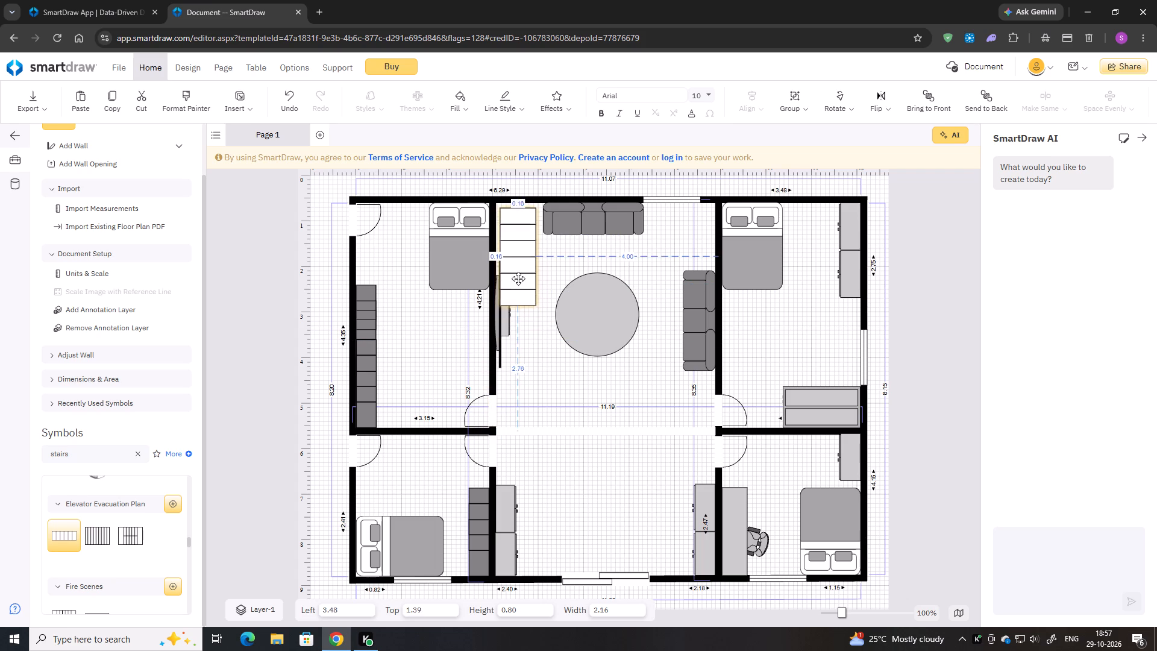
pyautogui.moveTo(518, 278); pyautogui.dragTo(513, 276)
# Send the stairs in the central room to the back, behind the television and its narrow cabinet.
pyautogui.rightClick(513, 276)
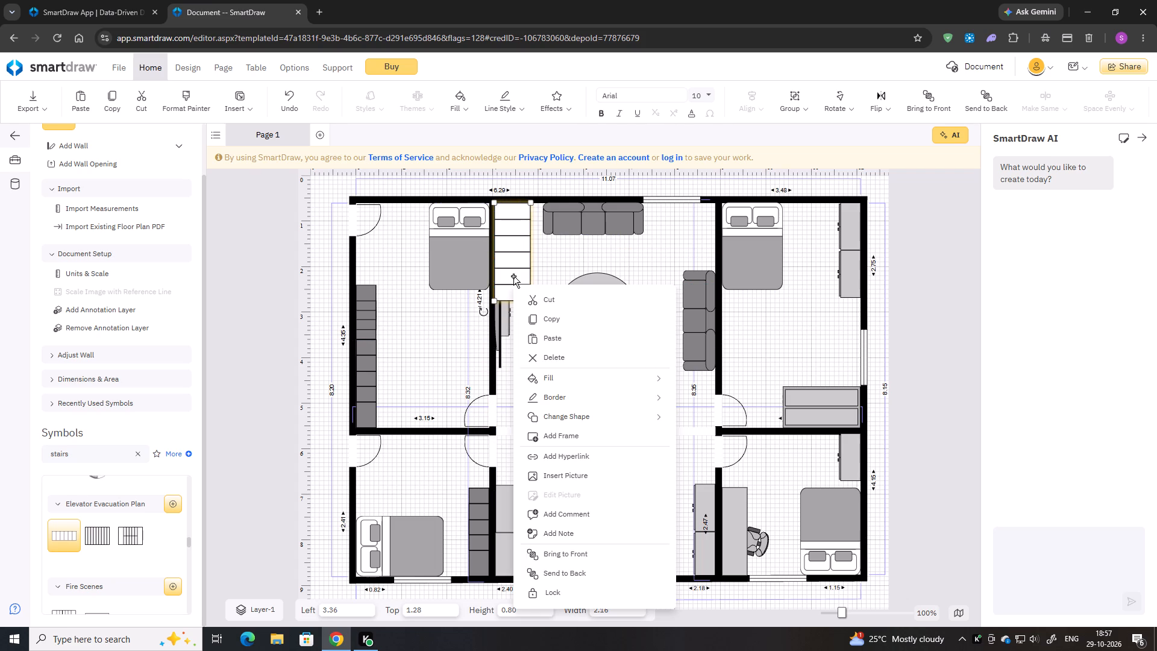
pyautogui.click(555, 574)
pyautogui.click(535, 374)
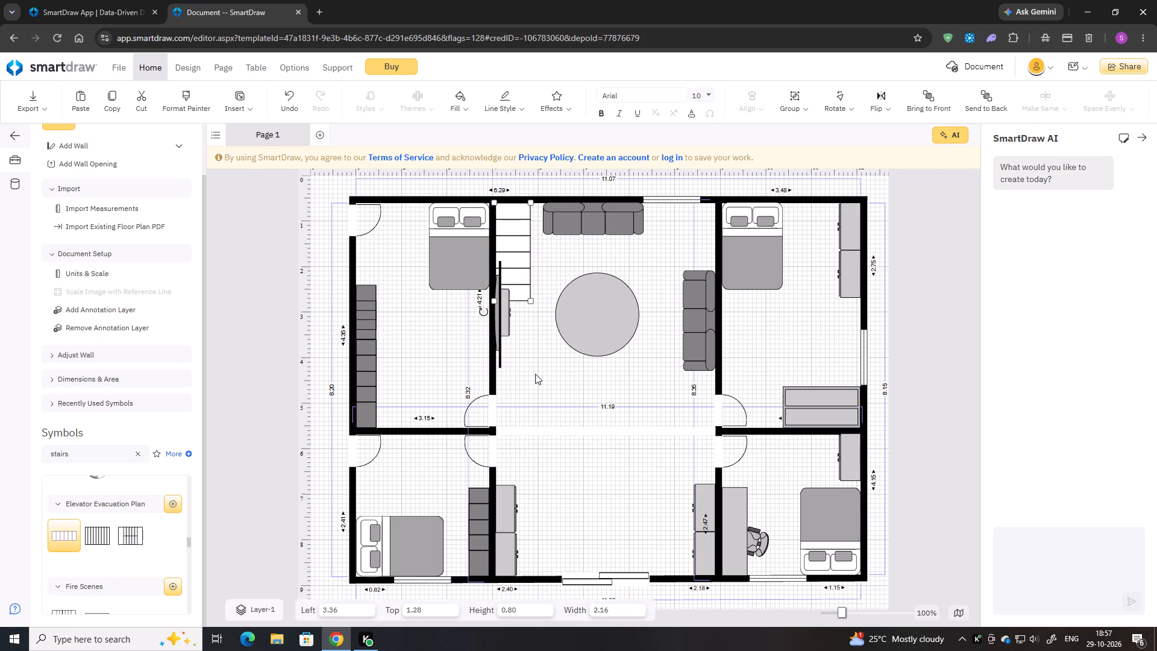
pyautogui.click(522, 218)
pyautogui.click(528, 359)
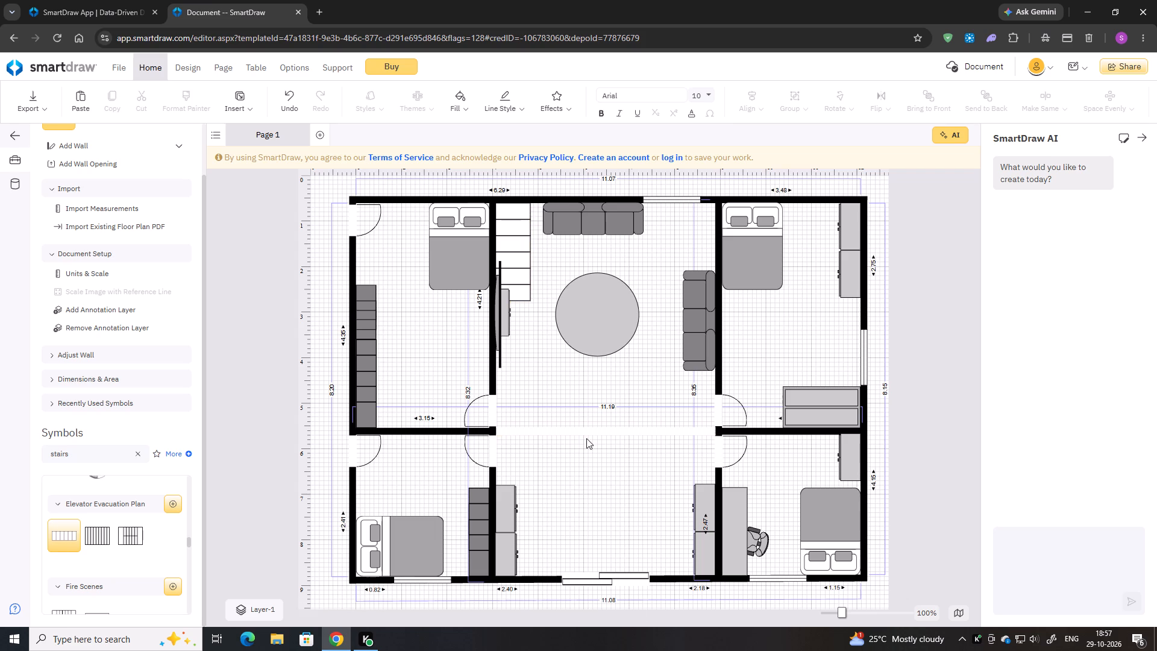
# Insert the Table Leaf - Center symbol and place it in the central room's upper-right corner, above the vertical sofa.
pyautogui.scroll(-3, 586, 438)
pyautogui.scroll(1, 150, 563)
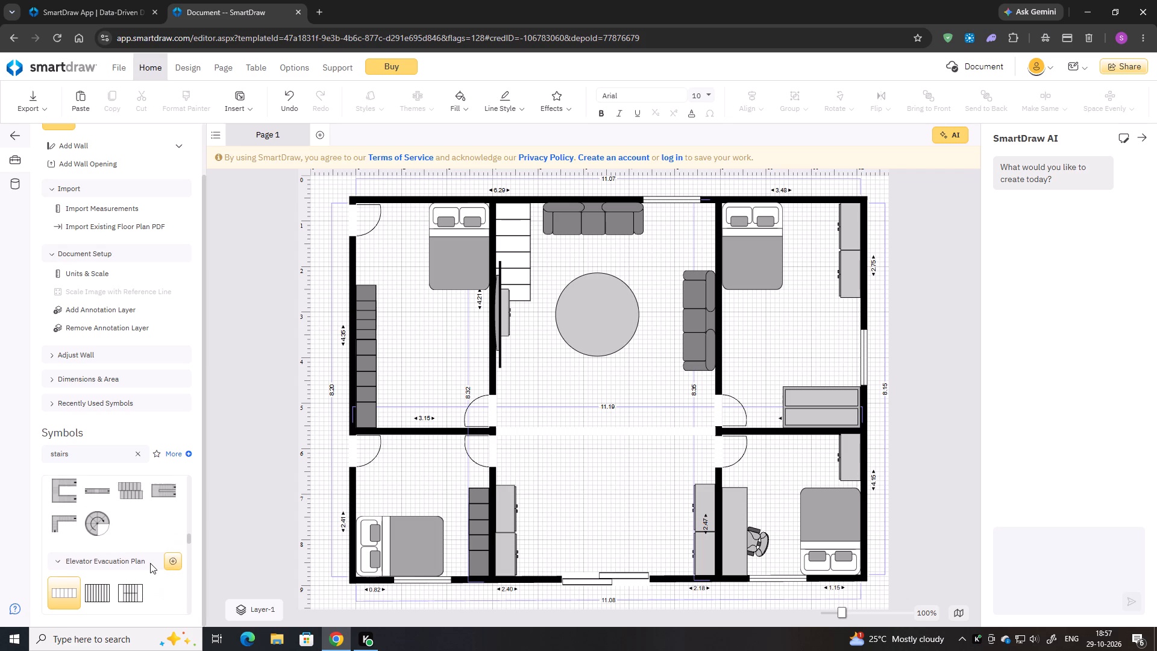
pyautogui.scroll(2, 154, 556)
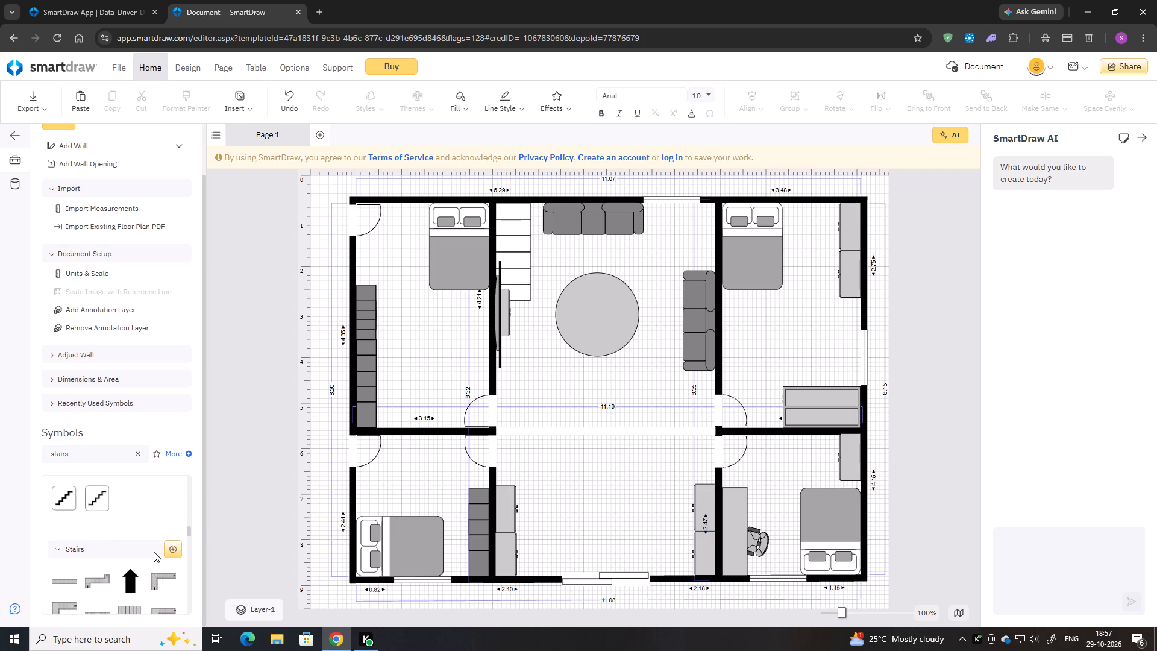
pyautogui.scroll(7, 154, 552)
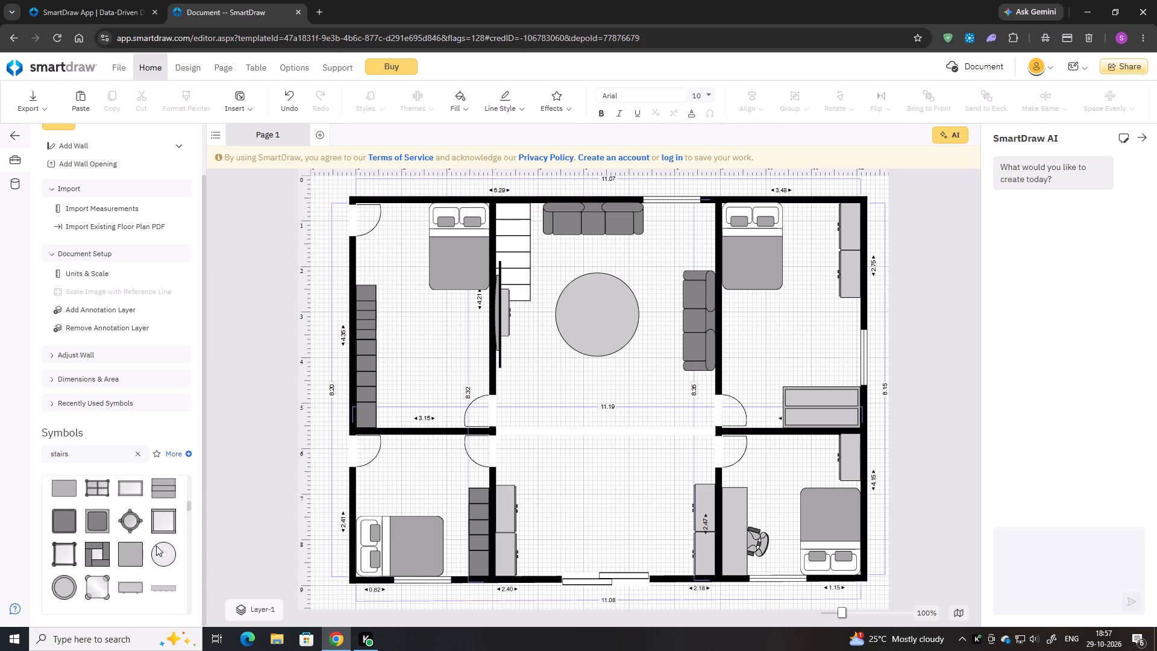
pyautogui.scroll(-1, 156, 546)
pyautogui.scroll(3, 156, 546)
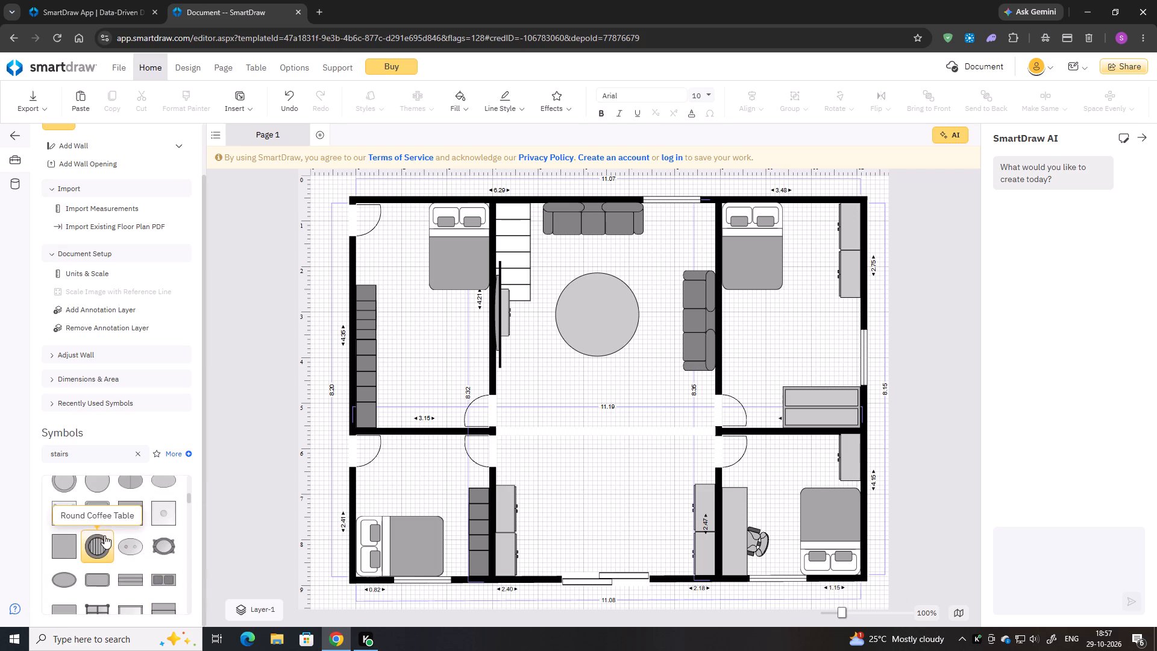
pyautogui.scroll(2, 104, 533)
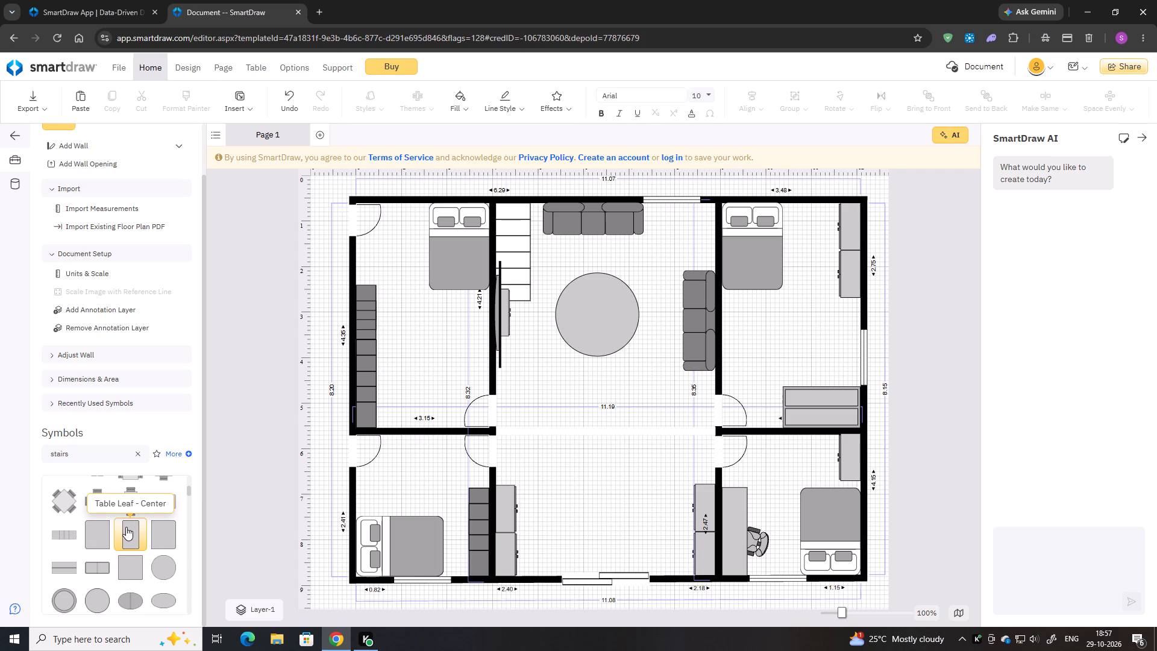
pyautogui.doubleClick(130, 529)
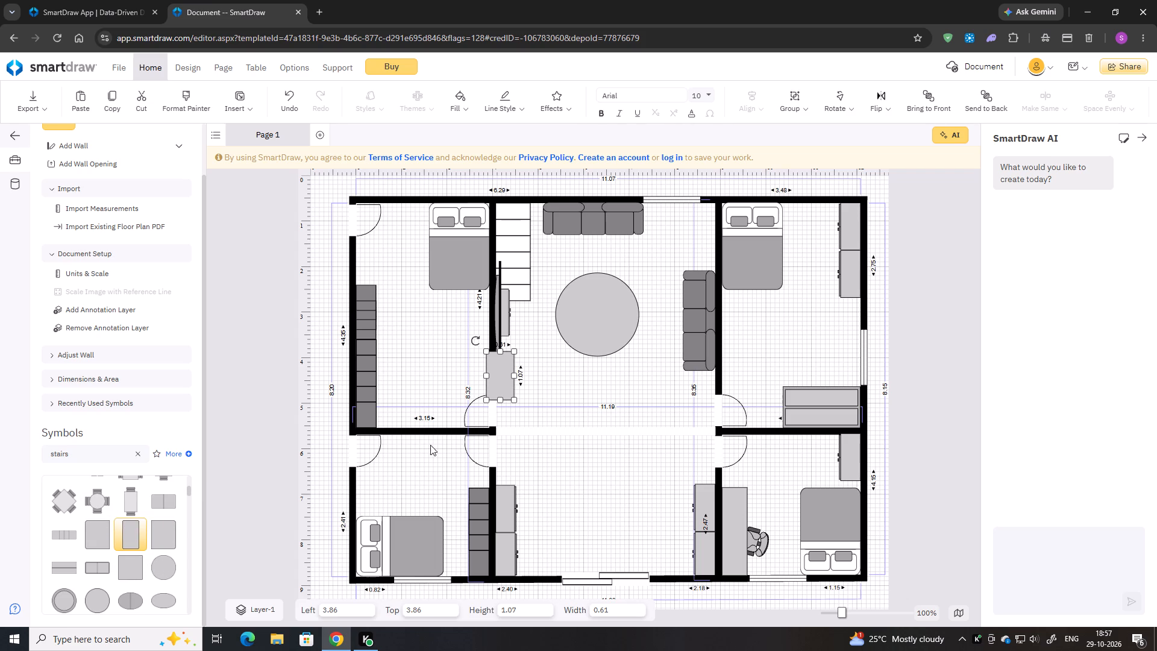
pyautogui.moveTo(496, 389); pyautogui.dragTo(697, 266)
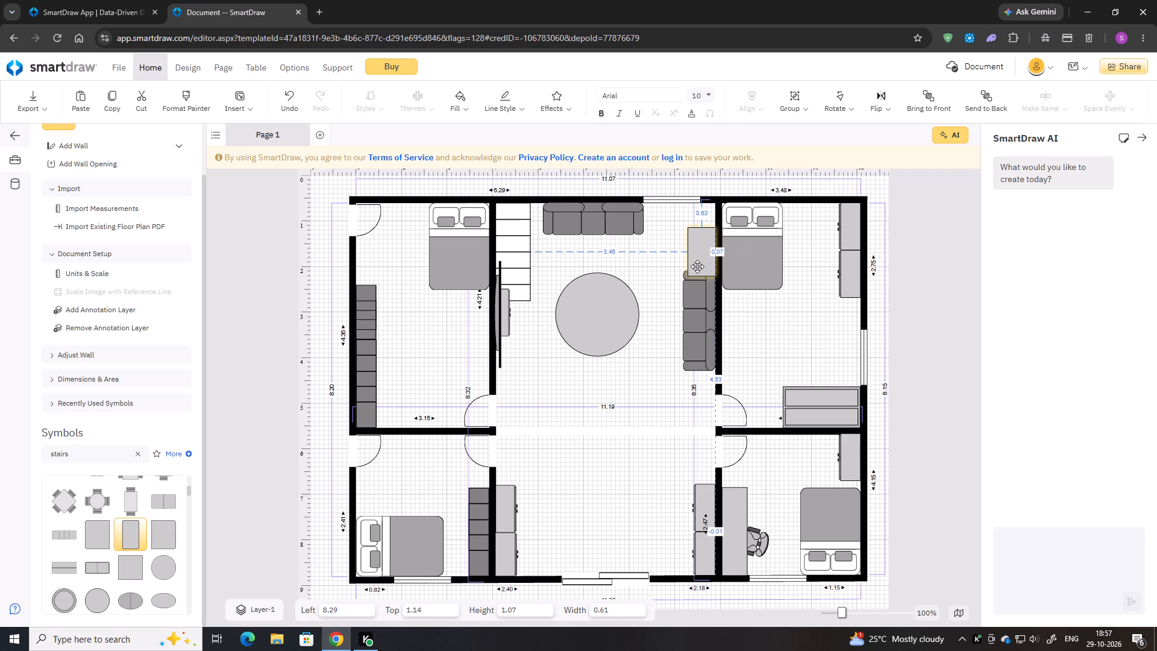
pyautogui.moveTo(697, 266); pyautogui.dragTo(696, 257)
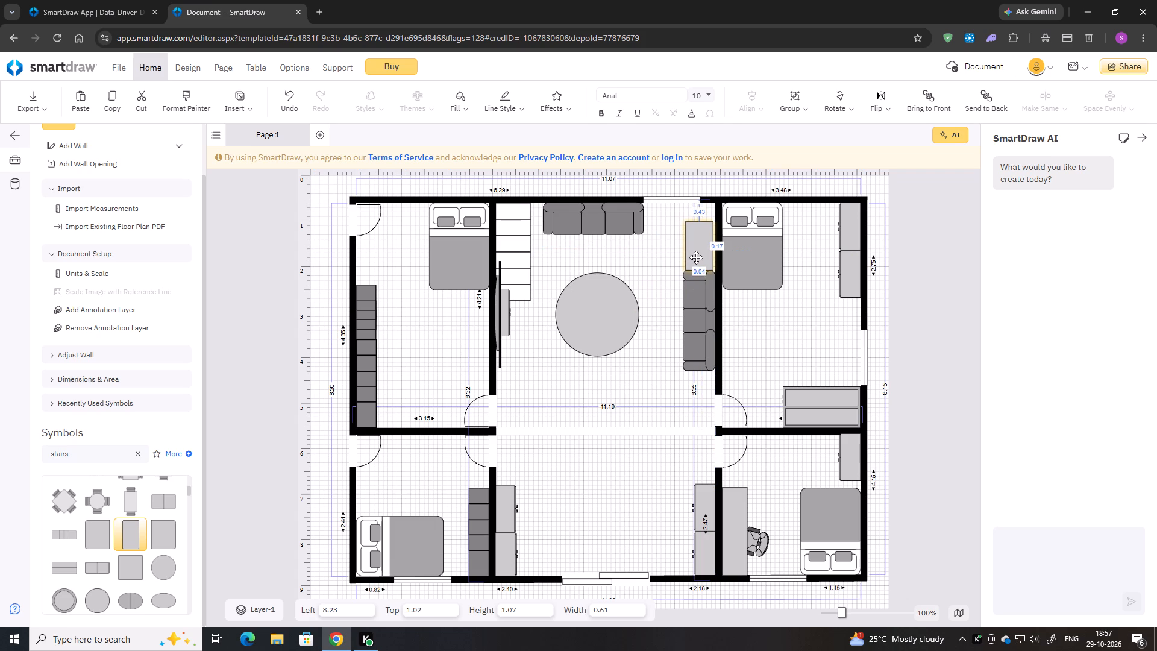
pyautogui.moveTo(696, 257); pyautogui.dragTo(697, 255)
# Stretch the new table up to the top wall and down to the sofa, about 1.54 high and 0.73 wide.
pyautogui.moveTo(703, 220); pyautogui.dragTo(703, 213)
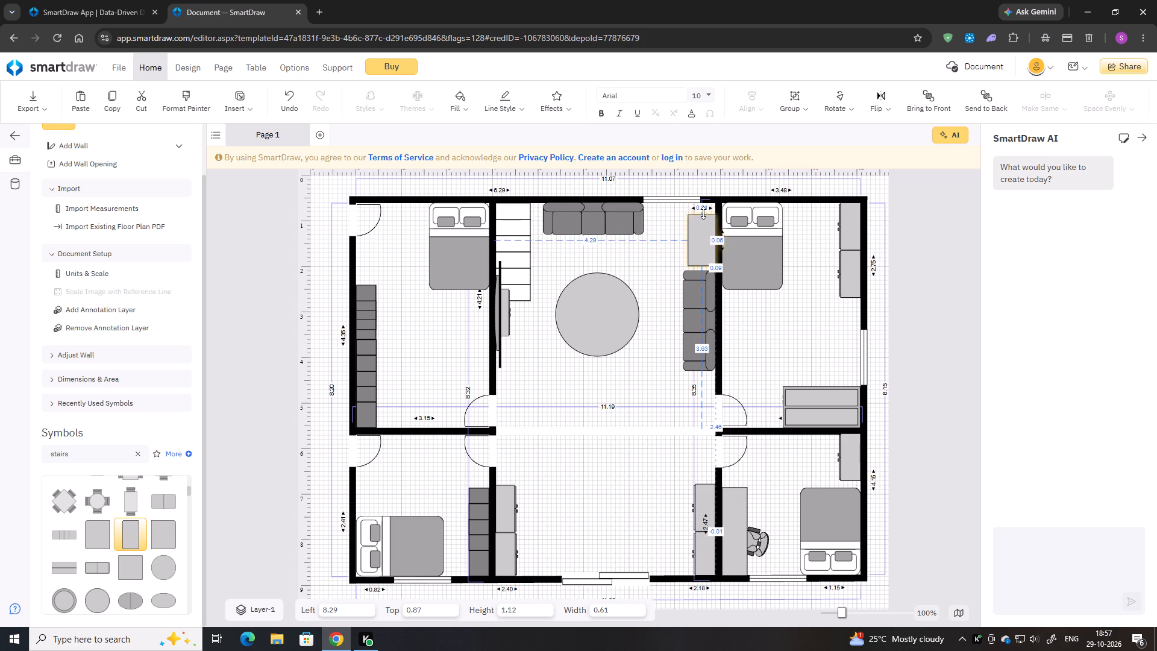
pyautogui.moveTo(703, 213); pyautogui.dragTo(705, 206)
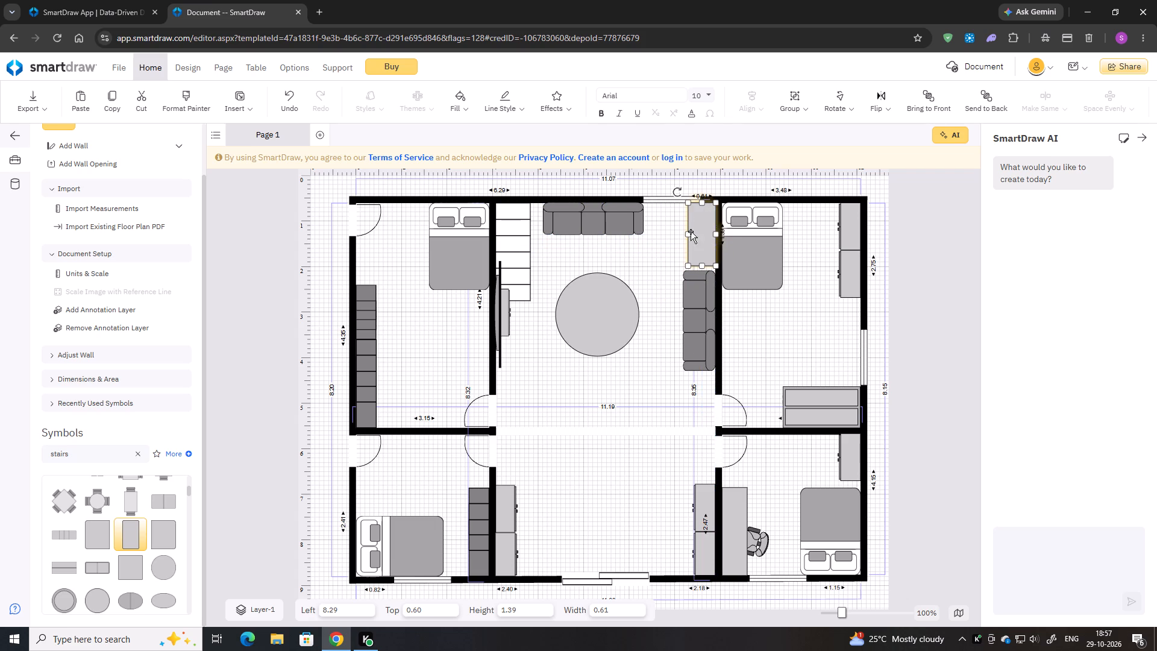
pyautogui.click(688, 234)
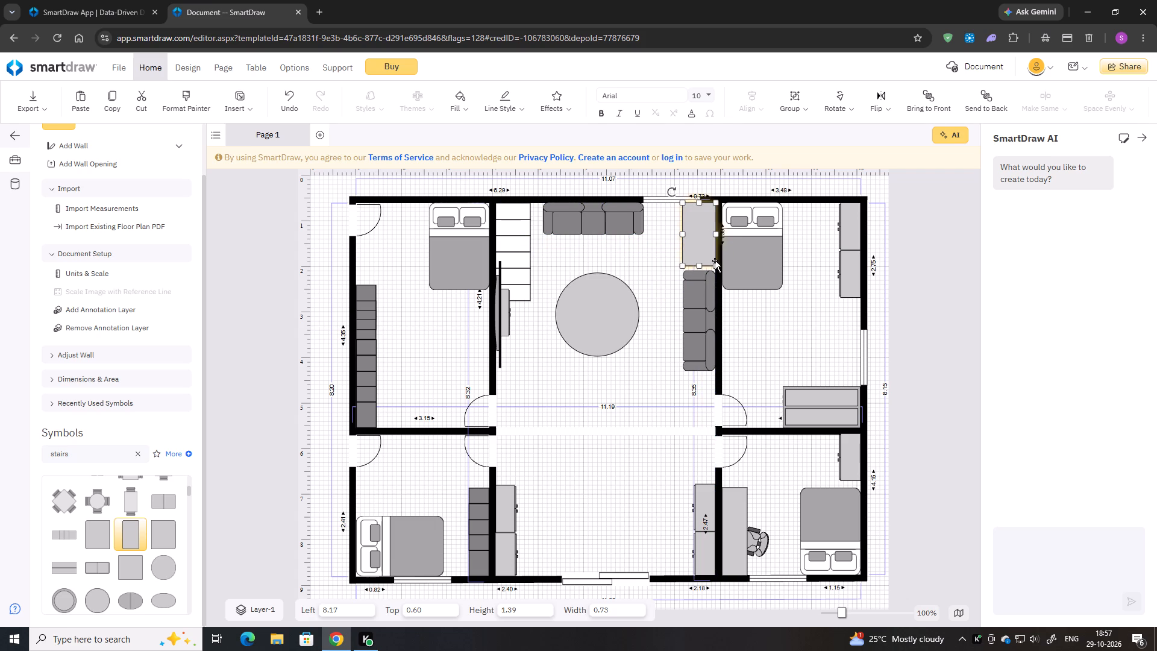
pyautogui.moveTo(697, 263); pyautogui.dragTo(696, 272)
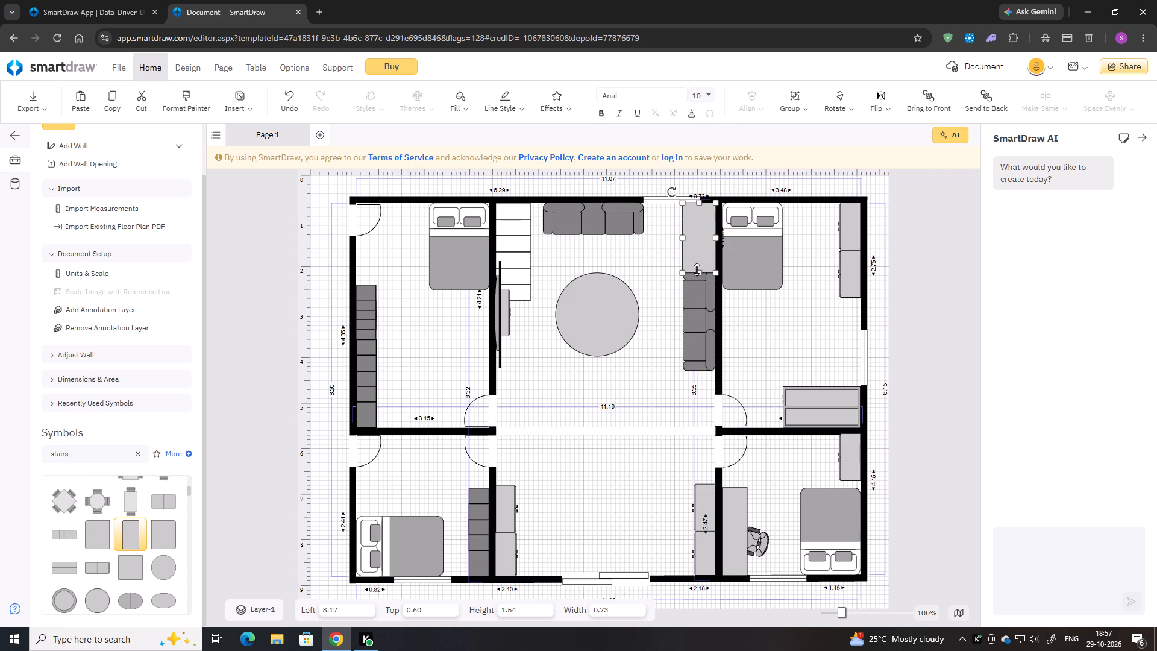
# Send the corner table above the vertical sofa to the back.
pyautogui.rightClick(698, 258)
pyautogui.click(738, 577)
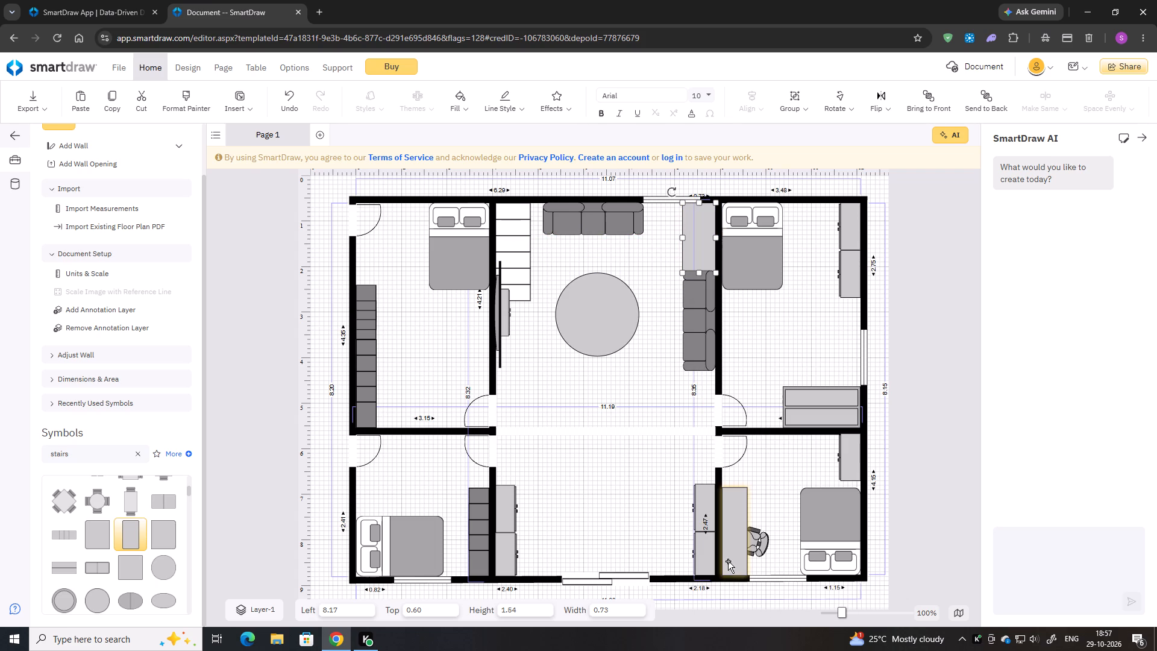
pyautogui.rightClick(621, 530)
pyautogui.click(629, 470)
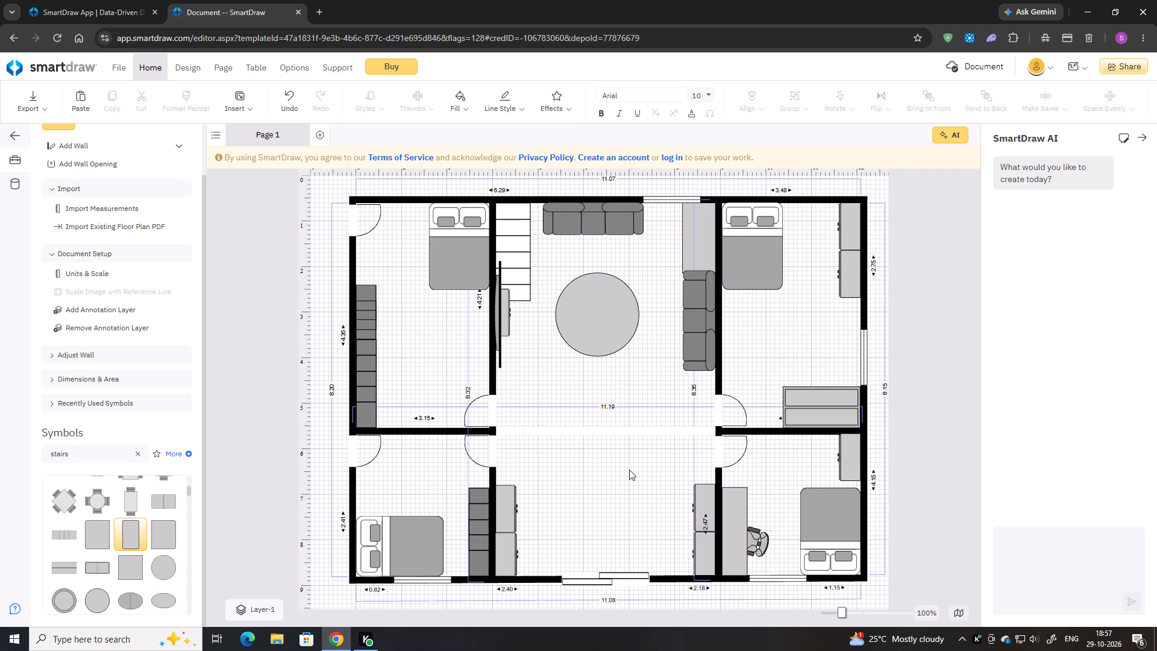
# Shorten the corner table to about 1.44 high, and pull its lower-left corner slightly inward, clear of the sofa.
pyautogui.click(700, 250)
pyautogui.click(699, 272)
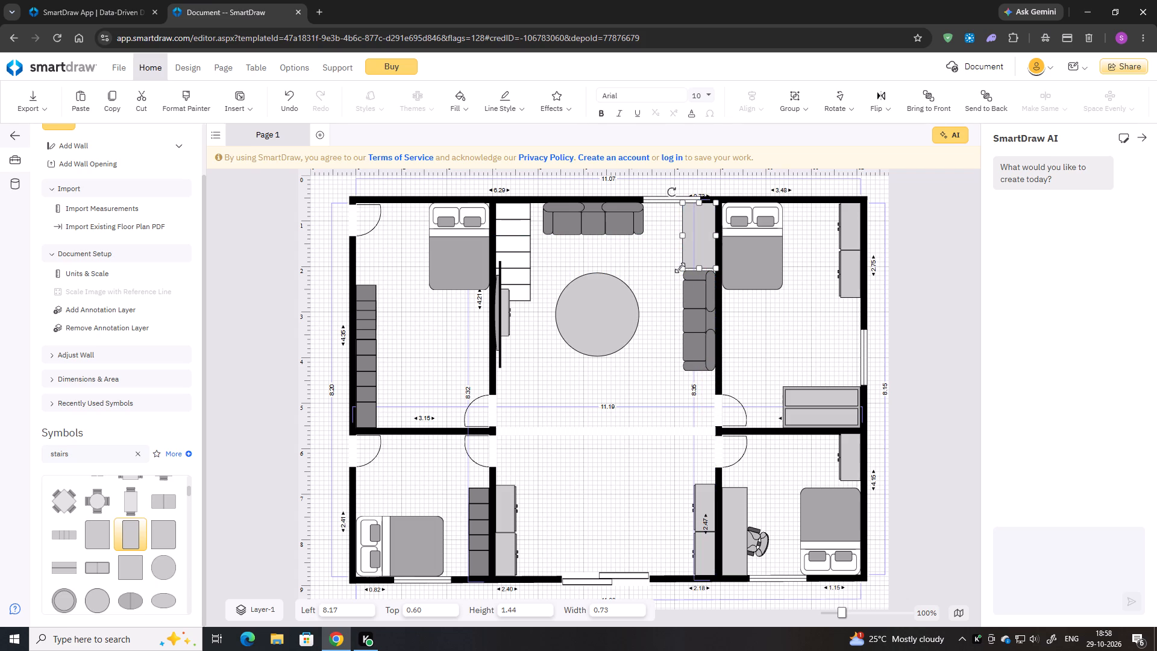
pyautogui.moveTo(680, 267); pyautogui.dragTo(686, 267)
pyautogui.click(663, 277)
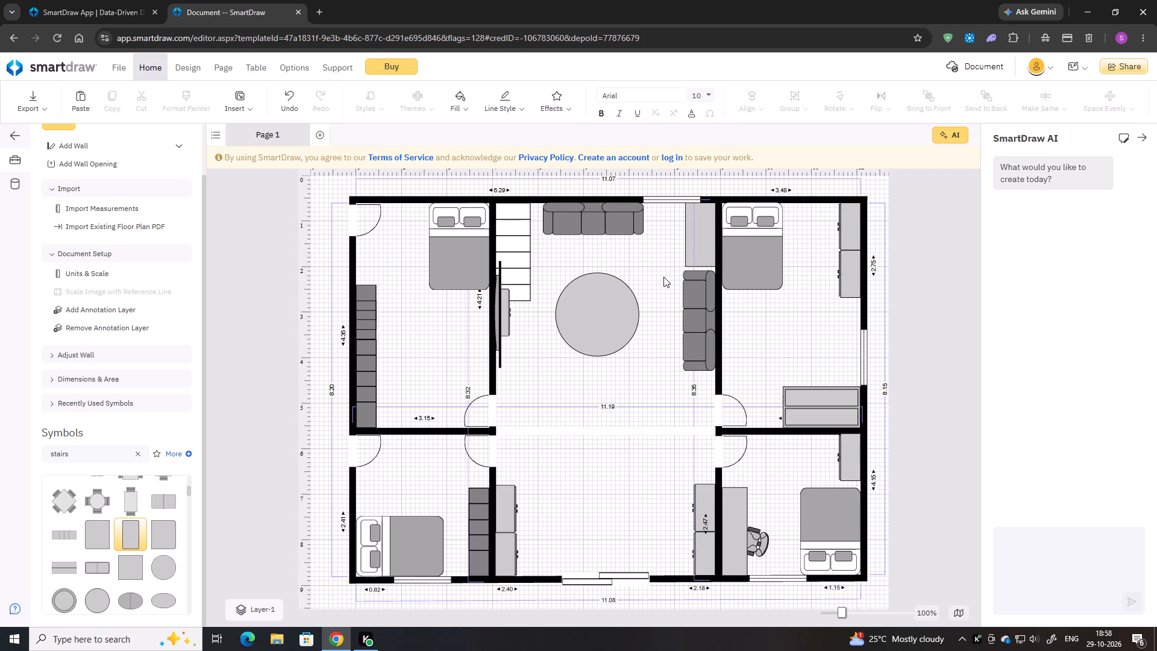
# Look through the library's dining, coffee and end table symbols for further furniture.
pyautogui.scroll(-2, 155, 538)
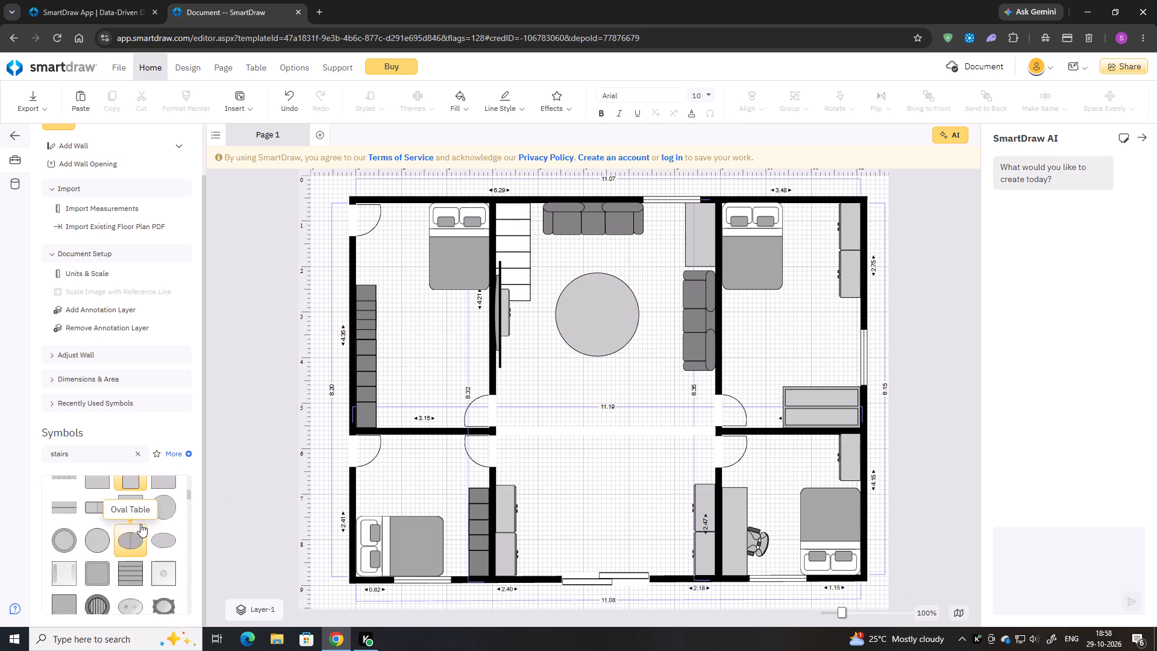
pyautogui.scroll(-1, 140, 524)
pyautogui.scroll(5, 134, 512)
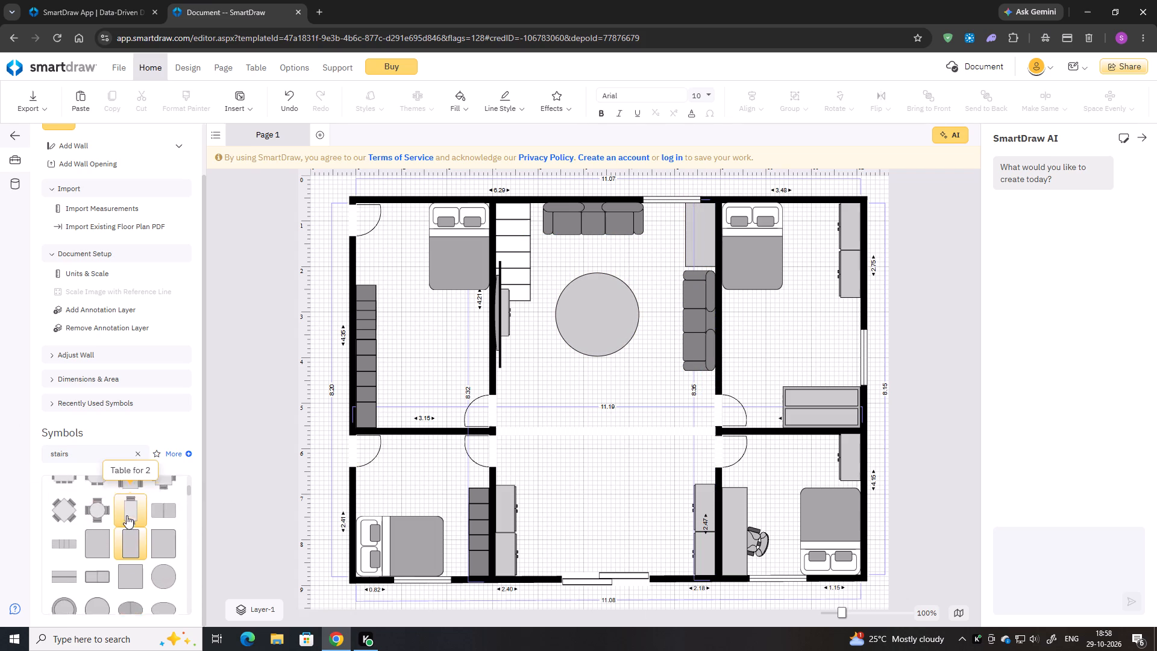
pyautogui.scroll(-5, 130, 515)
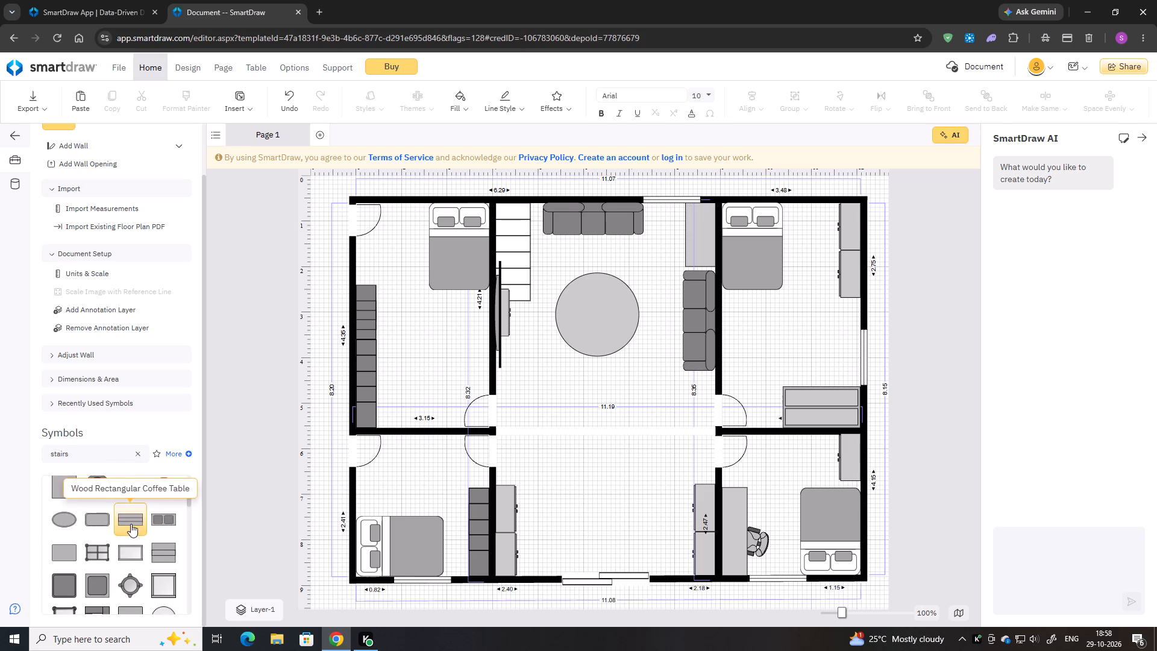
pyautogui.scroll(-5, 131, 524)
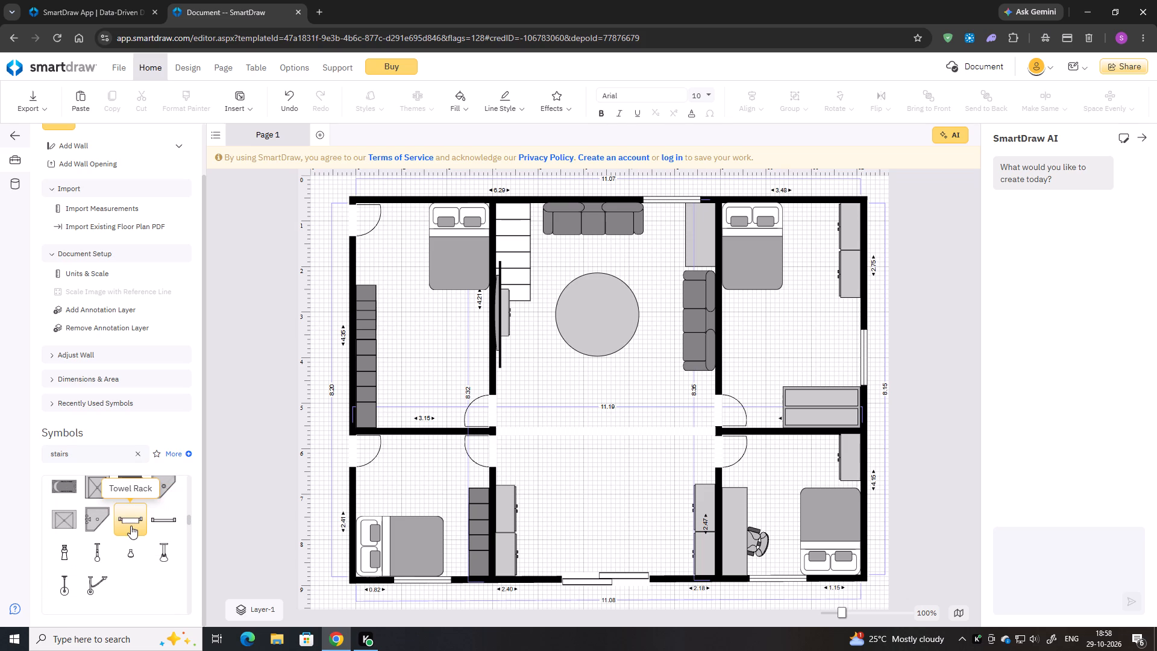
pyautogui.scroll(5, 131, 526)
pyautogui.scroll(-1, 150, 535)
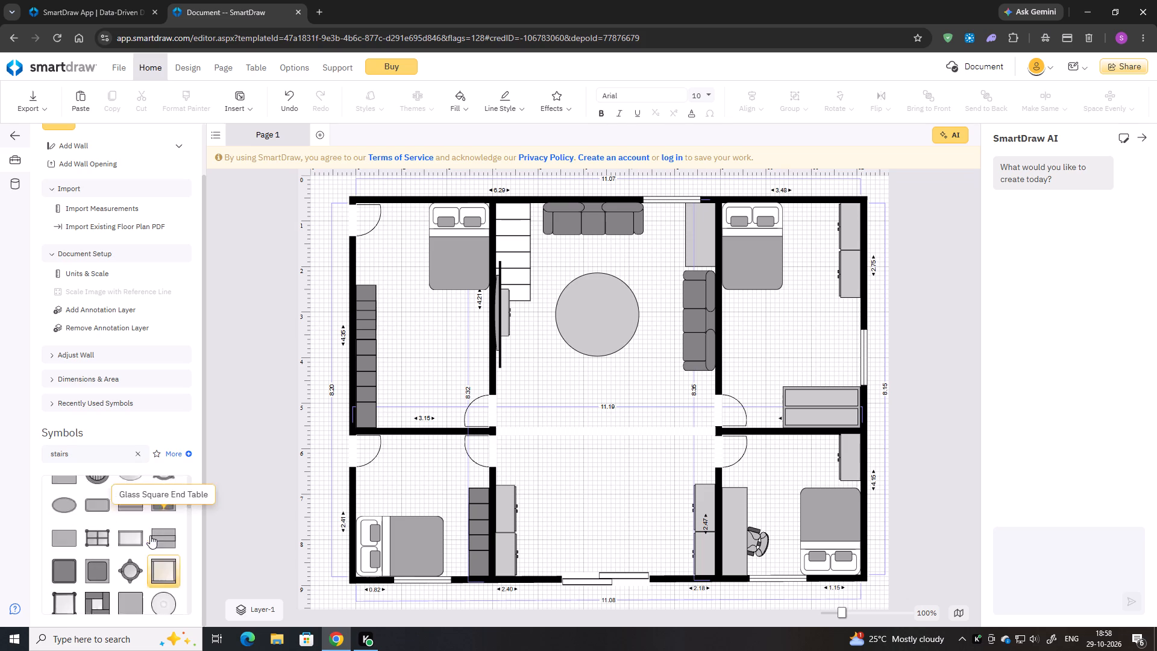
pyautogui.scroll(2, 140, 538)
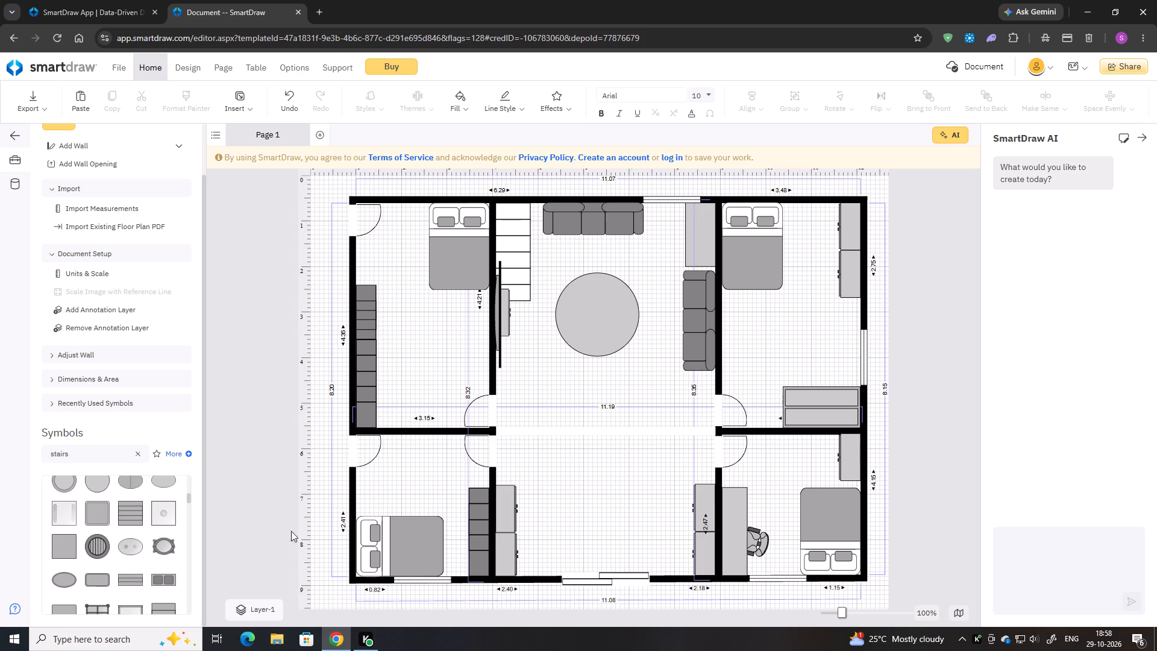
# Replace the symbol library search with "televition" and browse the resulting symbols.
pyautogui.click(131, 454)
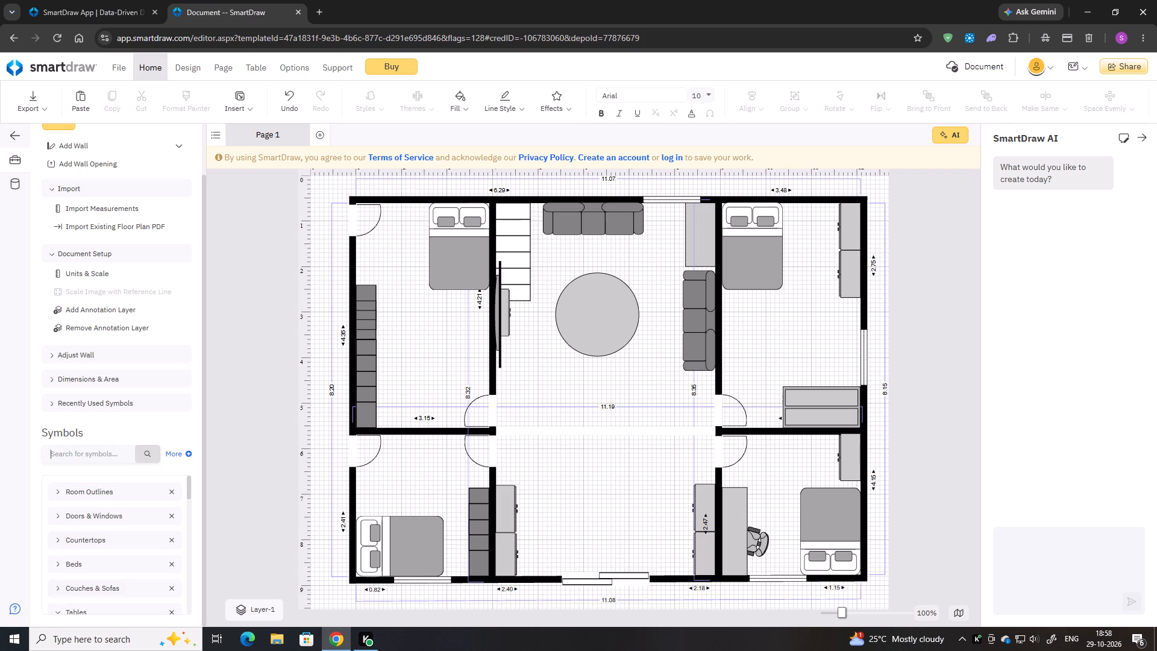
pyautogui.click(109, 456)
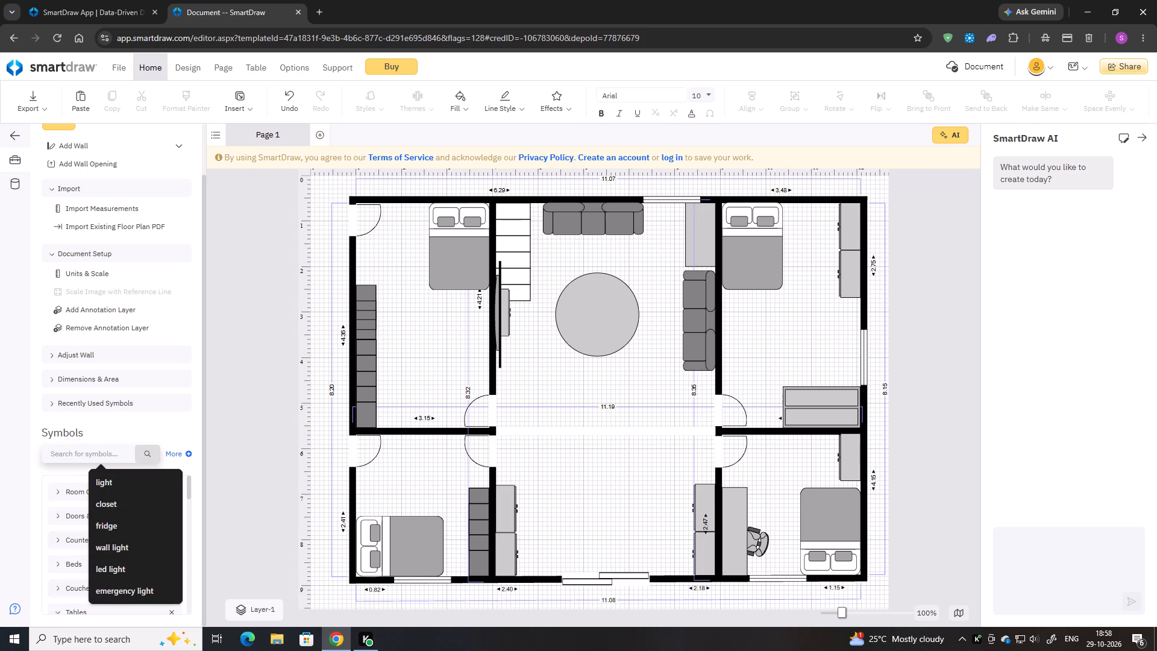
pyautogui.write('te')
pyautogui.press('k')
pyautogui.press('BackSpace')
pyautogui.write('le')
pyautogui.write('vitiom')
pyautogui.press('BackSpace')
pyautogui.press('n')
pyautogui.press('Return')
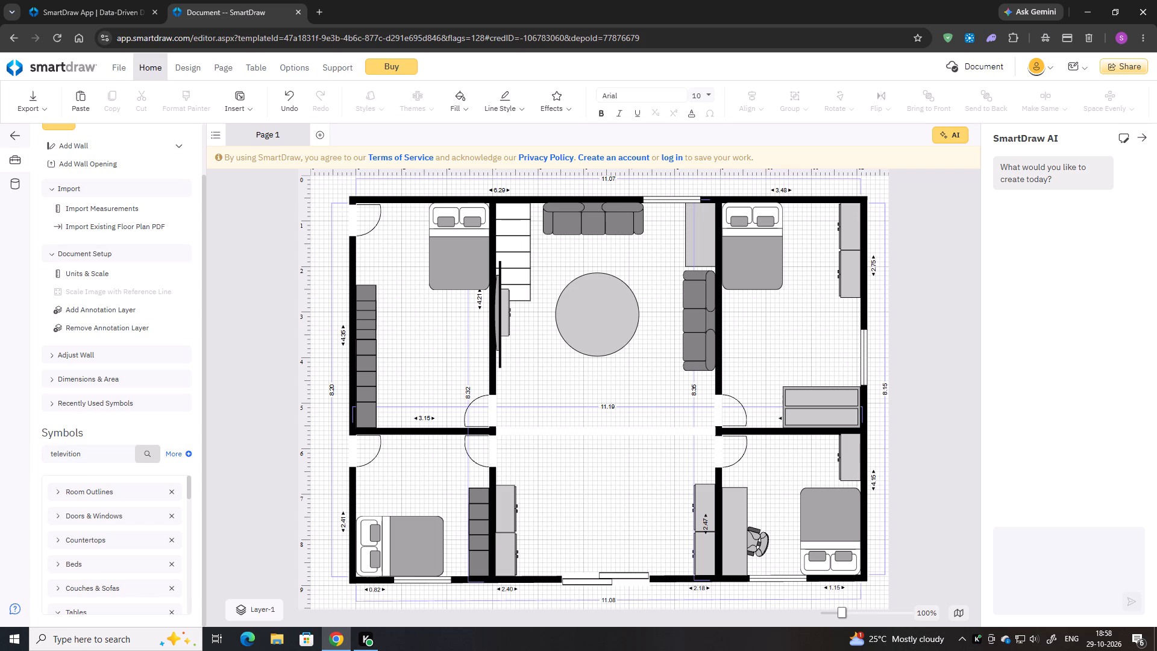
pyautogui.scroll(-2, 102, 532)
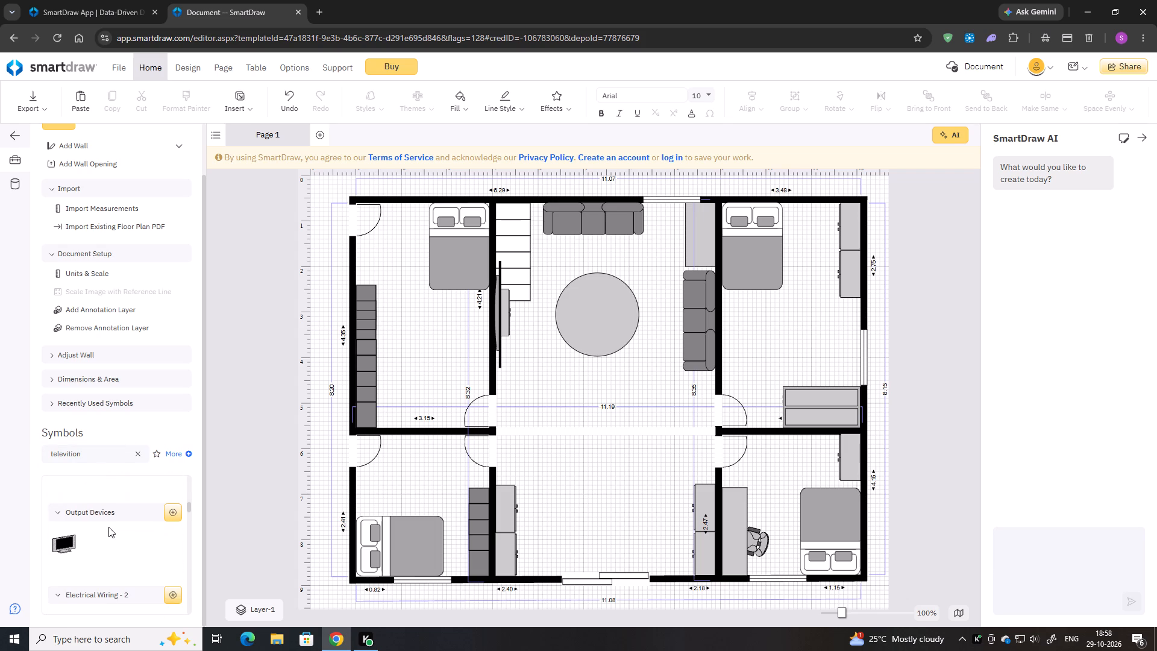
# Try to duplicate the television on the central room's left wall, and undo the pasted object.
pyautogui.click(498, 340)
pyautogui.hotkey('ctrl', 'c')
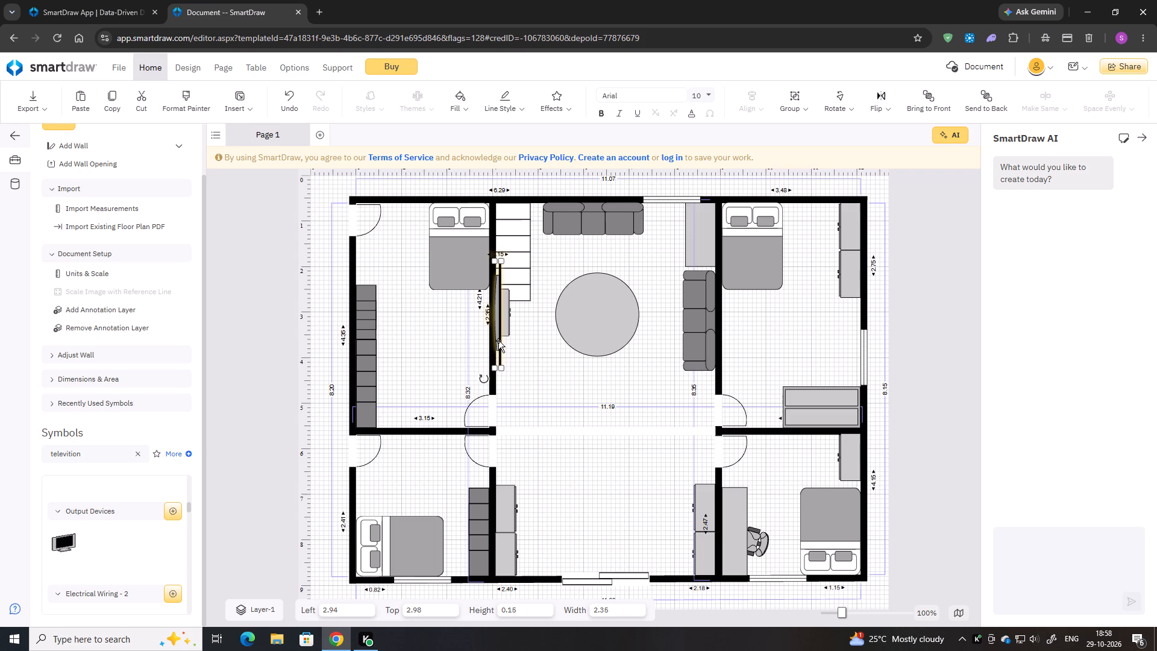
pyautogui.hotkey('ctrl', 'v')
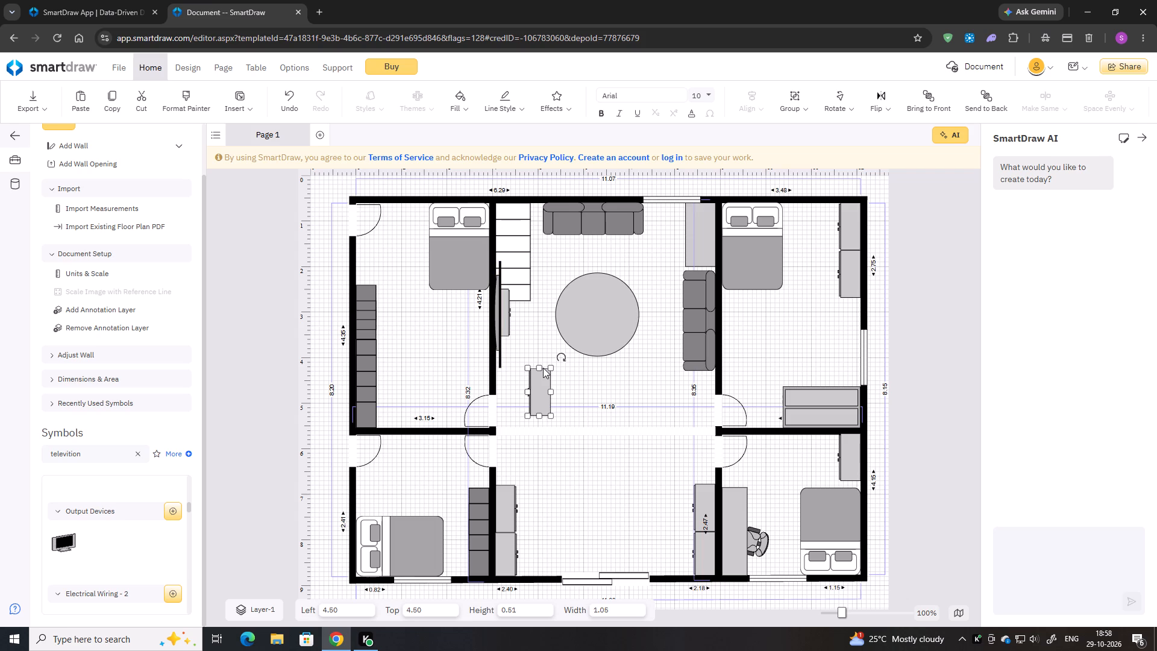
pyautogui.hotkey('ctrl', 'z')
# Duplicate the television on the central room's left wall, move the copy into the upper-left bedroom, and rotate it to 180°.
pyautogui.click(500, 354)
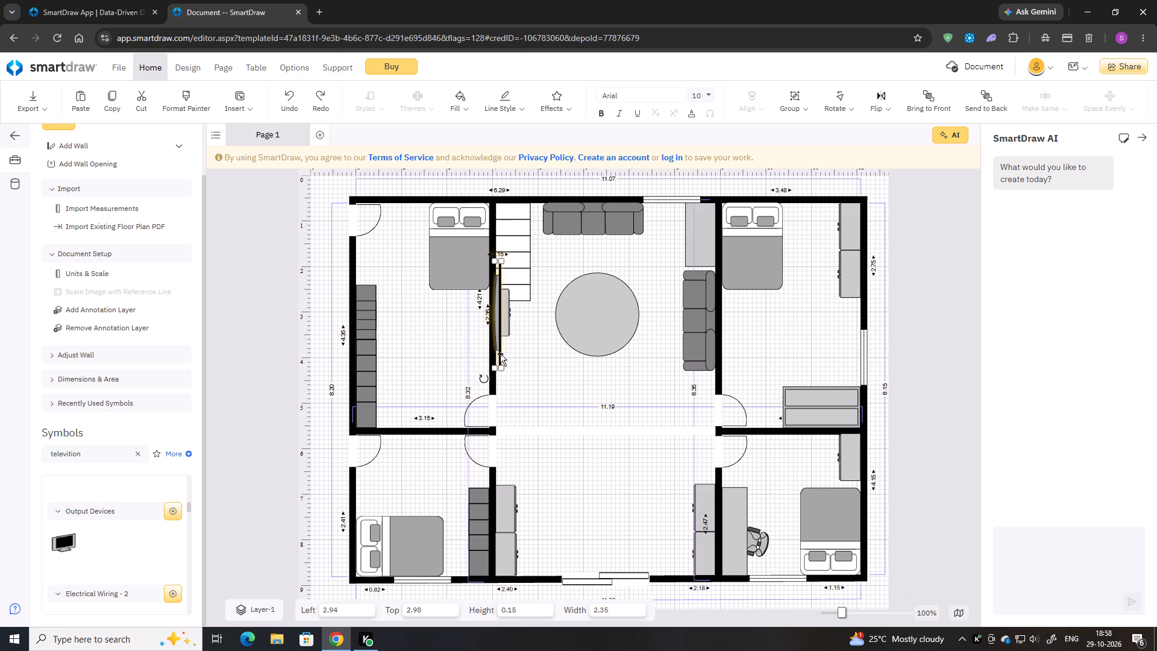
pyautogui.hotkey('ctrl', 'c')
pyautogui.hotkey('ctrl', 'v')
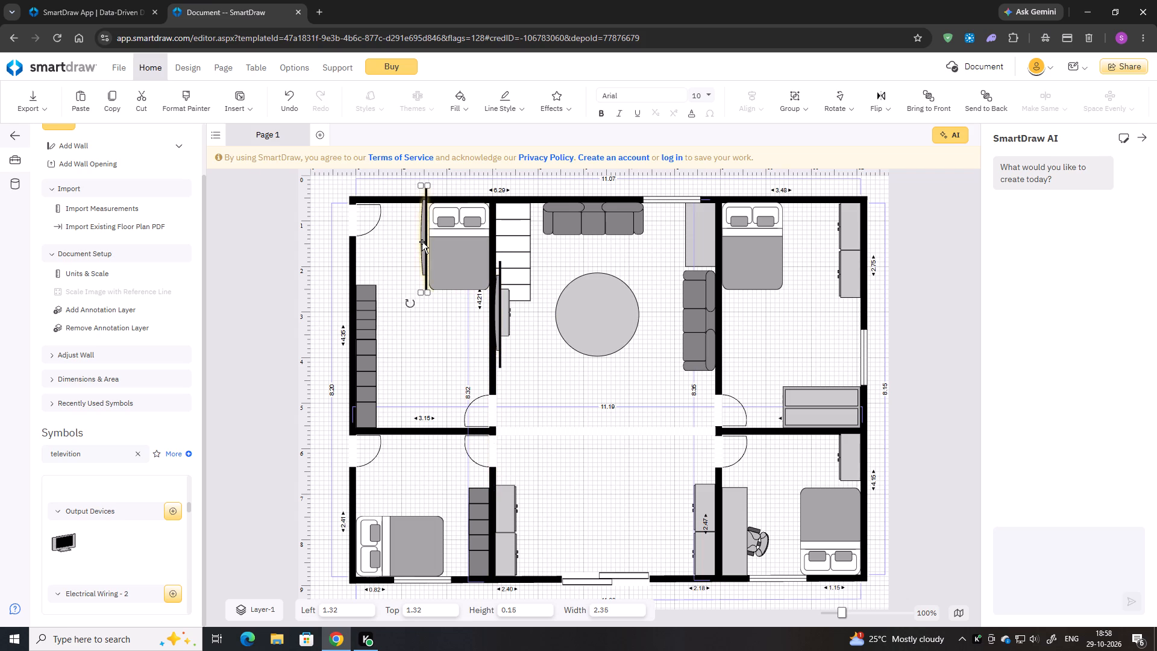
pyautogui.moveTo(422, 242); pyautogui.dragTo(421, 326)
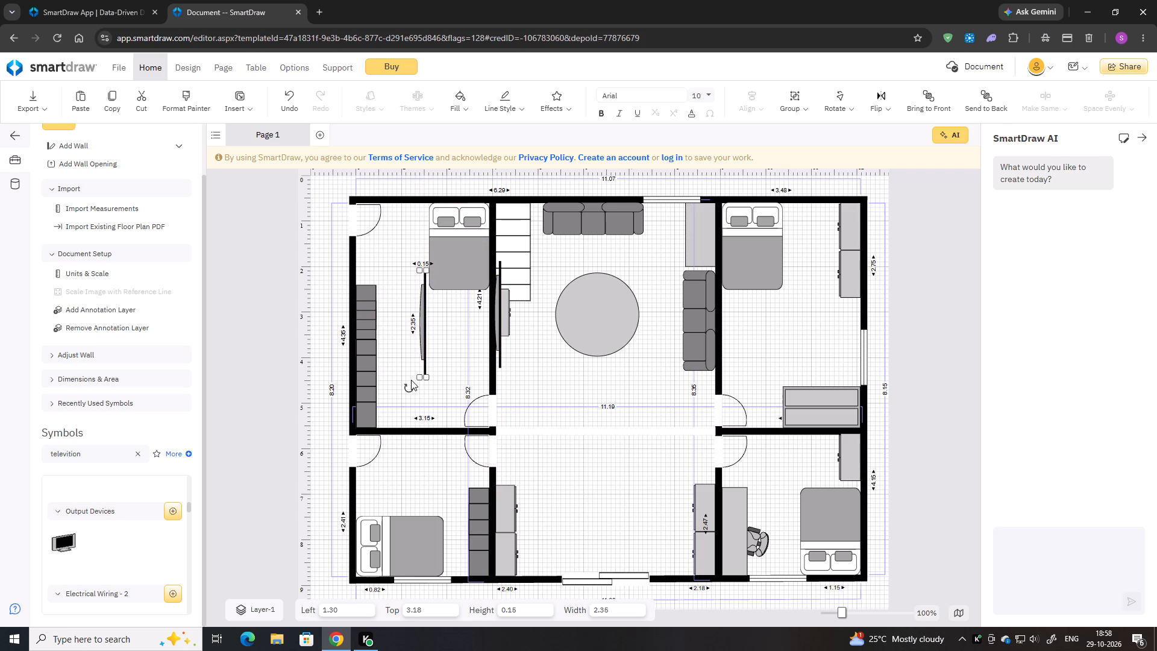
pyautogui.moveTo(409, 385); pyautogui.dragTo(462, 333)
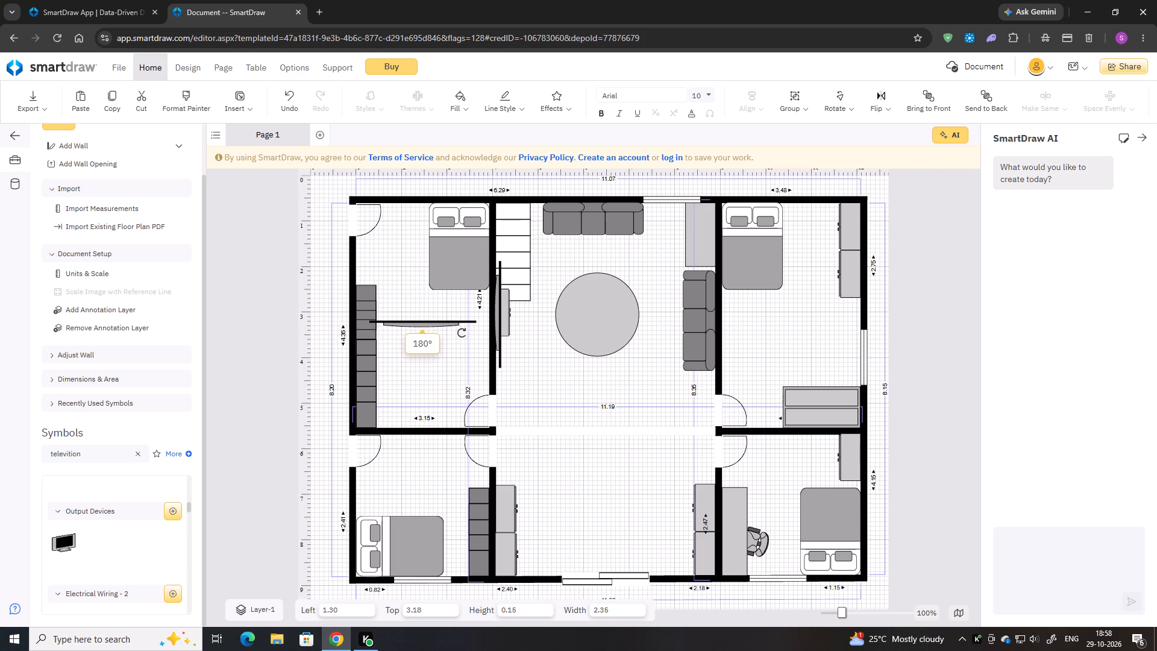
pyautogui.moveTo(462, 333); pyautogui.dragTo(462, 332)
# Scale down the copied television and set it against the upper-left bedroom's bottom wall, between the shelves and the door.
pyautogui.moveTo(474, 328); pyautogui.dragTo(462, 328)
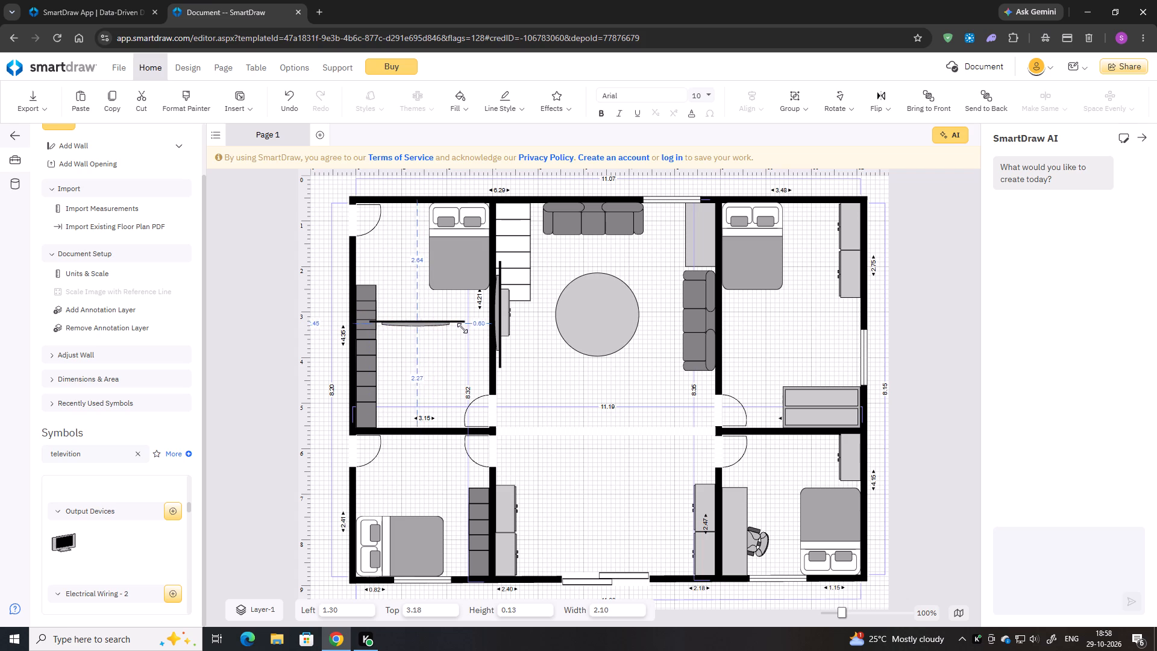
pyautogui.moveTo(462, 328); pyautogui.dragTo(453, 328)
pyautogui.moveTo(413, 321); pyautogui.dragTo(434, 391)
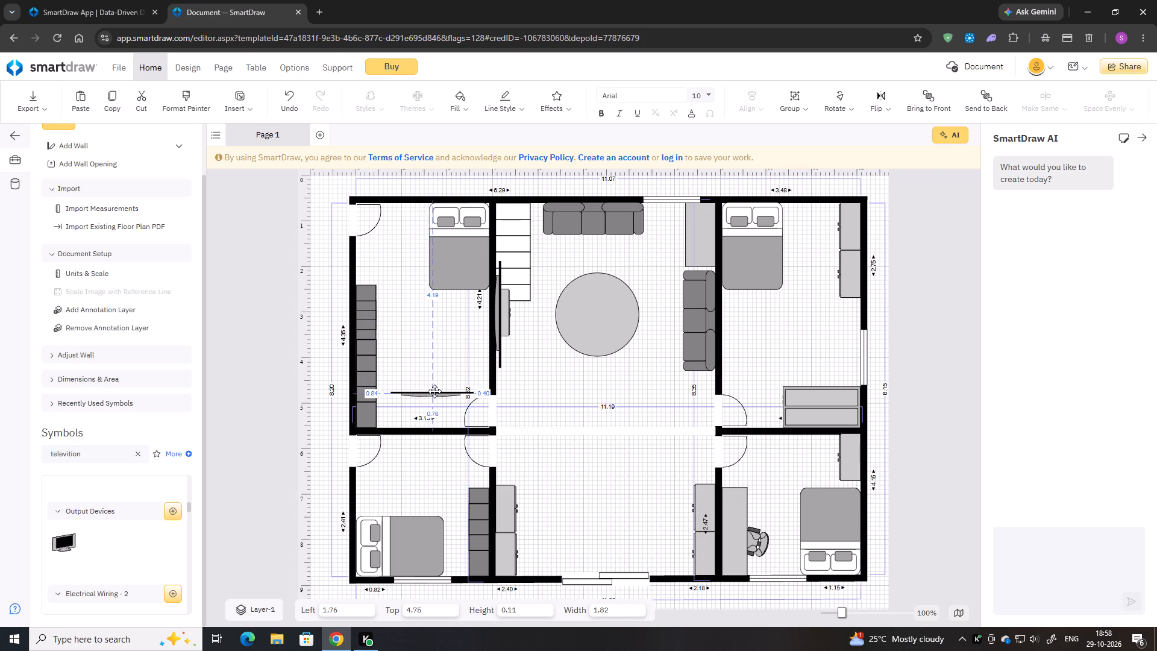
pyautogui.moveTo(434, 391); pyautogui.dragTo(425, 418)
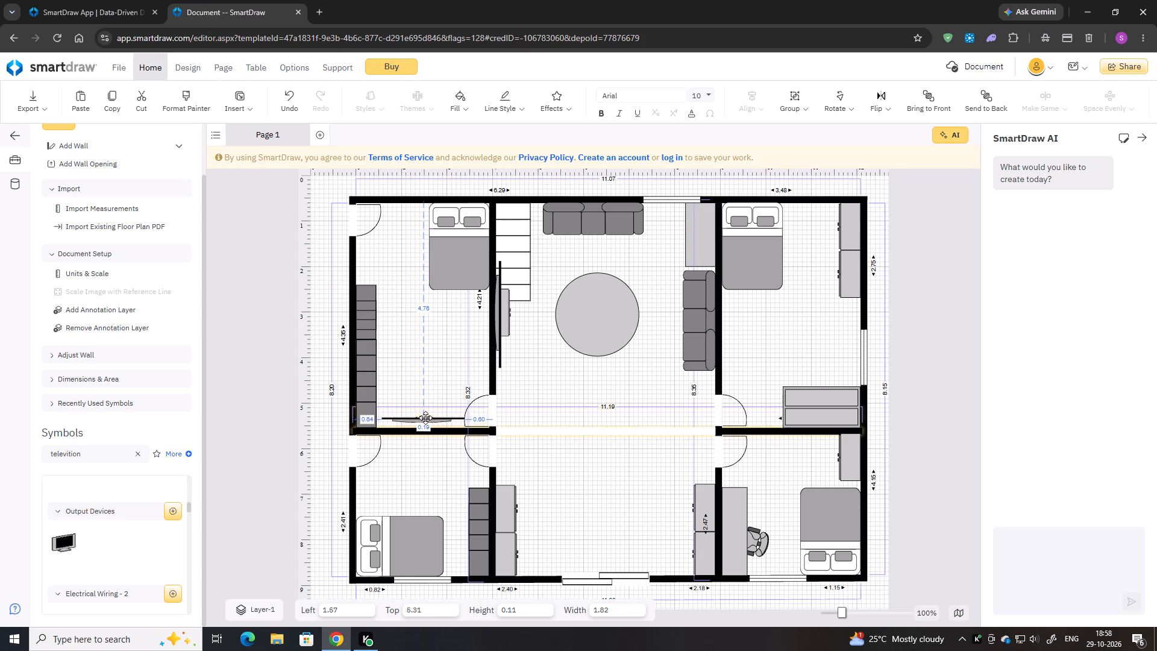
pyautogui.moveTo(425, 418); pyautogui.dragTo(425, 421)
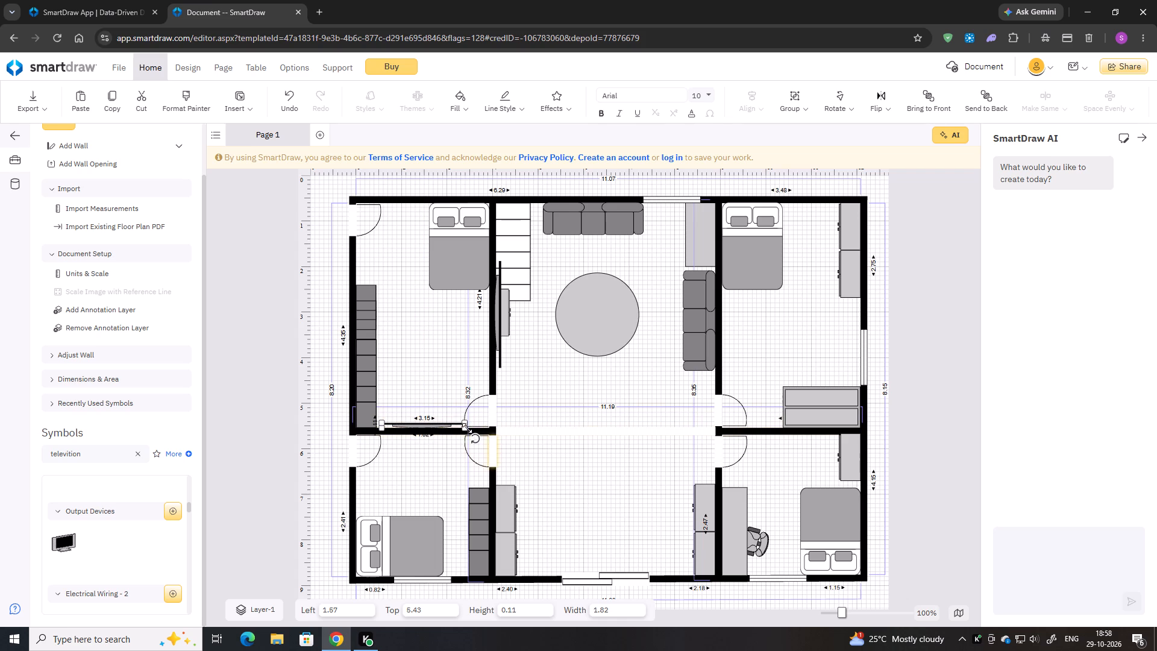
pyautogui.moveTo(463, 427); pyautogui.dragTo(456, 427)
pyautogui.moveTo(421, 426); pyautogui.dragTo(427, 425)
pyautogui.click(423, 383)
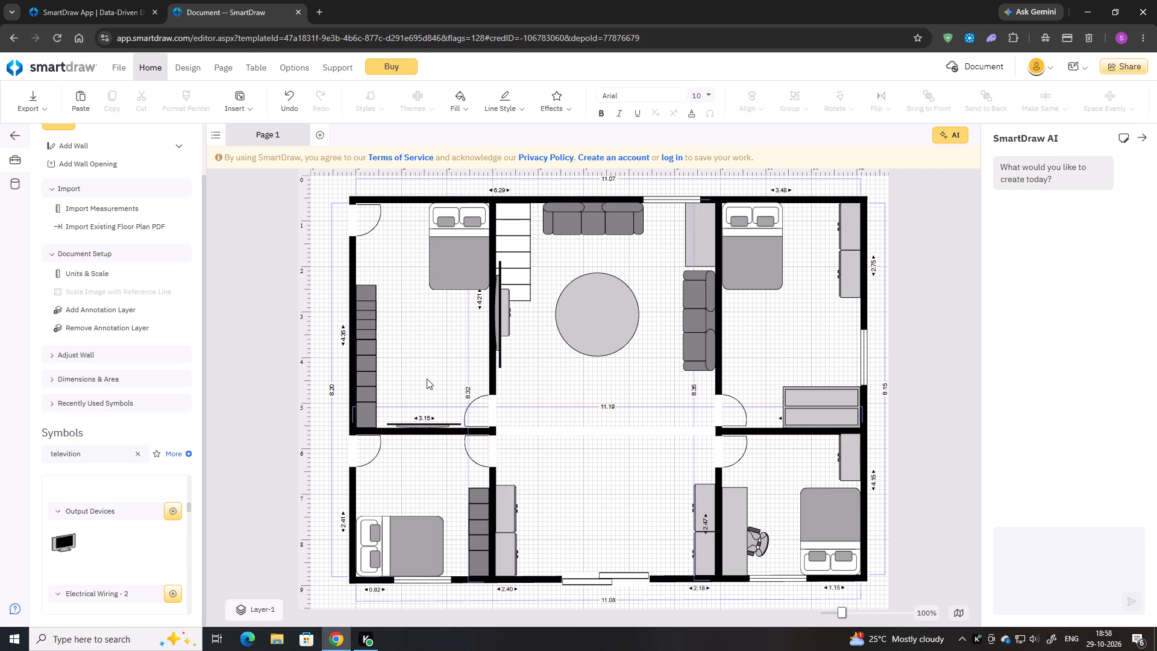
pyautogui.click(437, 365)
# Replace the symbol library search with "computer".
pyautogui.click(138, 452)
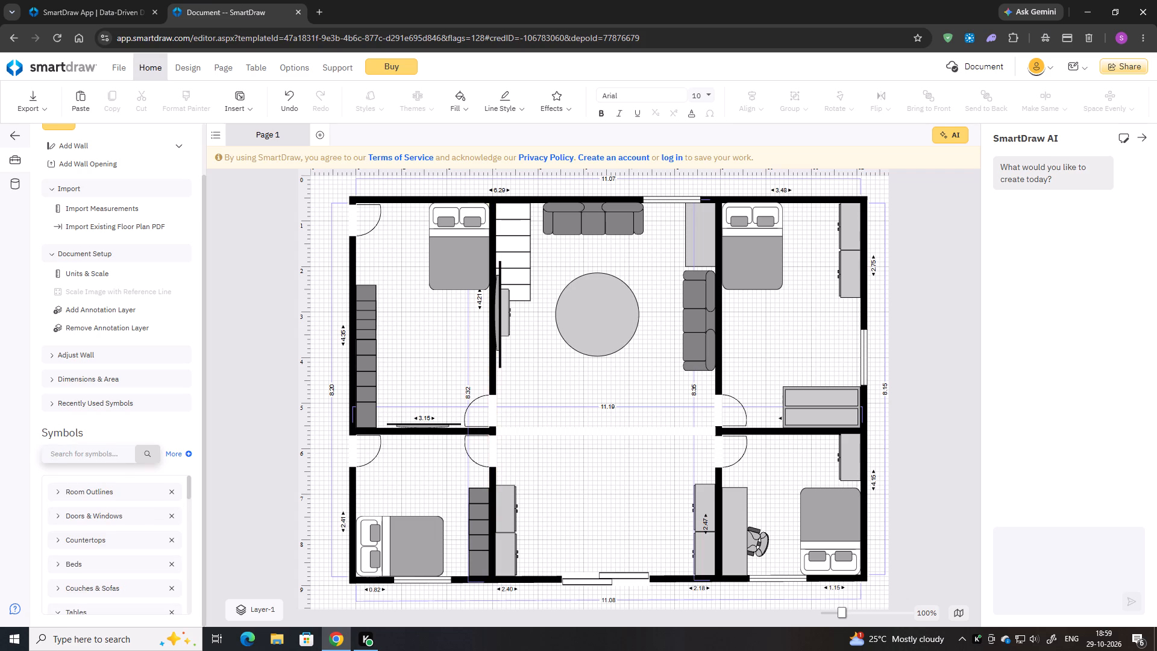
pyautogui.press('c')
pyautogui.press('o')
pyautogui.press('m')
pyautogui.press('p')
pyautogui.press('u')
pyautogui.write('ter')
pyautogui.press('Return')
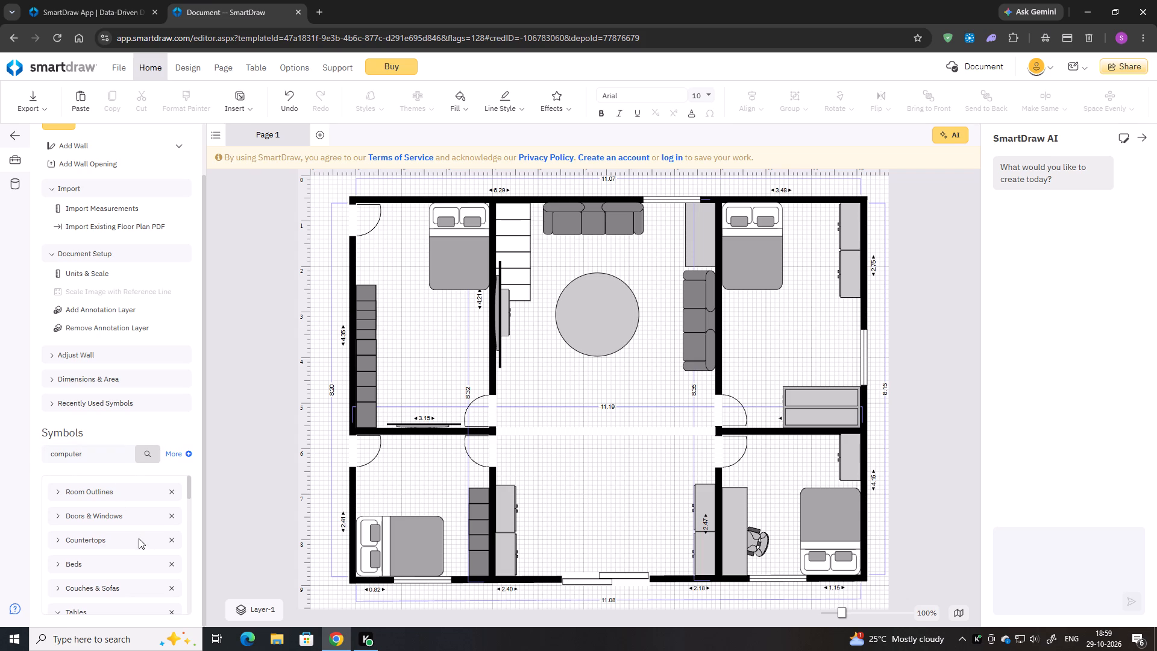
# Find the Computer Workstation symbol under Technology and place it in the lower-right bedroom, near the desk.
pyautogui.scroll(-1, 134, 538)
pyautogui.scroll(1, 136, 515)
pyautogui.scroll(-1, 136, 515)
pyautogui.scroll(3, 136, 515)
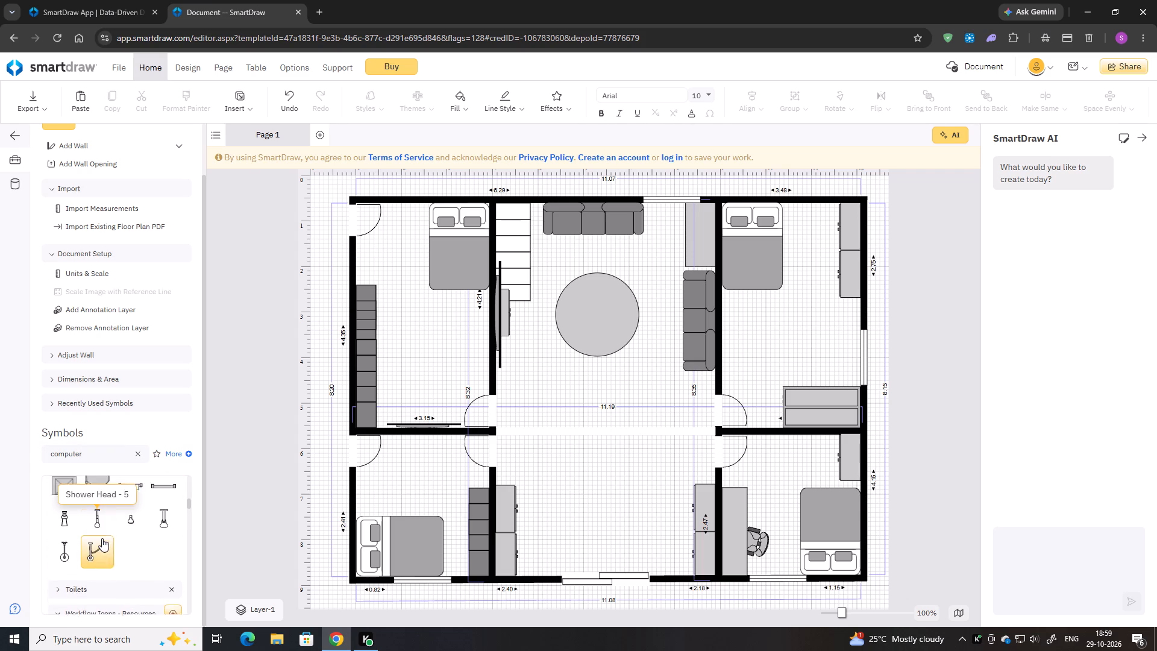
pyautogui.scroll(-6, 102, 538)
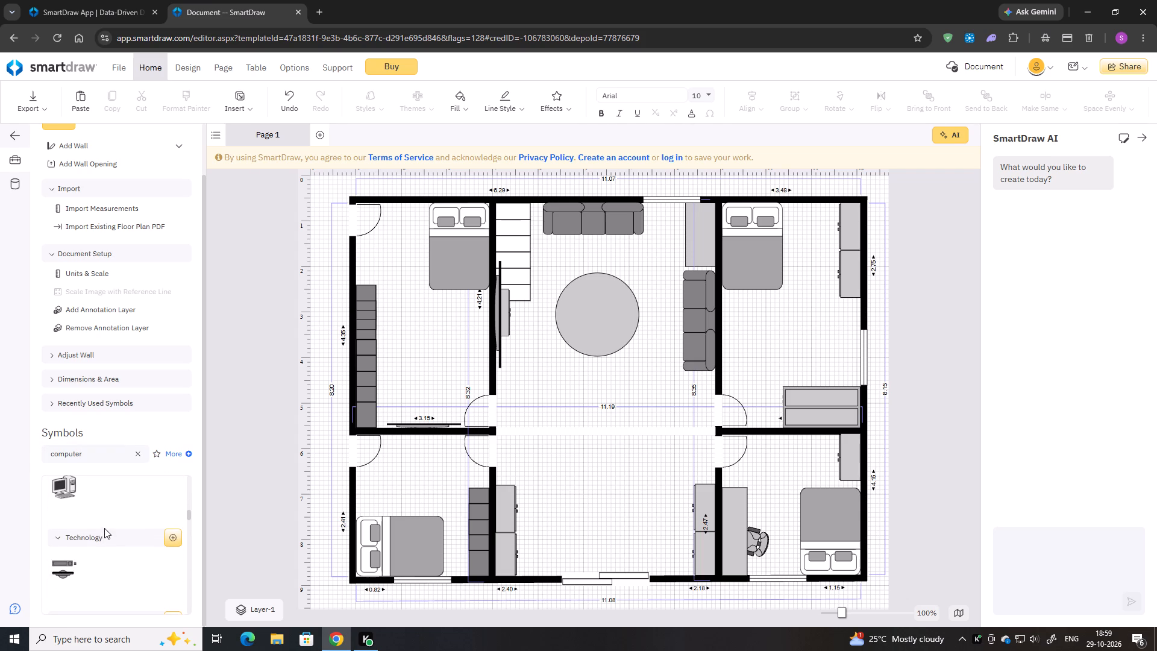
pyautogui.scroll(-1, 104, 528)
pyautogui.click(64, 503)
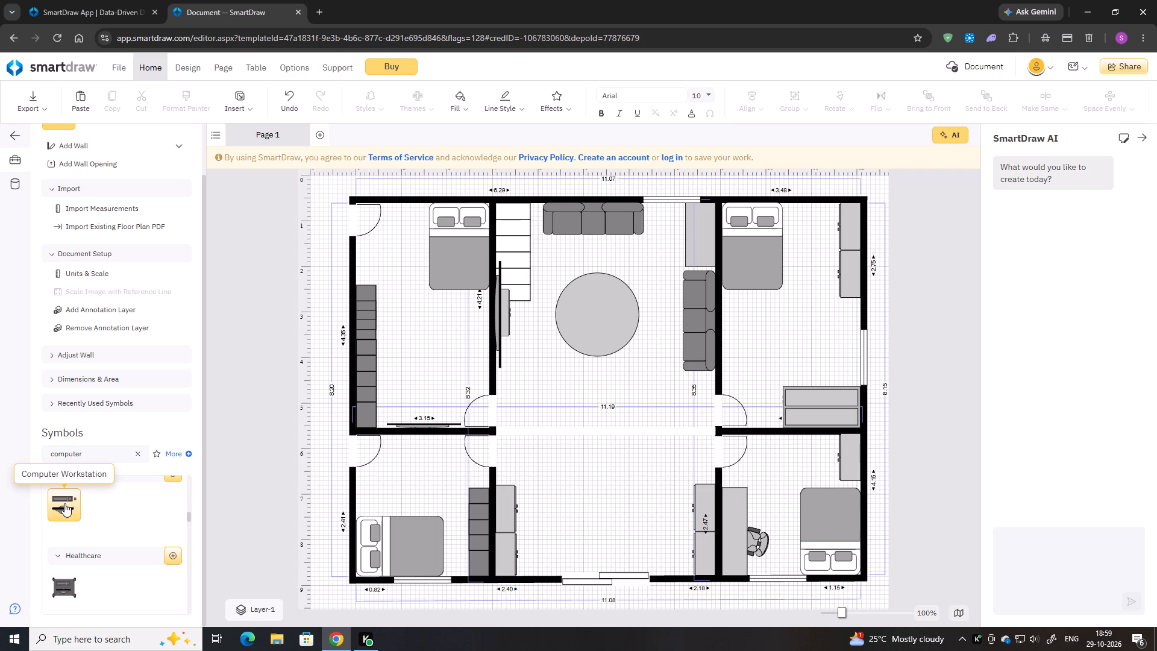
pyautogui.click(64, 503)
pyautogui.doubleClick(64, 503)
pyautogui.moveTo(421, 279); pyautogui.dragTo(698, 438)
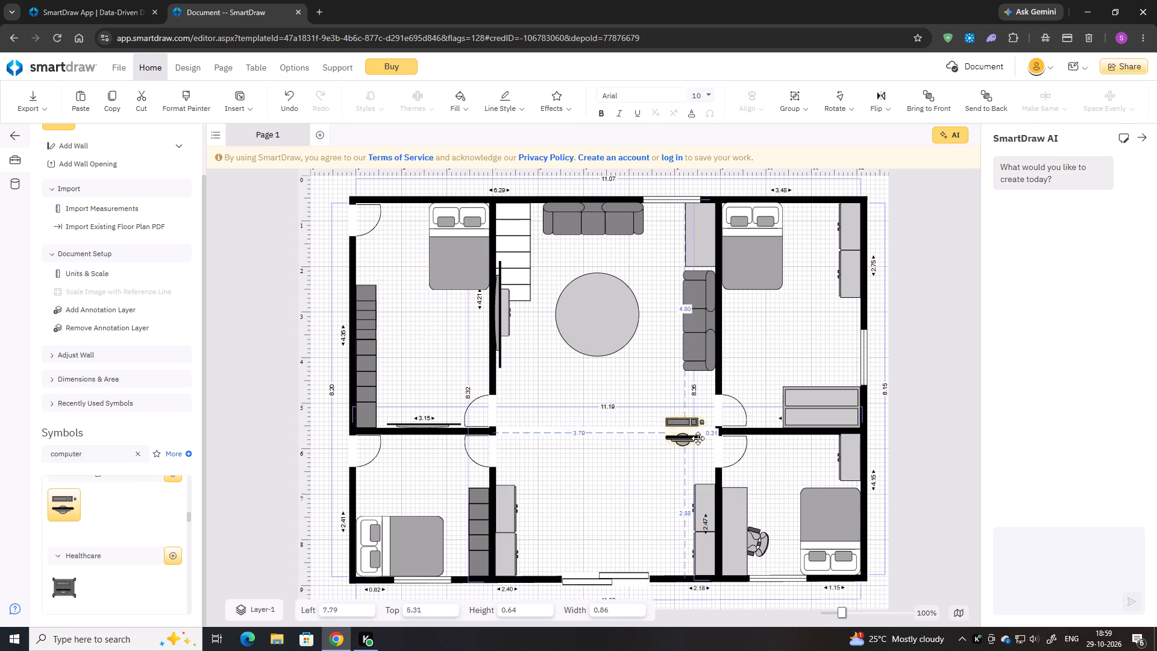
pyautogui.moveTo(698, 438); pyautogui.dragTo(761, 484)
# Rotate the computer workstation a quarter turn so its monitor faces the left wall side, and move it onto the desk.
pyautogui.moveTo(730, 462); pyautogui.dragTo(760, 457)
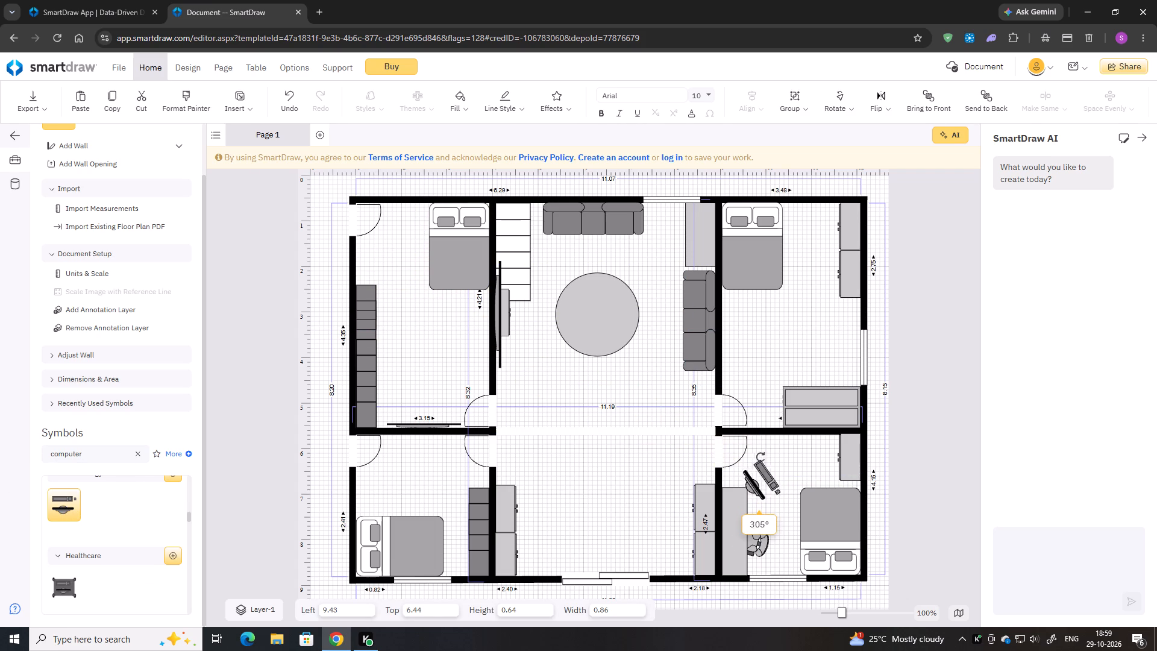
pyautogui.moveTo(760, 457); pyautogui.dragTo(777, 458)
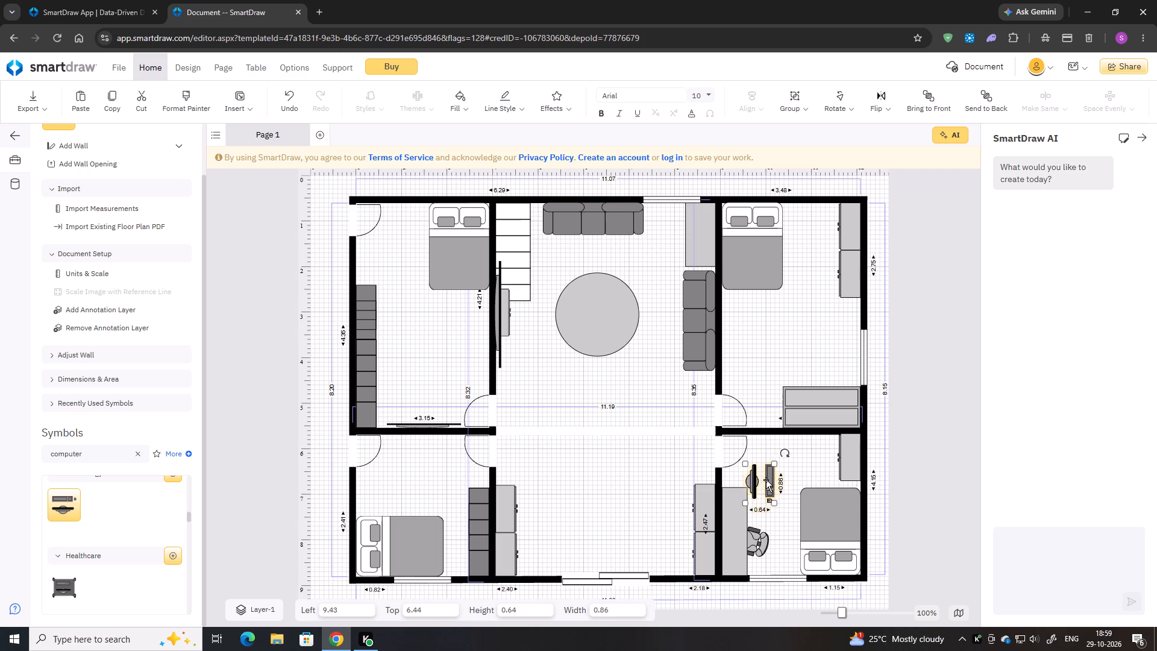
pyautogui.moveTo(766, 480); pyautogui.dragTo(740, 520)
pyautogui.click(748, 546)
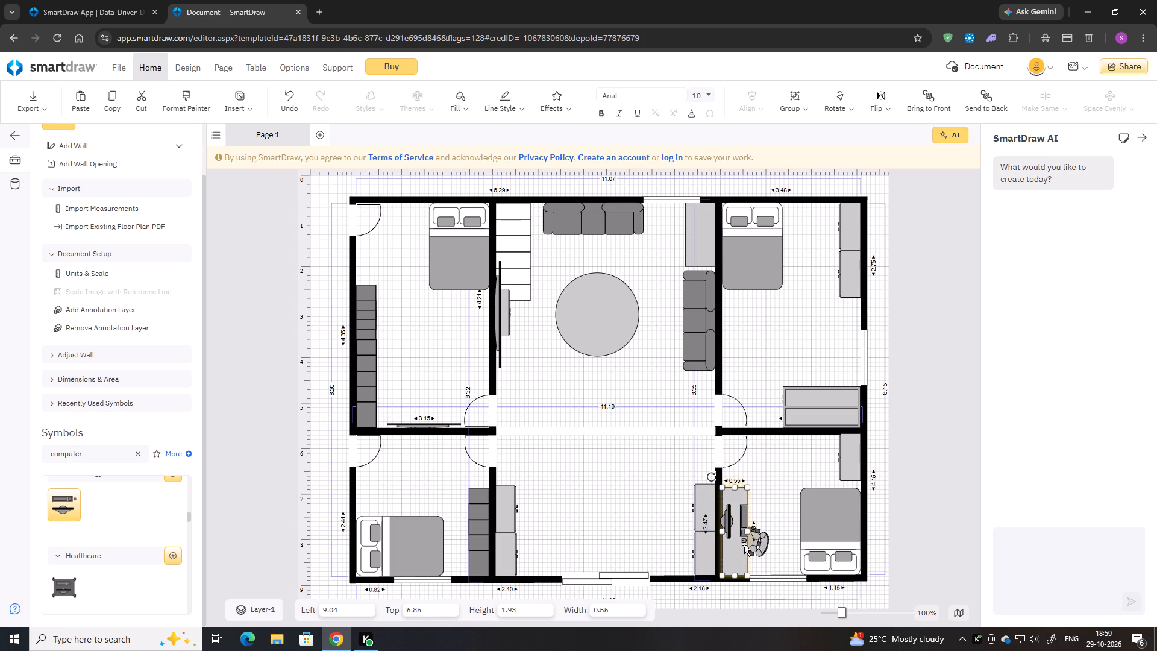
# Shrink the computer workstation to about 0.78 by 0.58 and position it on the desk at about 8.92 left, 7.44 top.
pyautogui.click(736, 527)
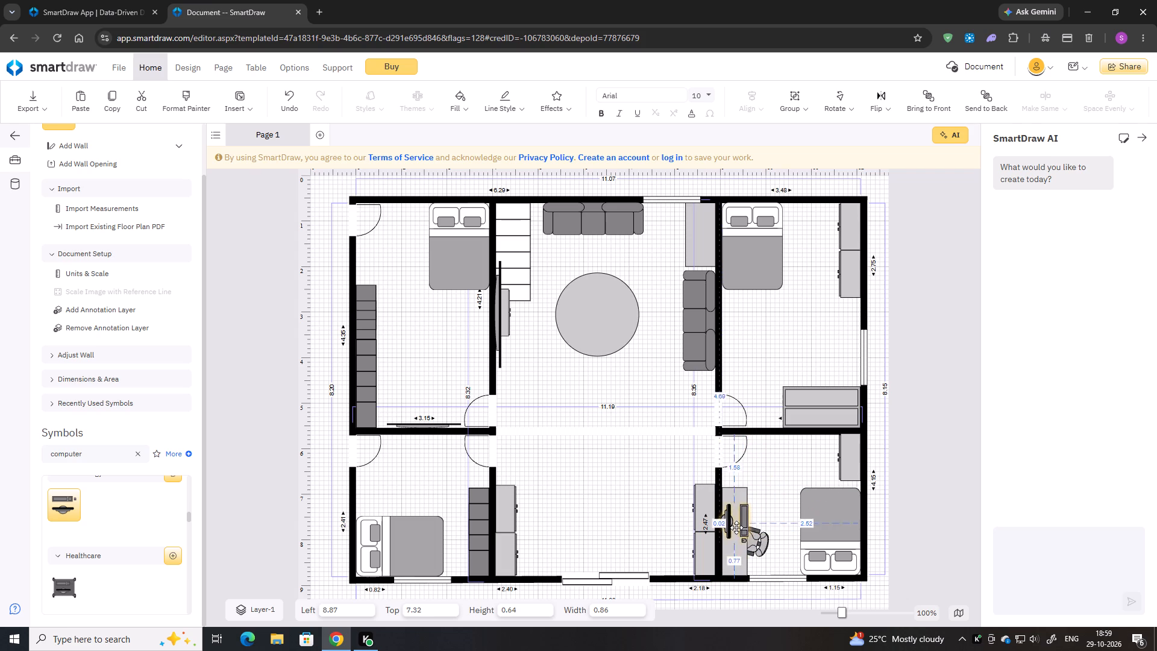
pyautogui.moveTo(750, 542); pyautogui.dragTo(745, 539)
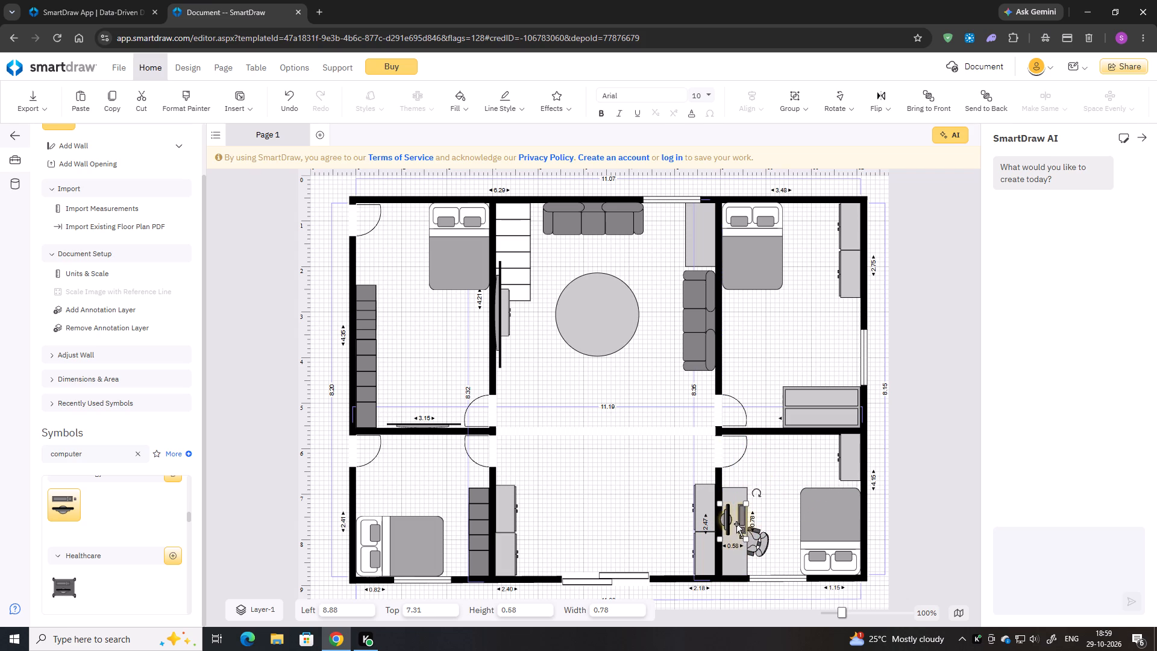
pyautogui.moveTo(736, 524); pyautogui.dragTo(738, 532)
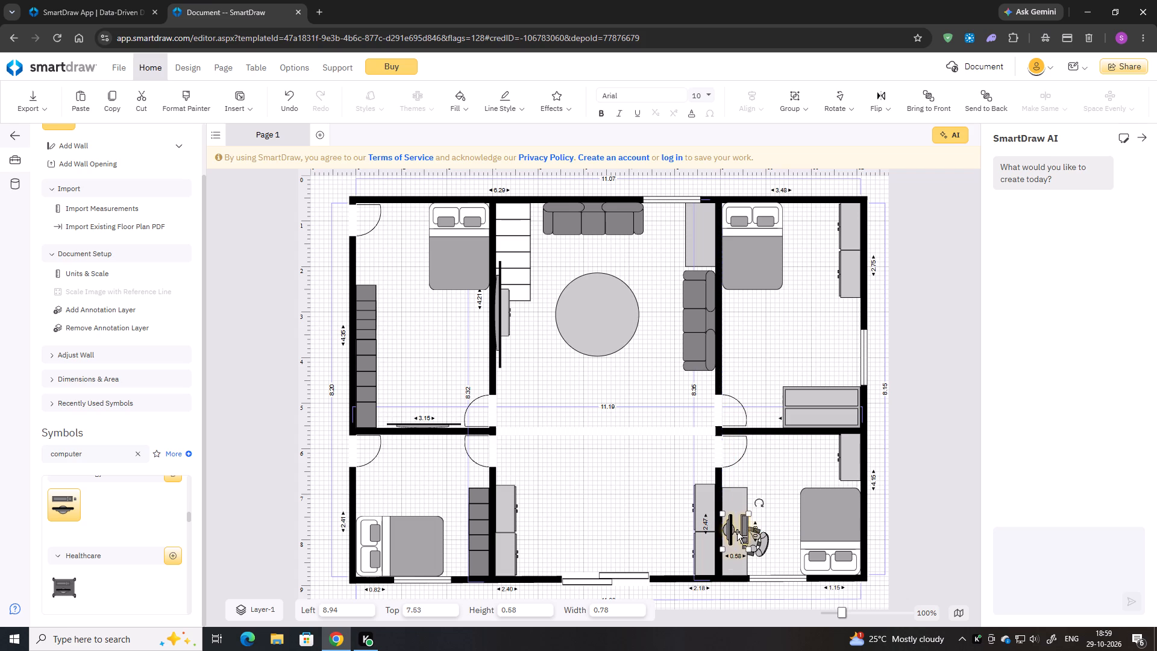
pyautogui.press('Left')
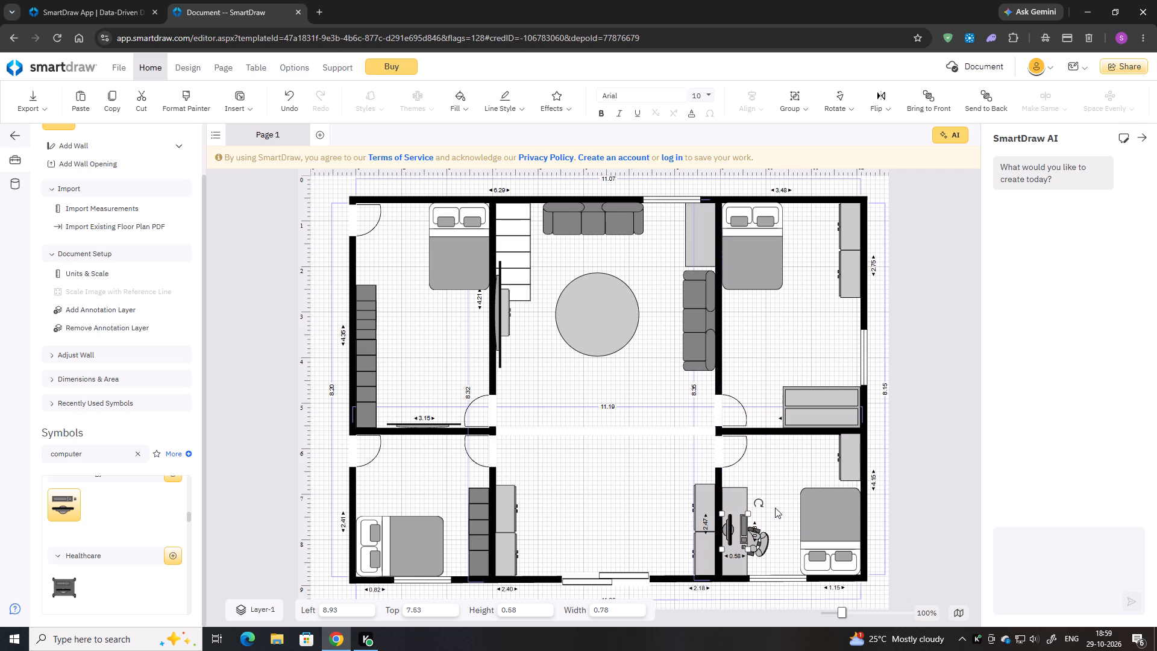
pyautogui.press('Left')
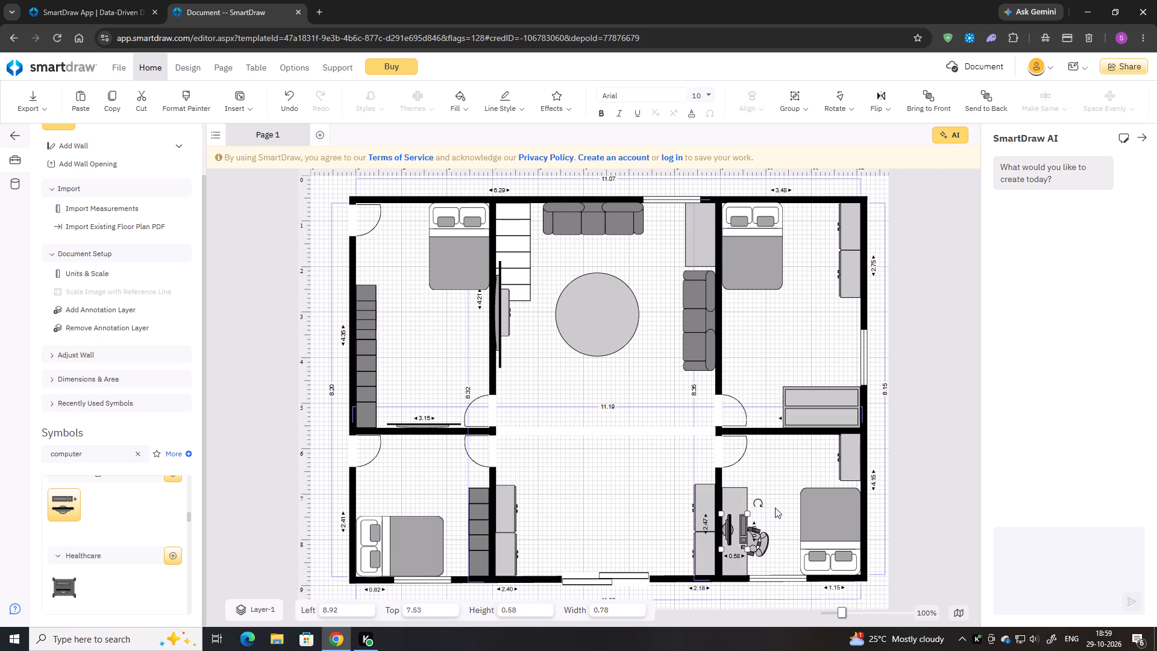
pyautogui.click(777, 500)
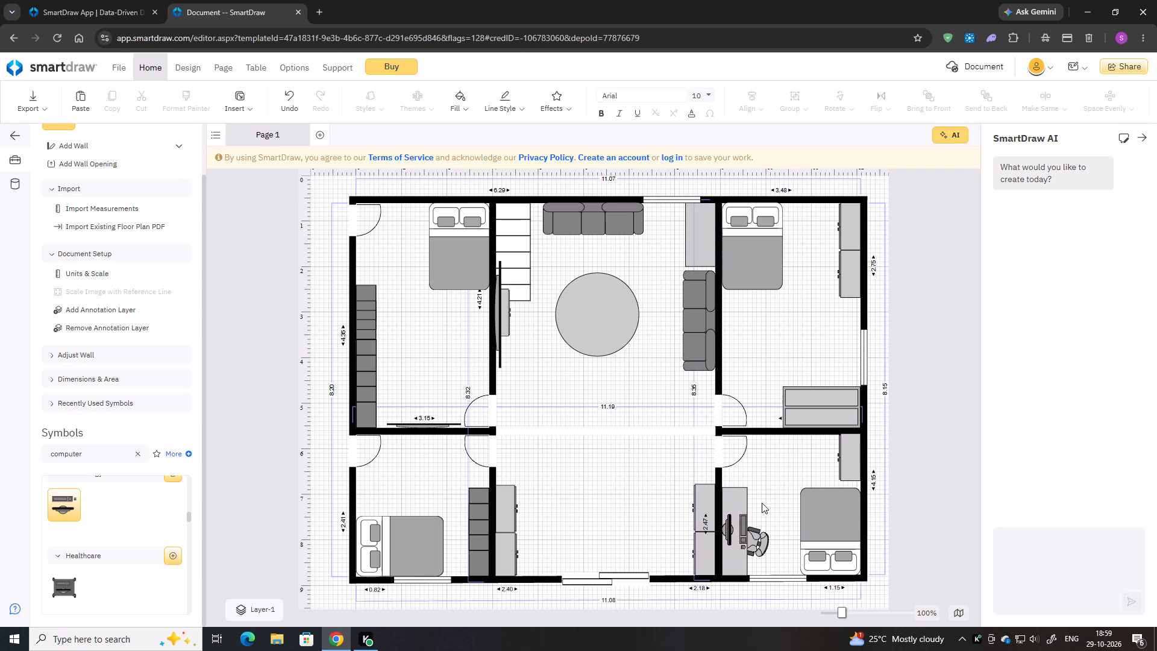
pyautogui.click(736, 529)
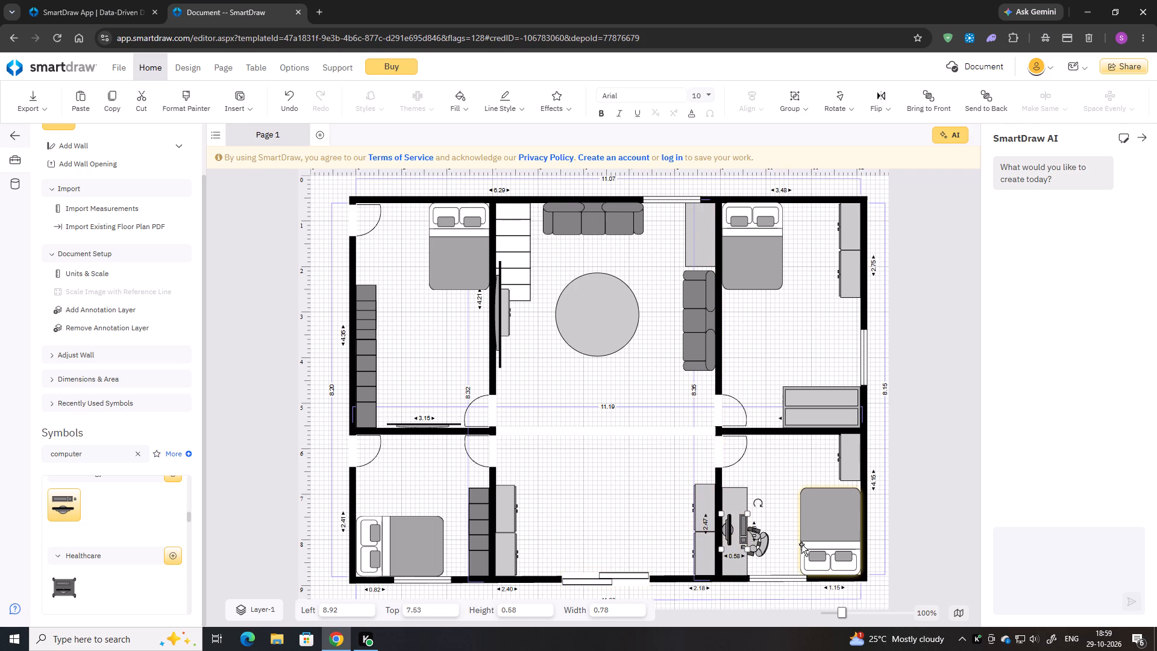
pyautogui.press('Up')
pyautogui.press('Up')
pyautogui.press('Up')
pyautogui.press('Up')
pyautogui.press('Up')
pyautogui.press('Up')
pyautogui.press('Up')
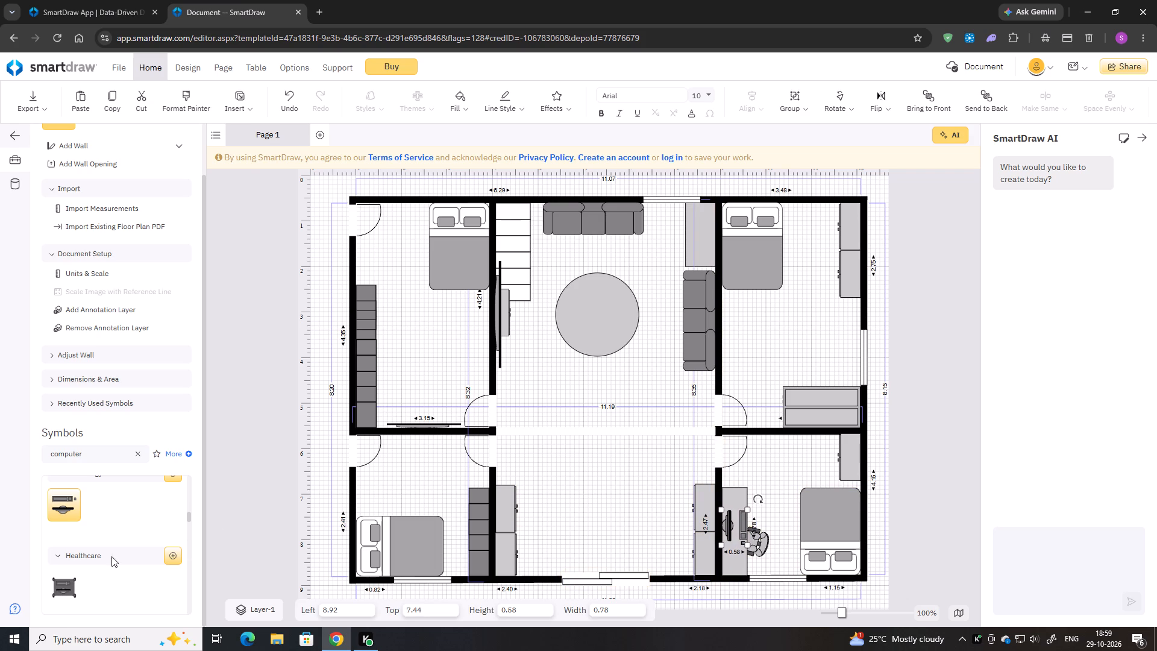
# Browse the remaining computer symbols and add the white mobile device symbol to the floor plan.
pyautogui.scroll(-4, 62, 556)
pyautogui.scroll(2, 92, 530)
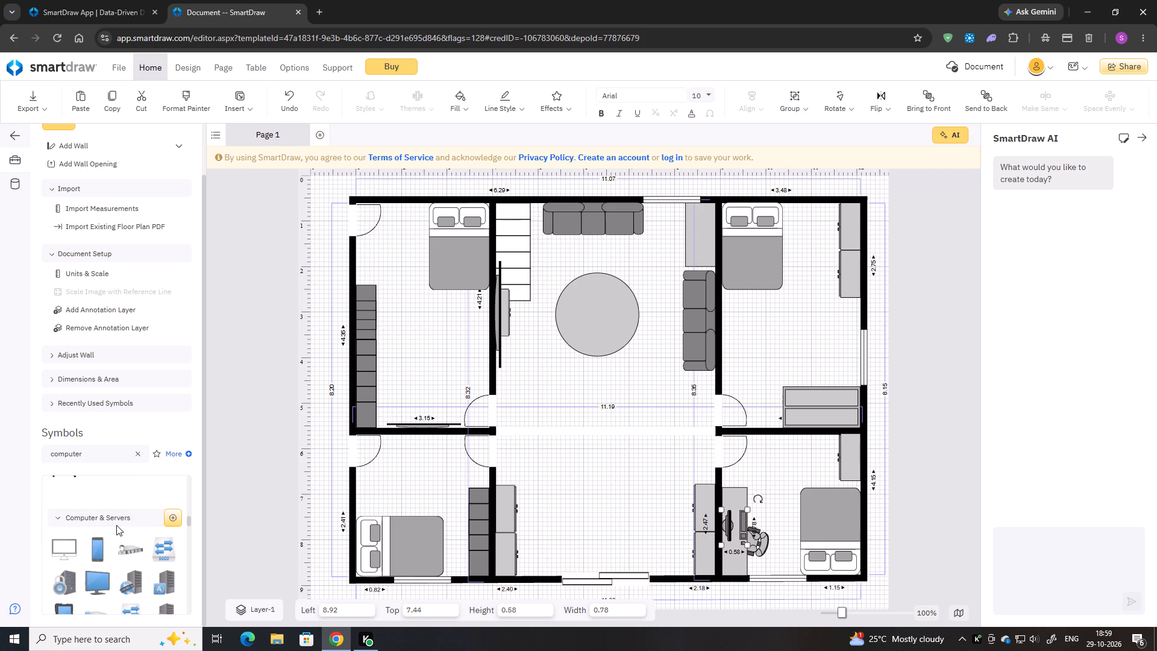
pyautogui.scroll(-9, 116, 525)
pyautogui.scroll(4, 121, 523)
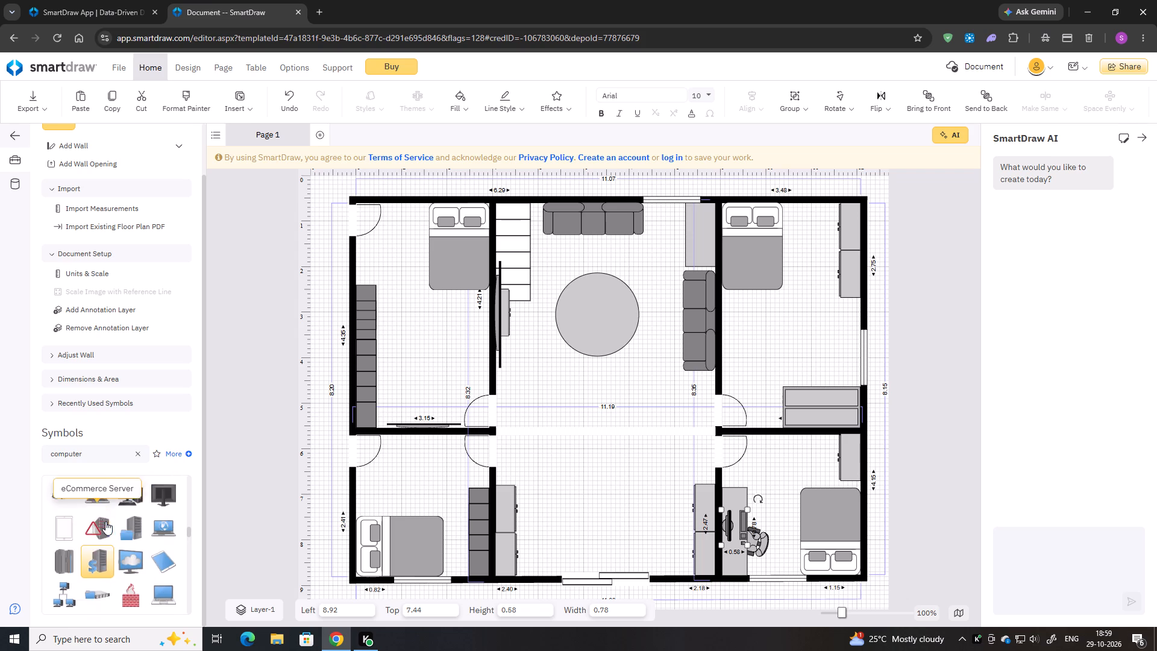
pyautogui.scroll(1, 105, 521)
pyautogui.scroll(-7, 105, 521)
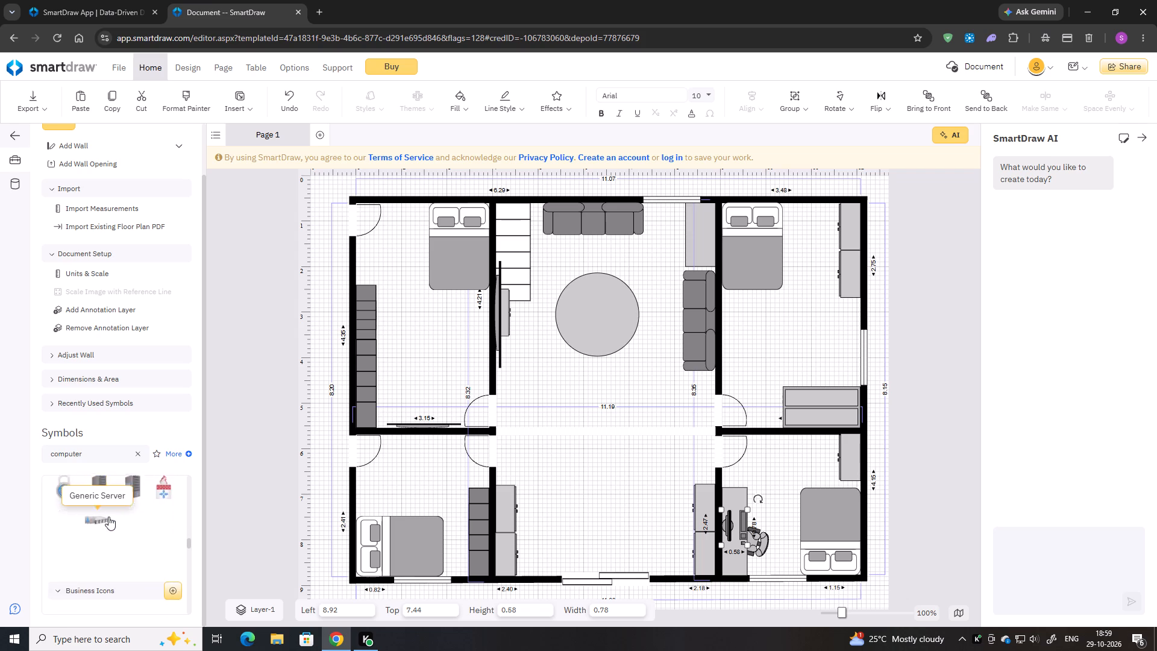
pyautogui.scroll(2, 109, 515)
pyautogui.doubleClick(165, 566)
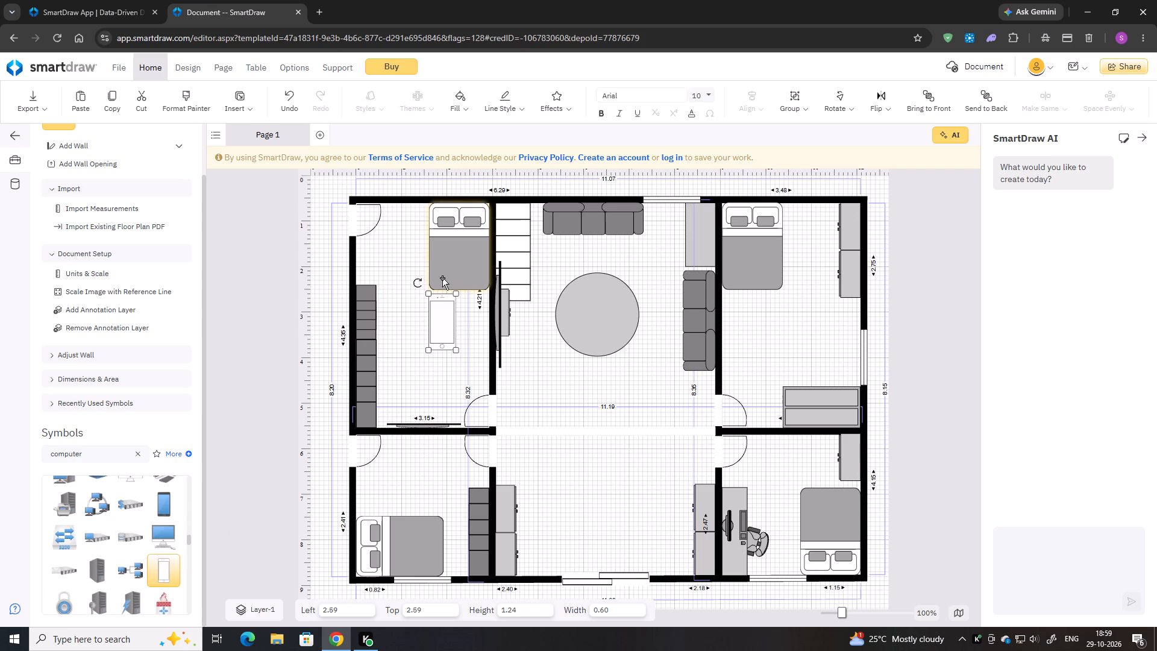
# Rotate the mobile device symbol a quarter turn and shrink it to about 0.39 by 0.19 in the open central area.
pyautogui.moveTo(440, 329); pyautogui.dragTo(595, 483)
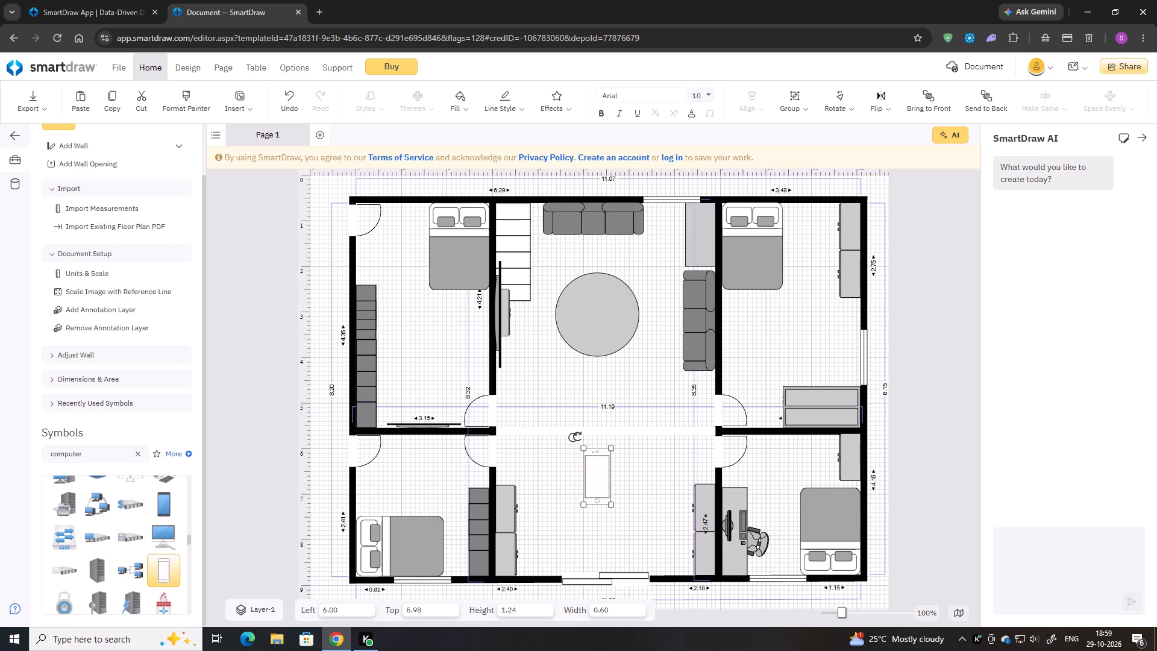
pyautogui.moveTo(575, 439); pyautogui.dragTo(565, 494)
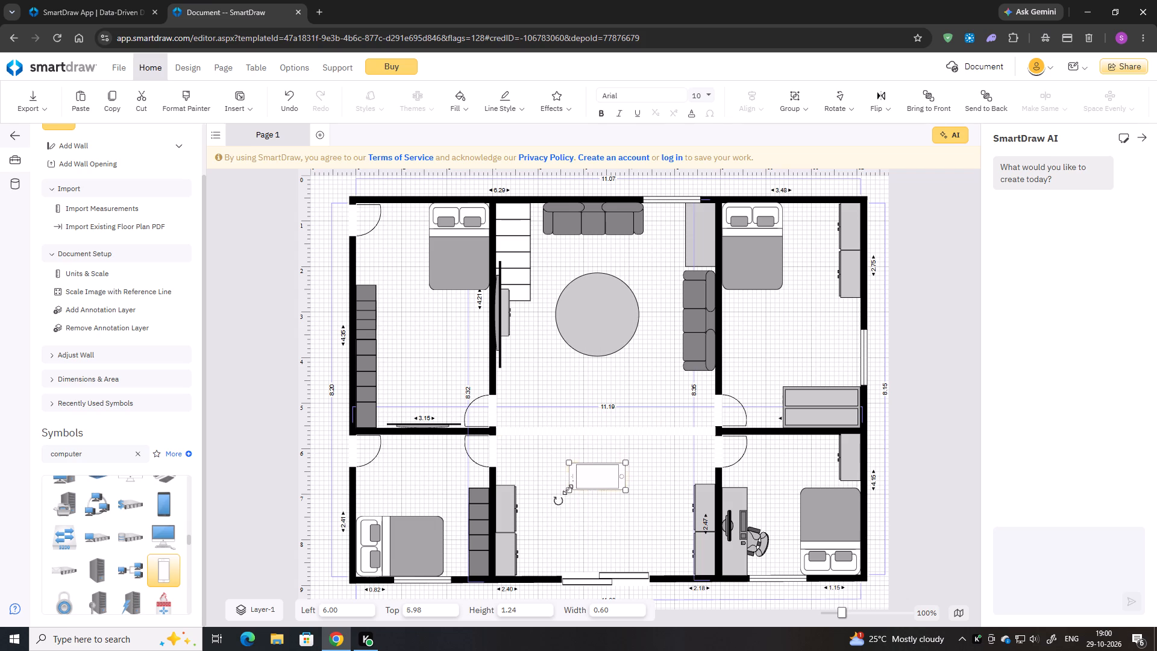
pyautogui.moveTo(625, 491); pyautogui.dragTo(574, 477)
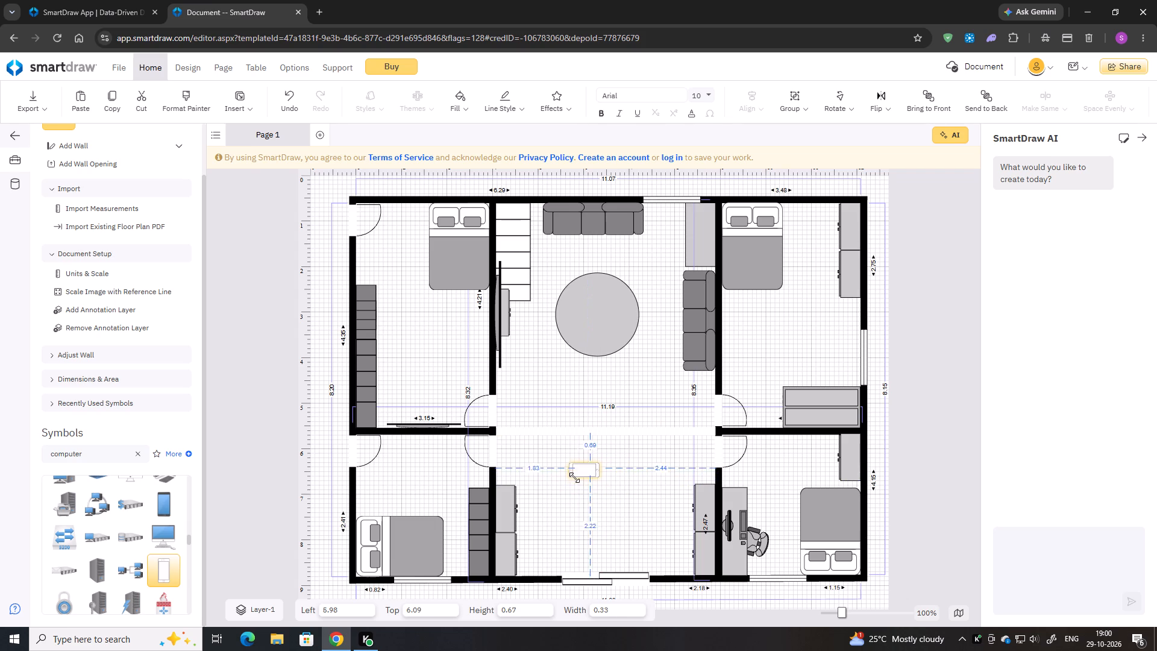
pyautogui.moveTo(574, 477); pyautogui.dragTo(574, 477)
pyautogui.moveTo(582, 473); pyautogui.dragTo(732, 562)
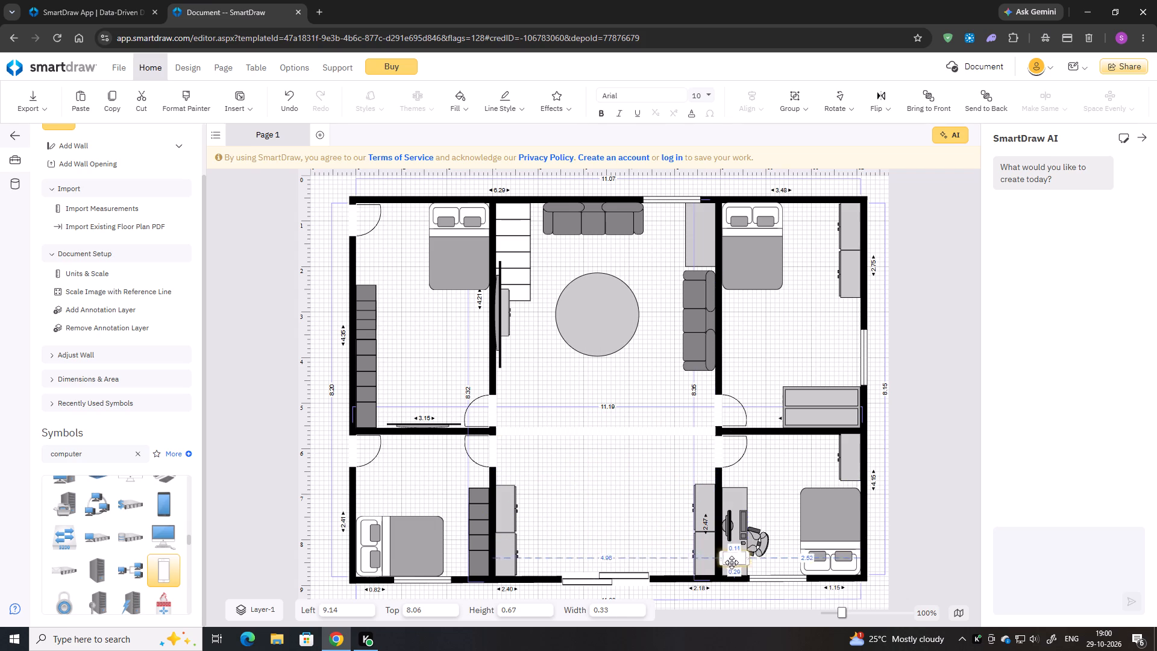
pyautogui.moveTo(732, 562); pyautogui.dragTo(597, 489)
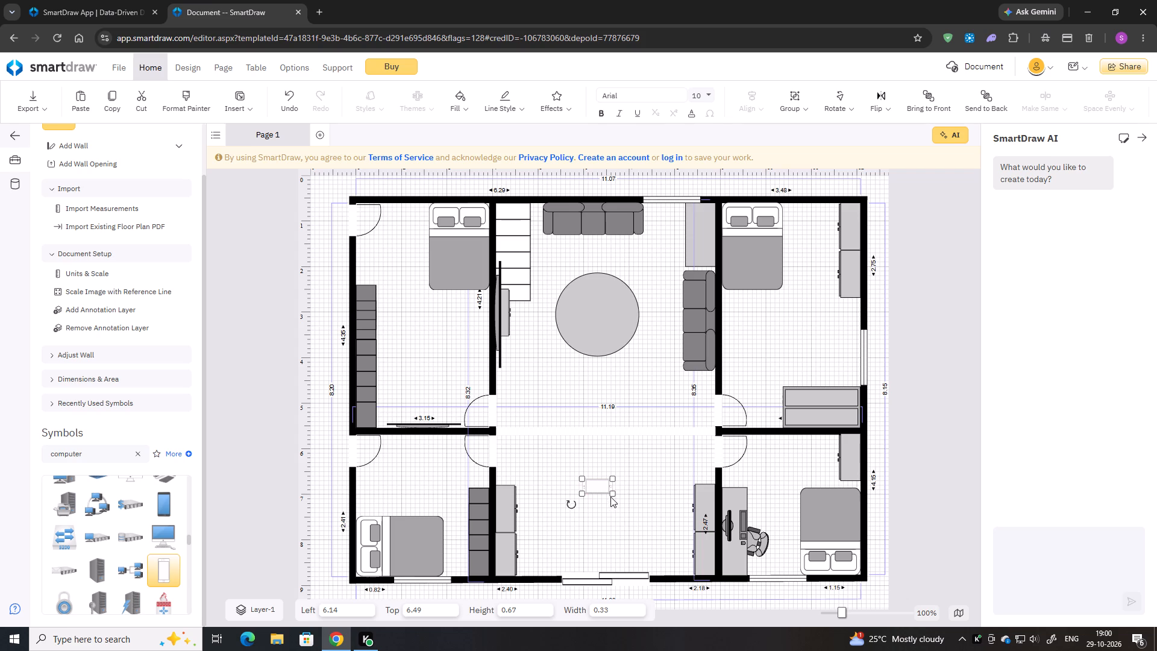
pyautogui.moveTo(612, 495); pyautogui.dragTo(575, 489)
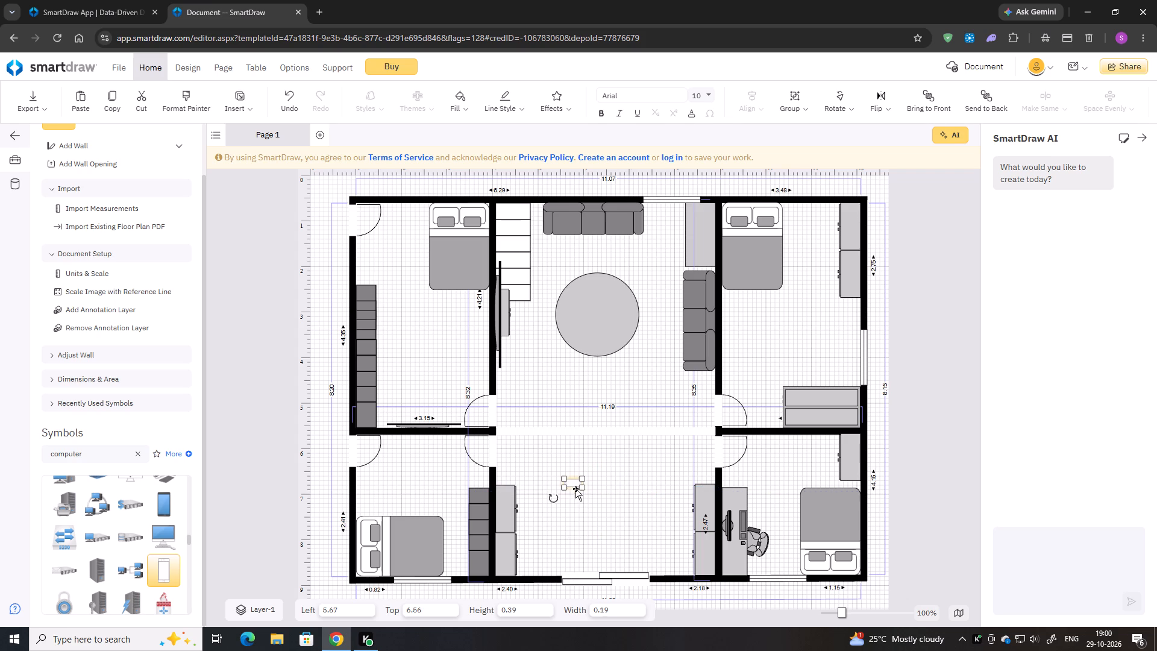
# Place the mobile device on the lower-right bedroom desk, below the computer workstation, at about 9.21 left, 8.26 top.
pyautogui.moveTo(575, 485); pyautogui.dragTo(736, 564)
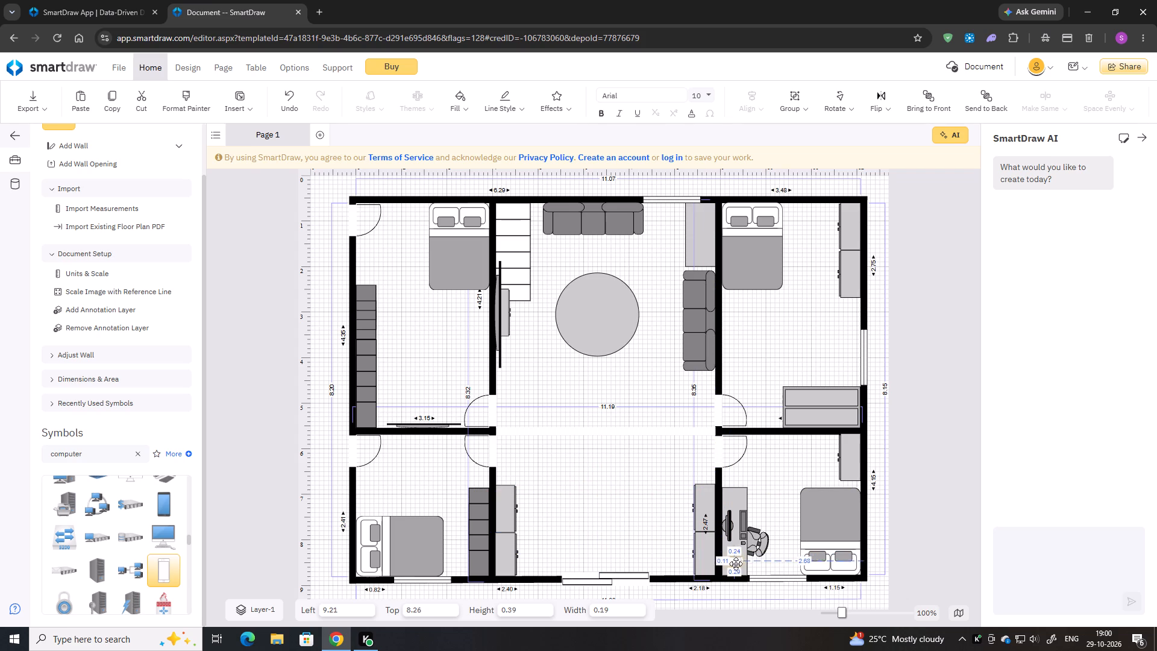
pyautogui.moveTo(736, 564); pyautogui.dragTo(737, 565)
pyautogui.click(768, 494)
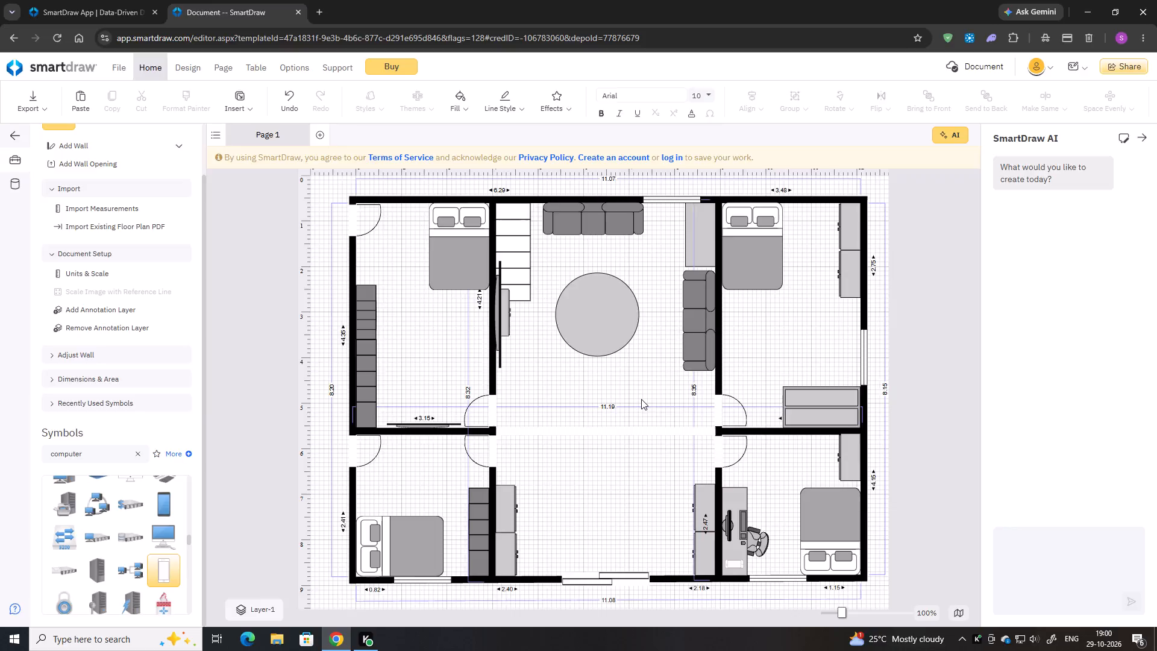
# Clear the computer search to return to the symbol categories.
pyautogui.scroll(-2, 504, 374)
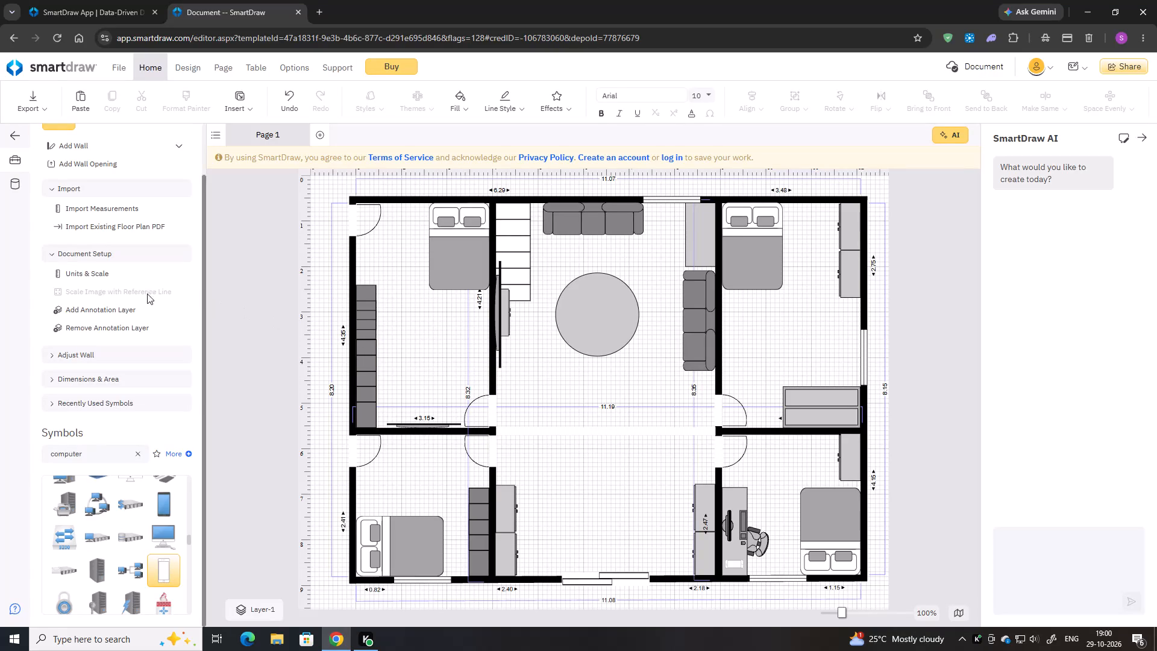
pyautogui.scroll(1, 89, 266)
pyautogui.scroll(1, 135, 288)
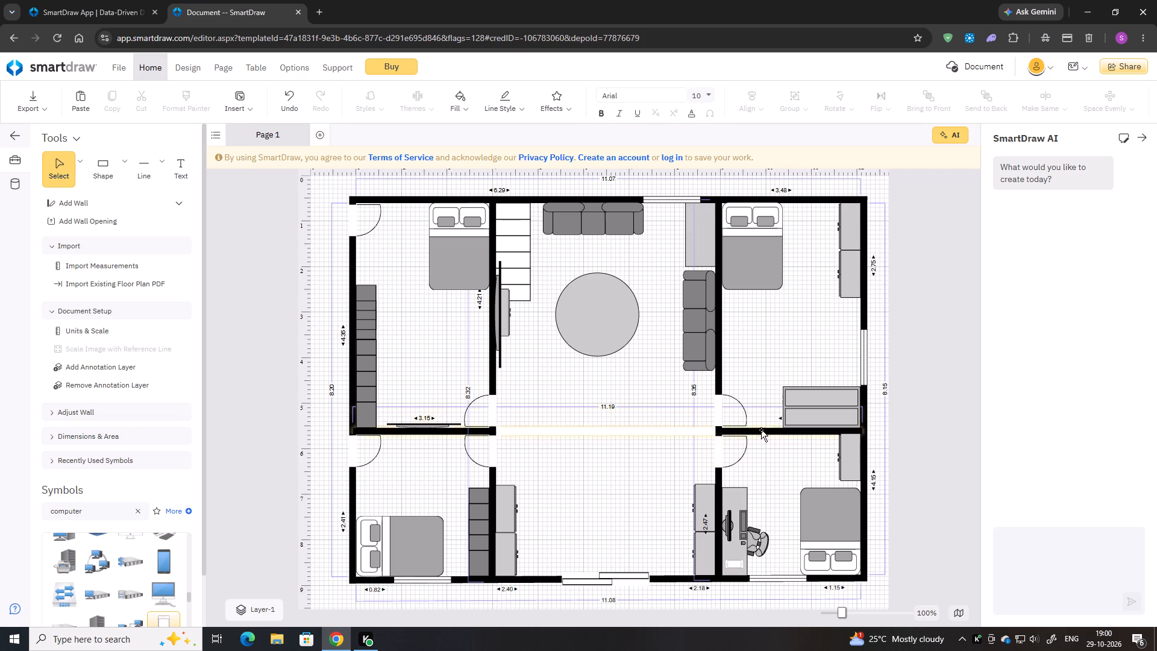
pyautogui.scroll(-1, 180, 550)
pyautogui.scroll(1, 170, 554)
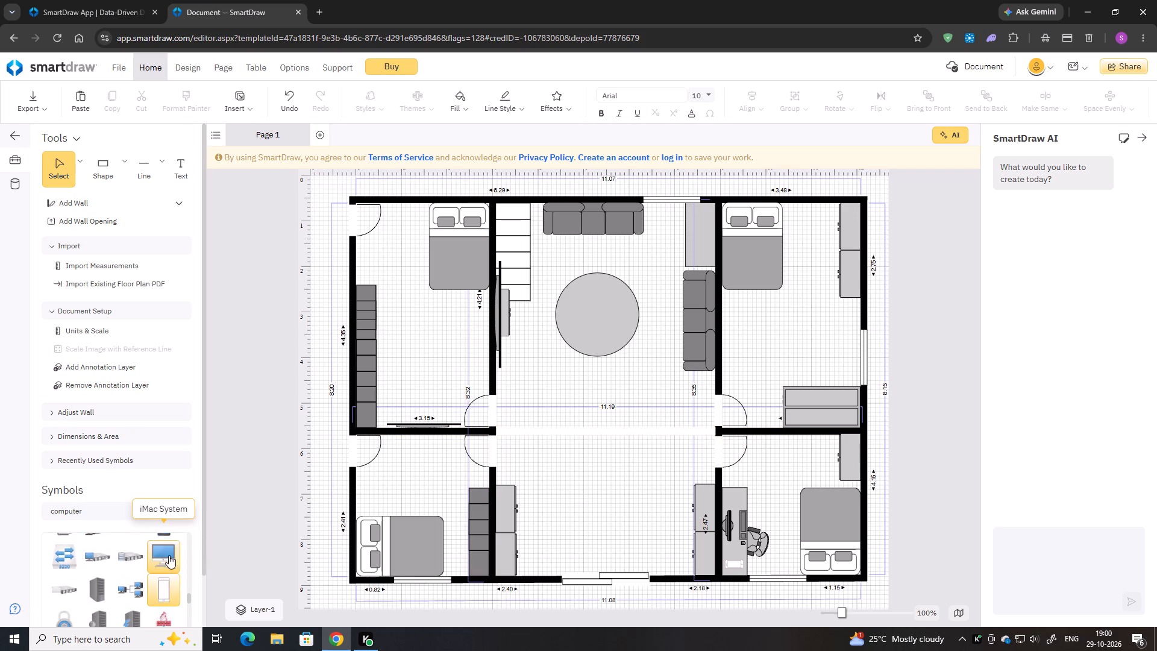
pyautogui.scroll(12, 169, 555)
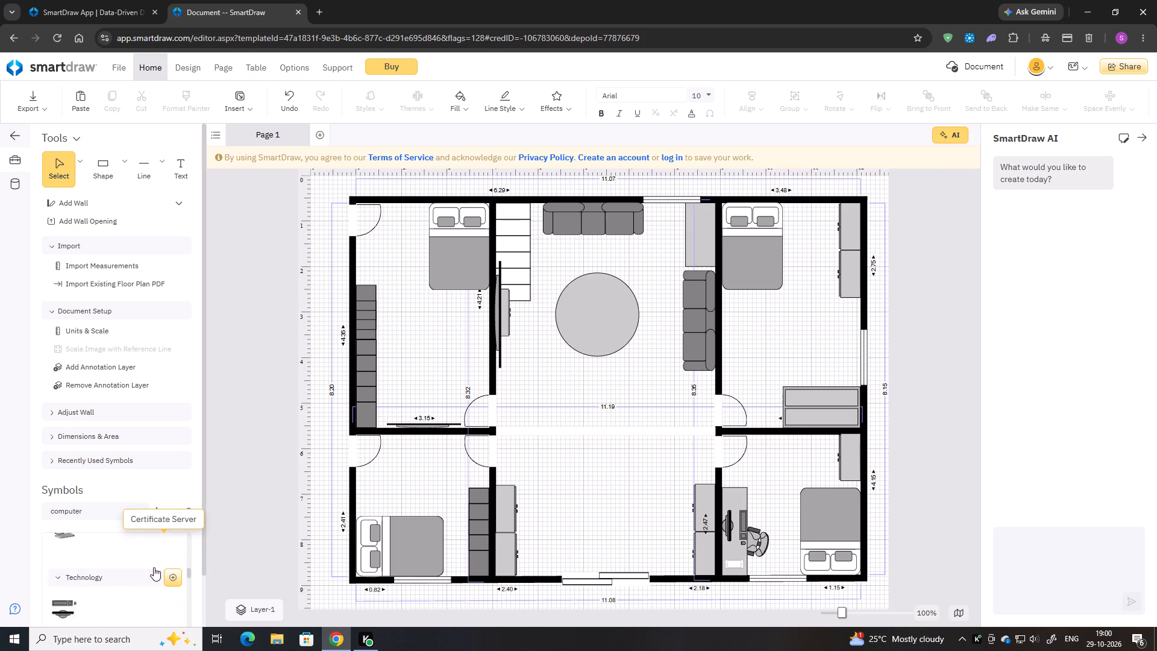
pyautogui.scroll(4, 154, 567)
pyautogui.click(131, 509)
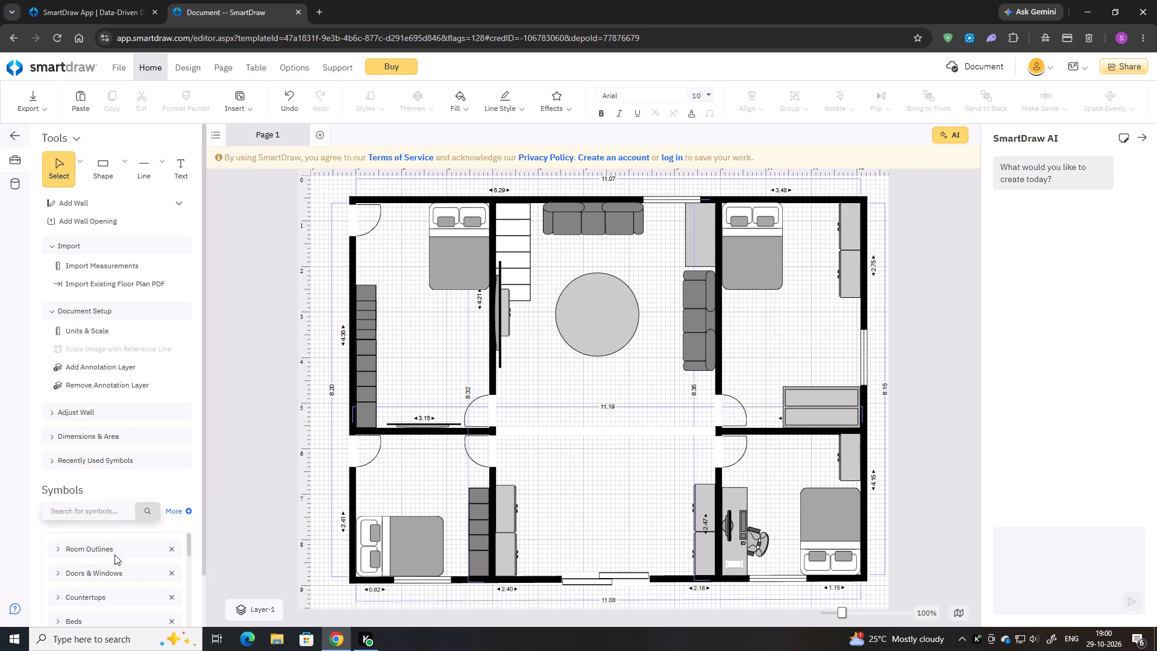
# Look through the symbol categories, checking Beds and collapsing Tables and Bathtubs & Showers.
pyautogui.scroll(-1, 113, 558)
pyautogui.click(89, 560)
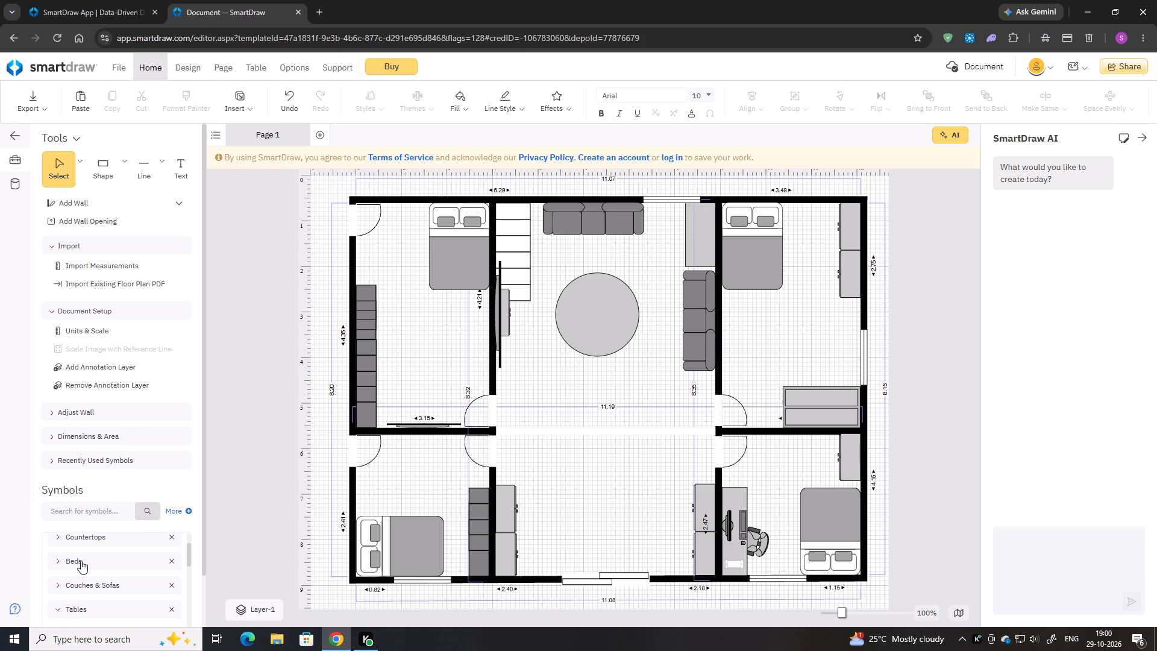
pyautogui.click(75, 561)
pyautogui.scroll(-1, 79, 560)
pyautogui.scroll(1, 82, 558)
pyautogui.click(80, 558)
pyautogui.scroll(-5, 87, 558)
pyautogui.scroll(4, 96, 553)
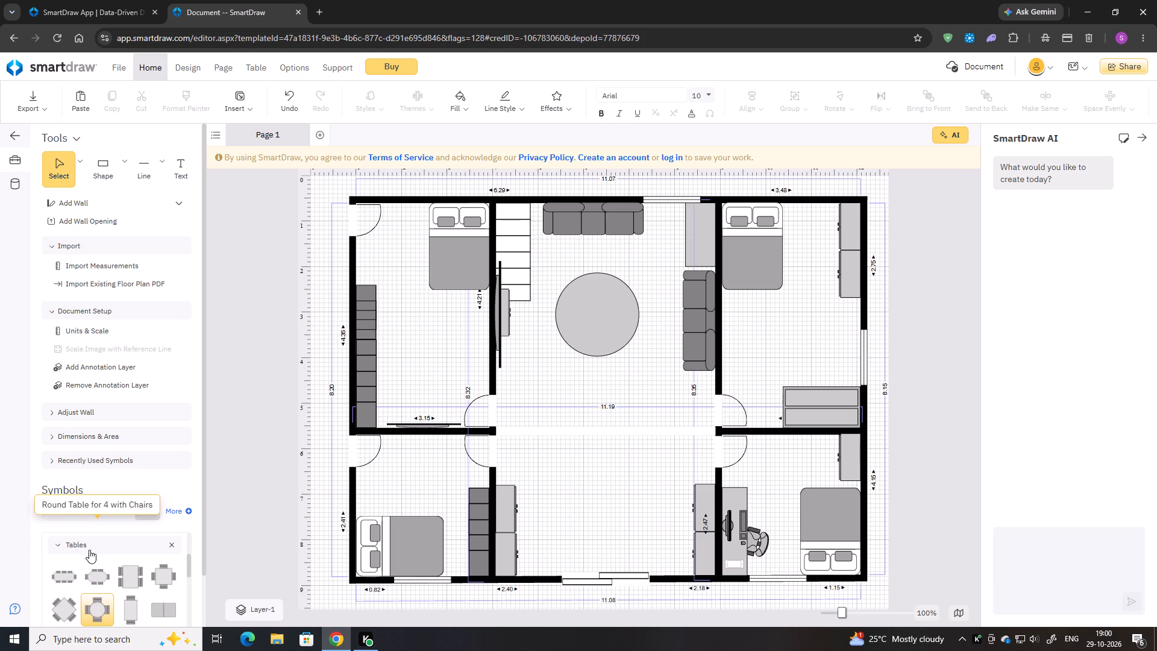
pyautogui.click(73, 550)
pyautogui.scroll(-3, 95, 561)
pyautogui.scroll(2, 95, 561)
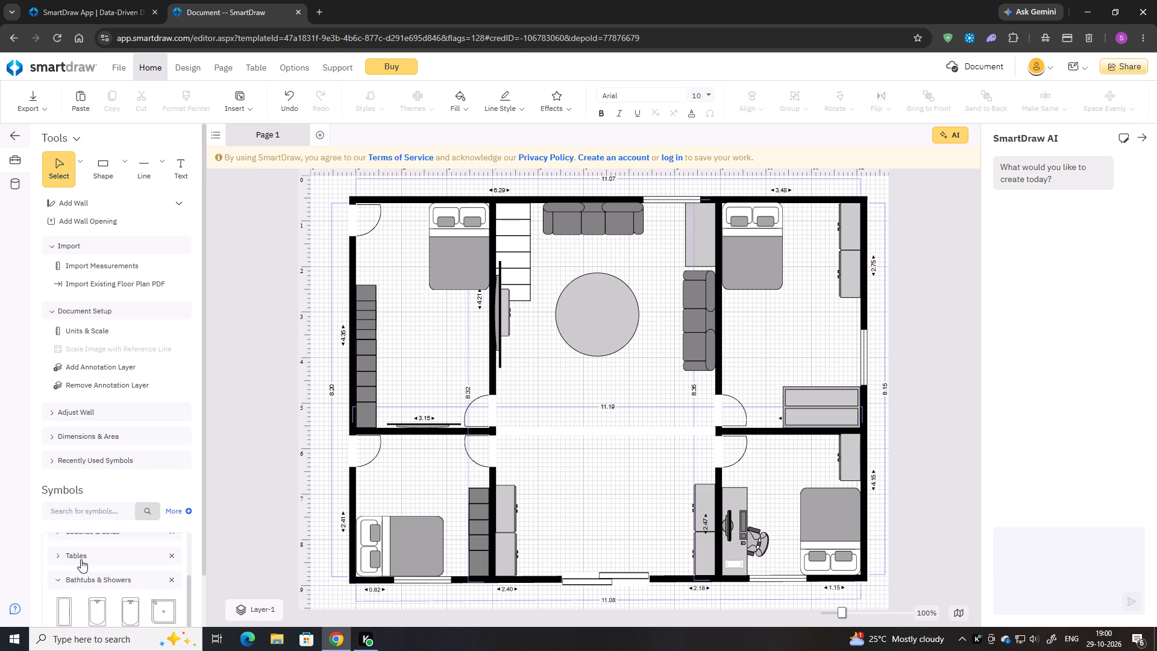
pyautogui.click(74, 578)
pyautogui.scroll(-3, 74, 578)
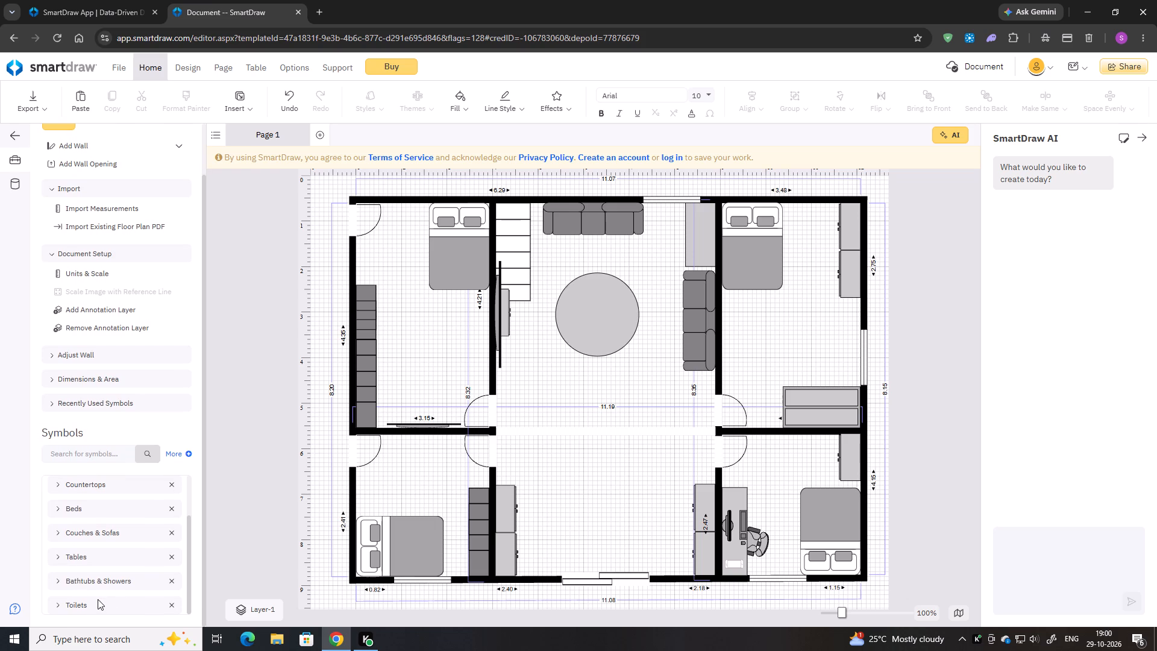
pyautogui.scroll(1, 129, 557)
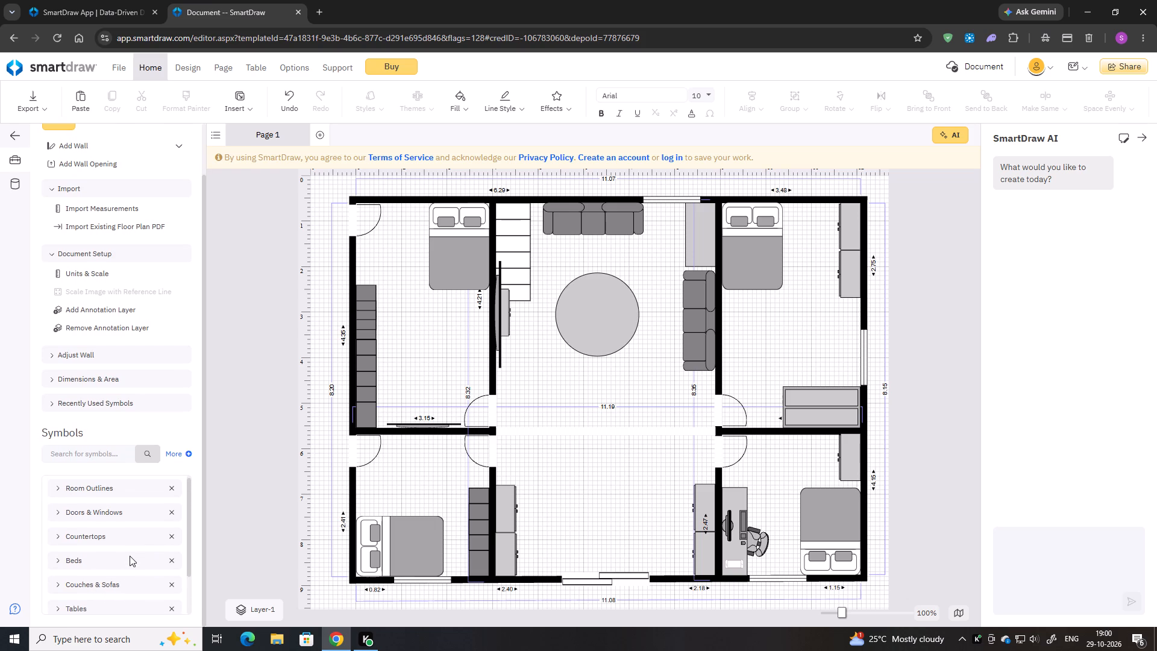
pyautogui.scroll(2, 130, 555)
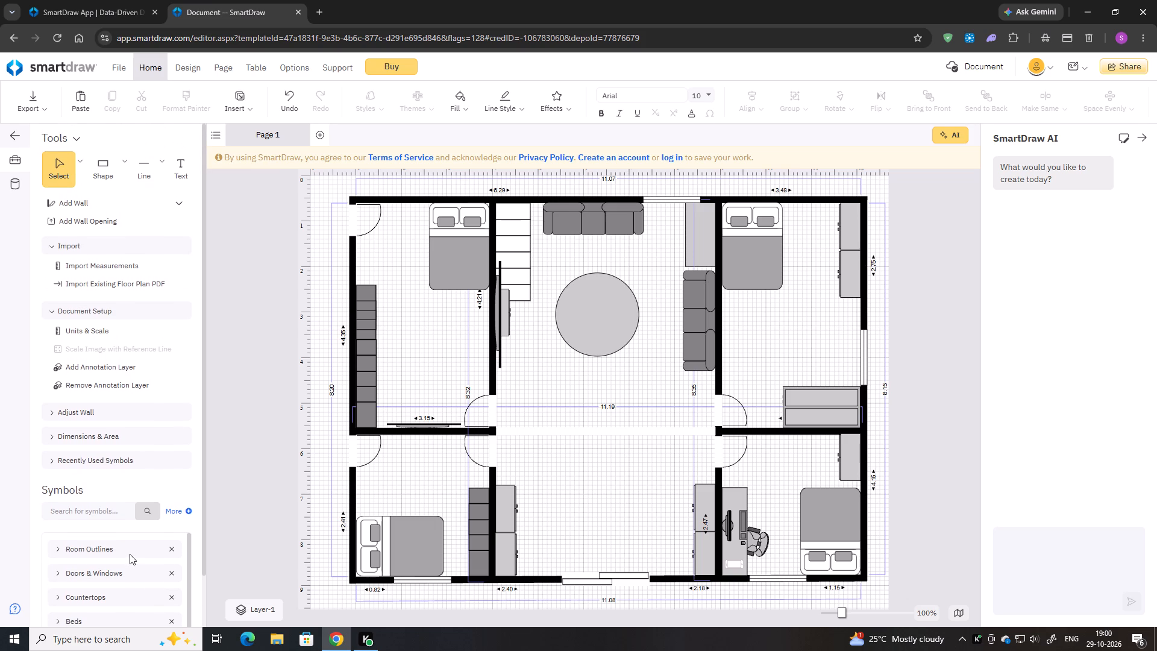
pyautogui.scroll(2, 130, 554)
# Examine the room shapes in the Room Outlines category and collapse it again.
pyautogui.click(80, 556)
pyautogui.click(80, 550)
pyautogui.scroll(-1, 101, 559)
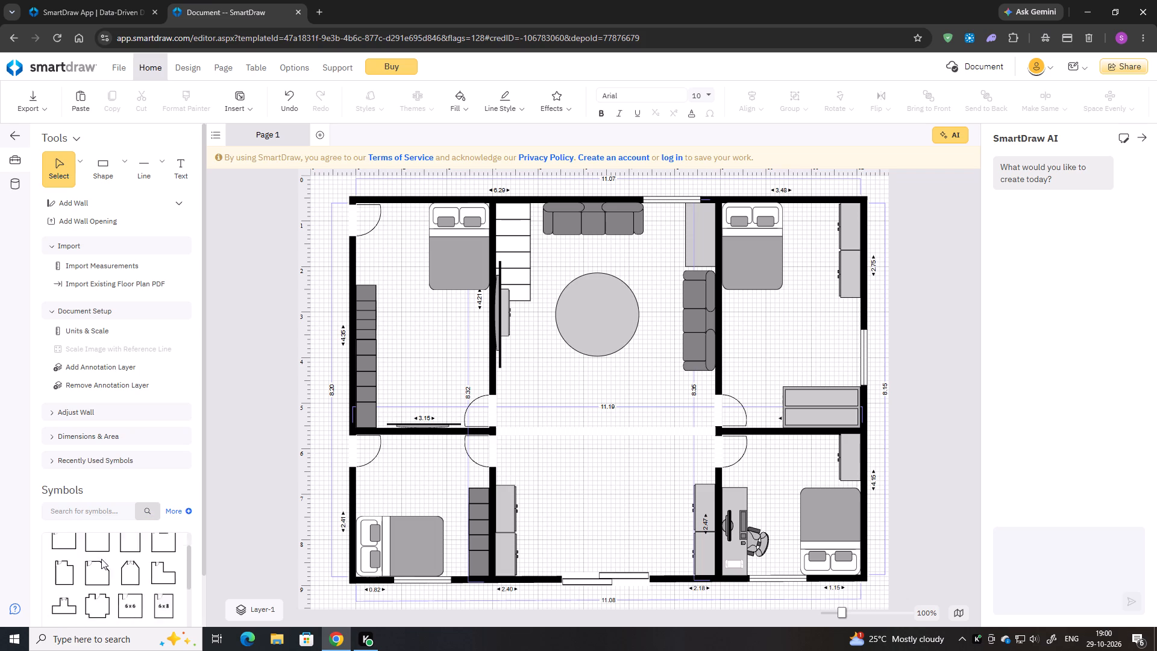
pyautogui.scroll(-3, 101, 559)
pyautogui.scroll(5, 102, 557)
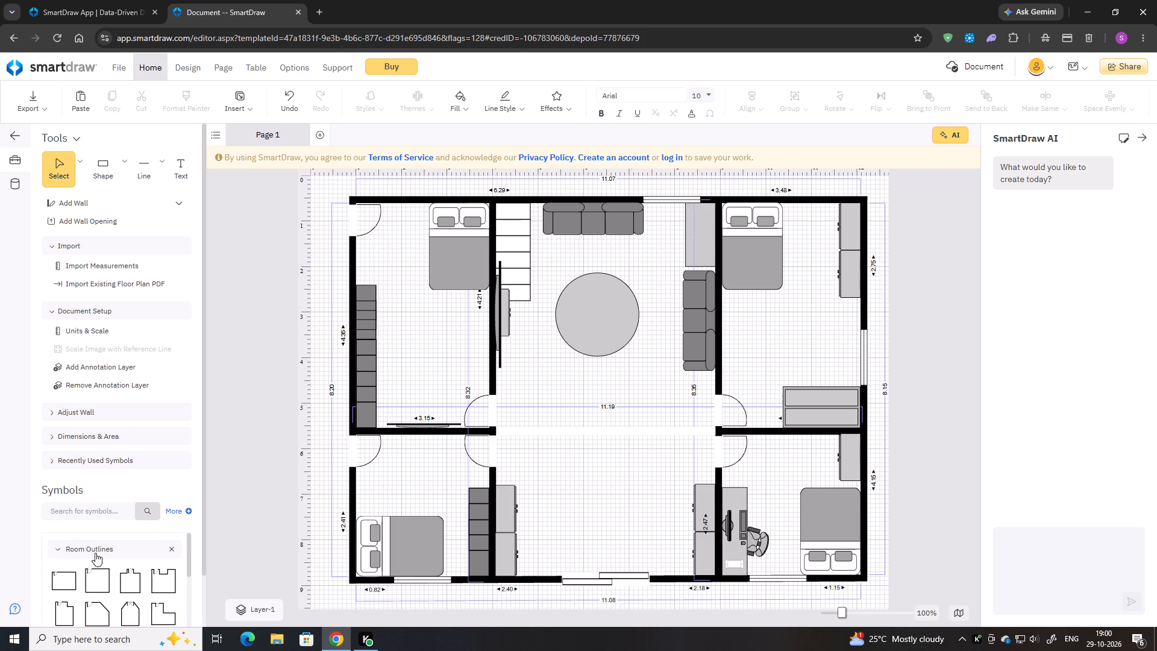
pyautogui.click(89, 546)
pyautogui.scroll(-1, 98, 564)
pyautogui.scroll(1, 95, 554)
# Find the window symbol under Doors & Windows and place it in the upper-left bedroom's top wall, between the door and the bed.
pyautogui.click(93, 567)
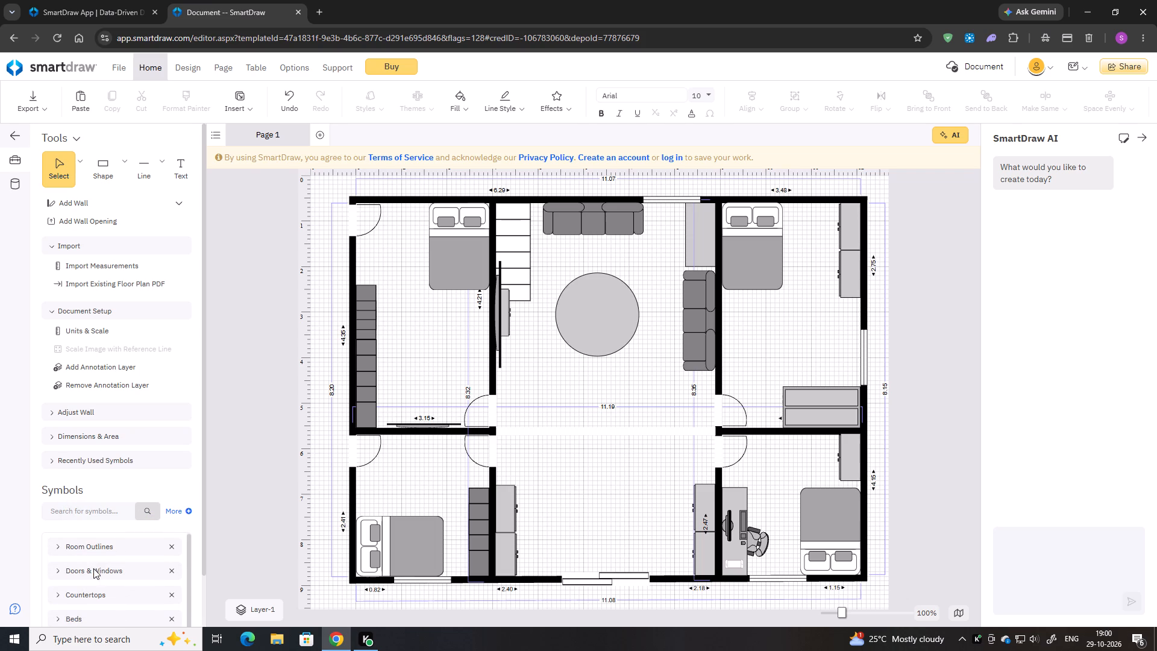
pyautogui.click(94, 576)
pyautogui.scroll(-4, 97, 573)
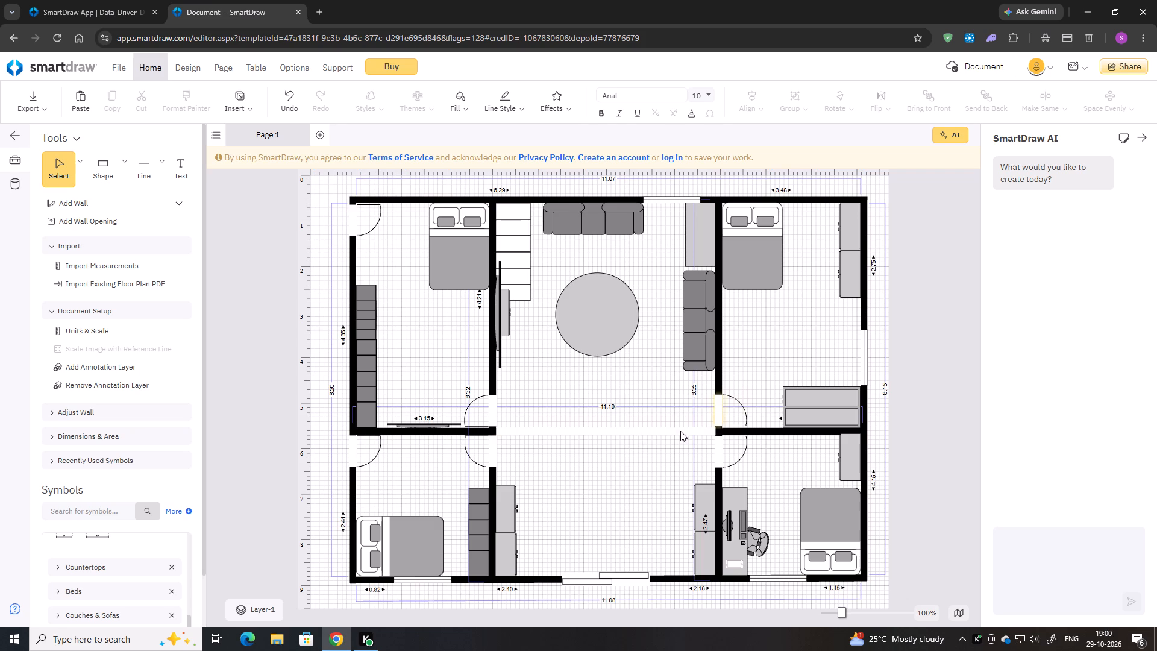
pyautogui.scroll(-1, 538, 514)
pyautogui.scroll(-1, 119, 571)
pyautogui.scroll(2, 102, 556)
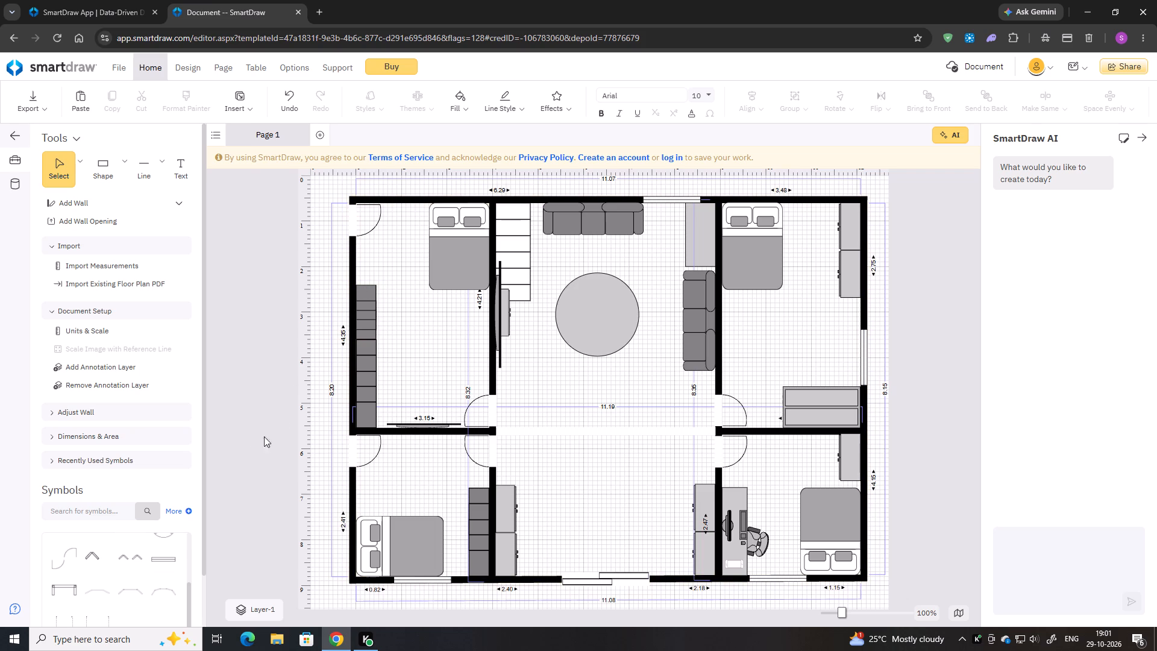
pyautogui.scroll(1, 103, 533)
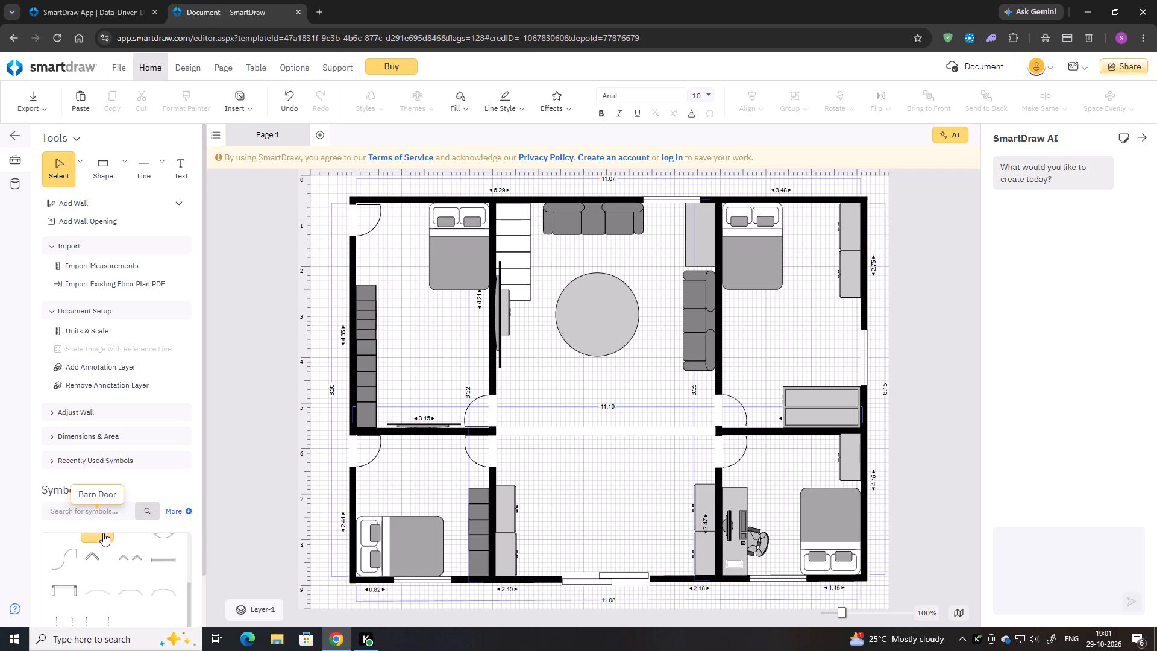
pyautogui.scroll(-1, 110, 560)
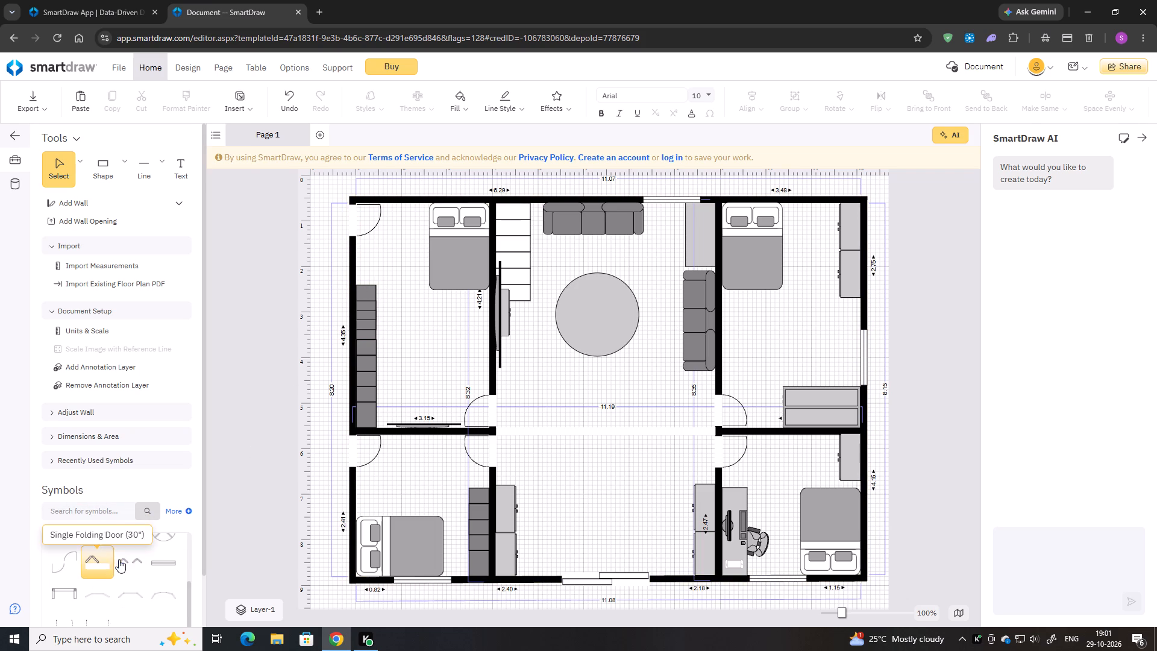
pyautogui.doubleClick(157, 556)
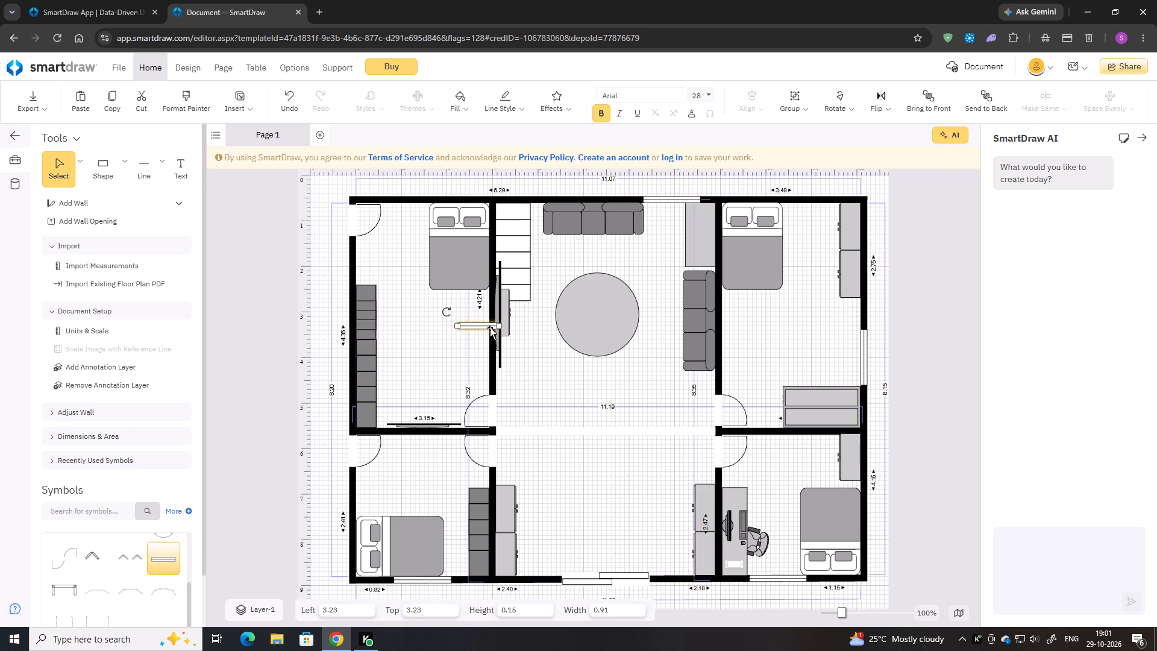
pyautogui.moveTo(480, 328); pyautogui.dragTo(409, 205)
pyautogui.click(403, 242)
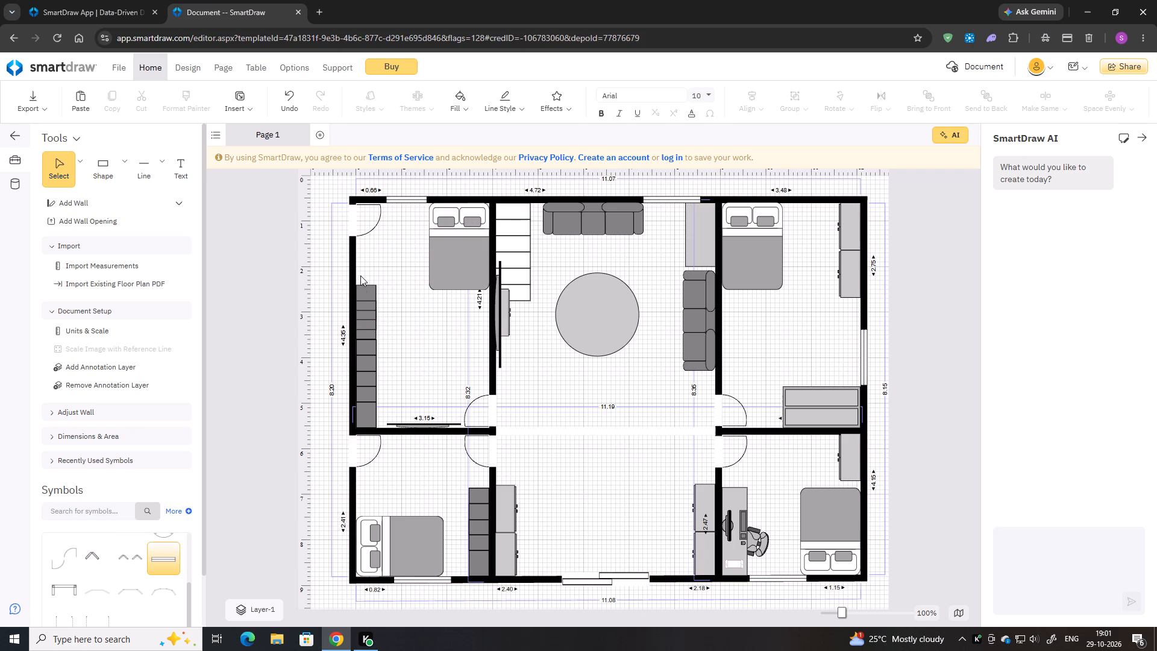
pyautogui.click(366, 299)
pyautogui.click(433, 307)
# Add a second window to the upper-right bedroom's top wall, right of the bed, and widen it to about 1.10.
pyautogui.doubleClick(162, 558)
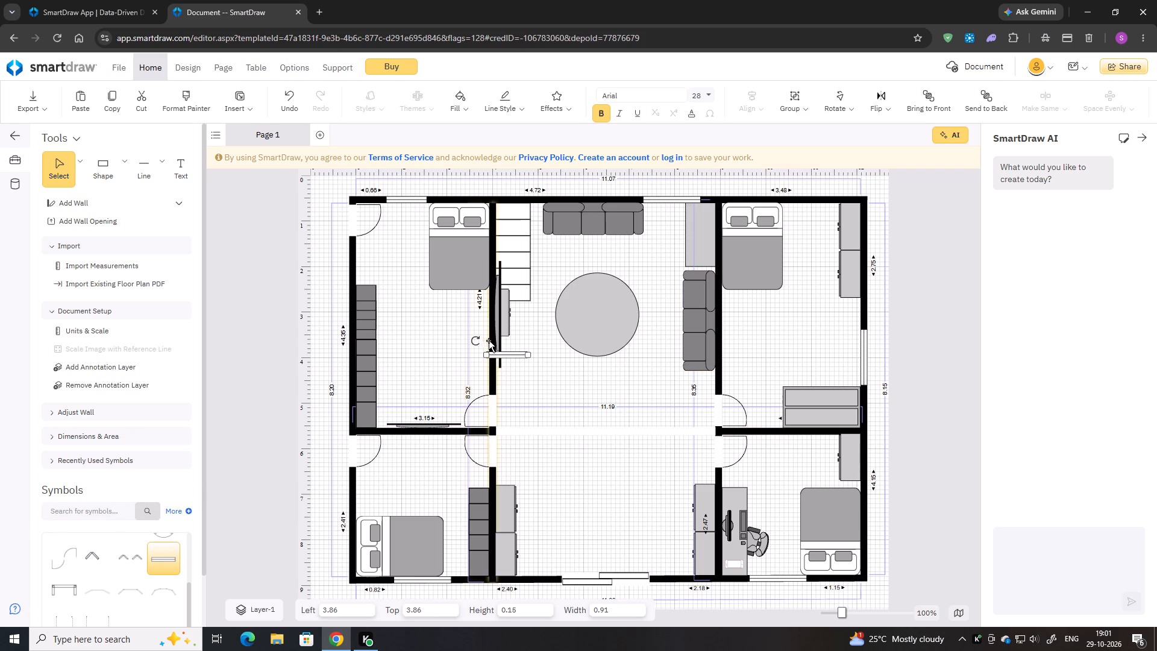
pyautogui.moveTo(503, 358); pyautogui.dragTo(812, 211)
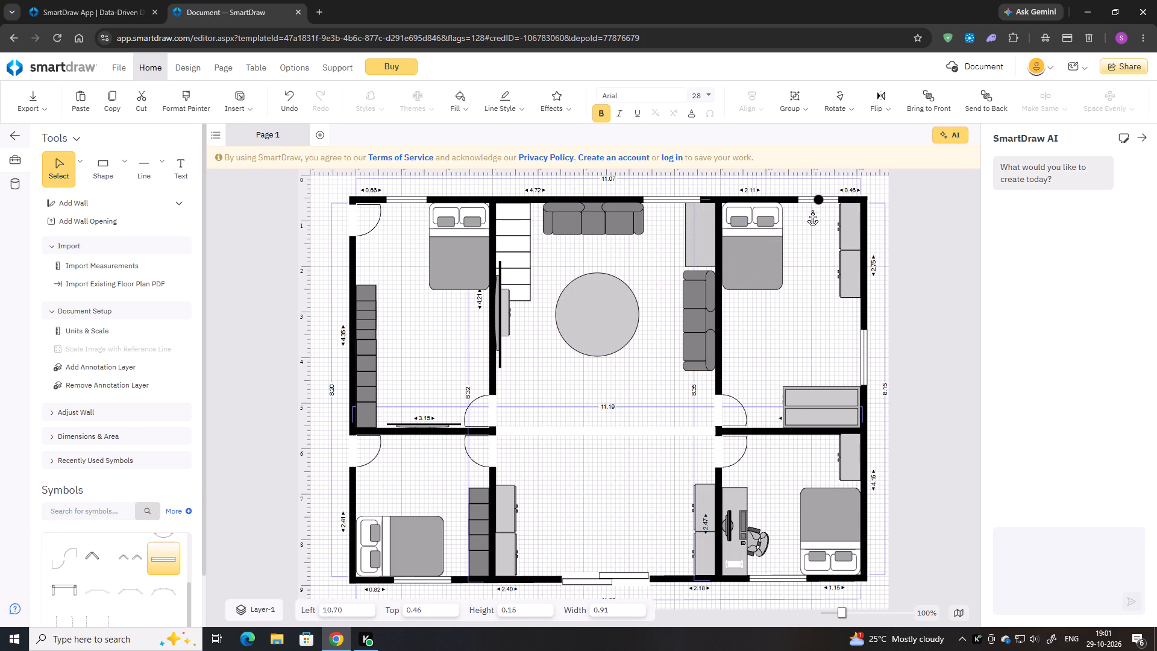
pyautogui.moveTo(812, 211); pyautogui.dragTo(812, 210)
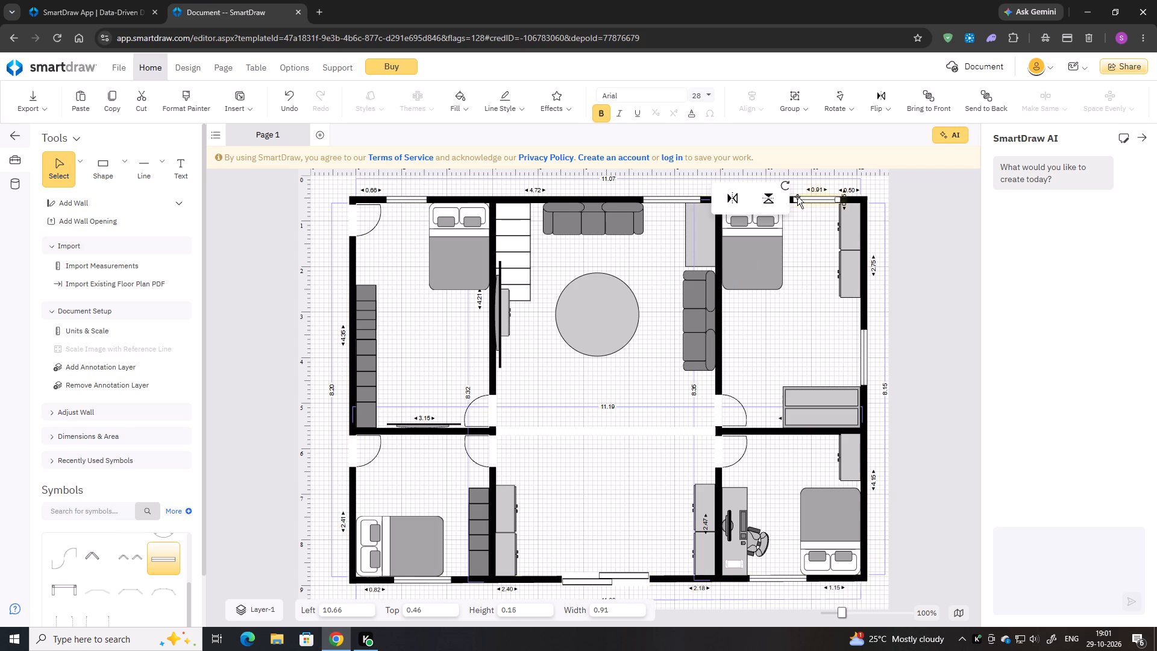
pyautogui.moveTo(797, 198); pyautogui.dragTo(788, 200)
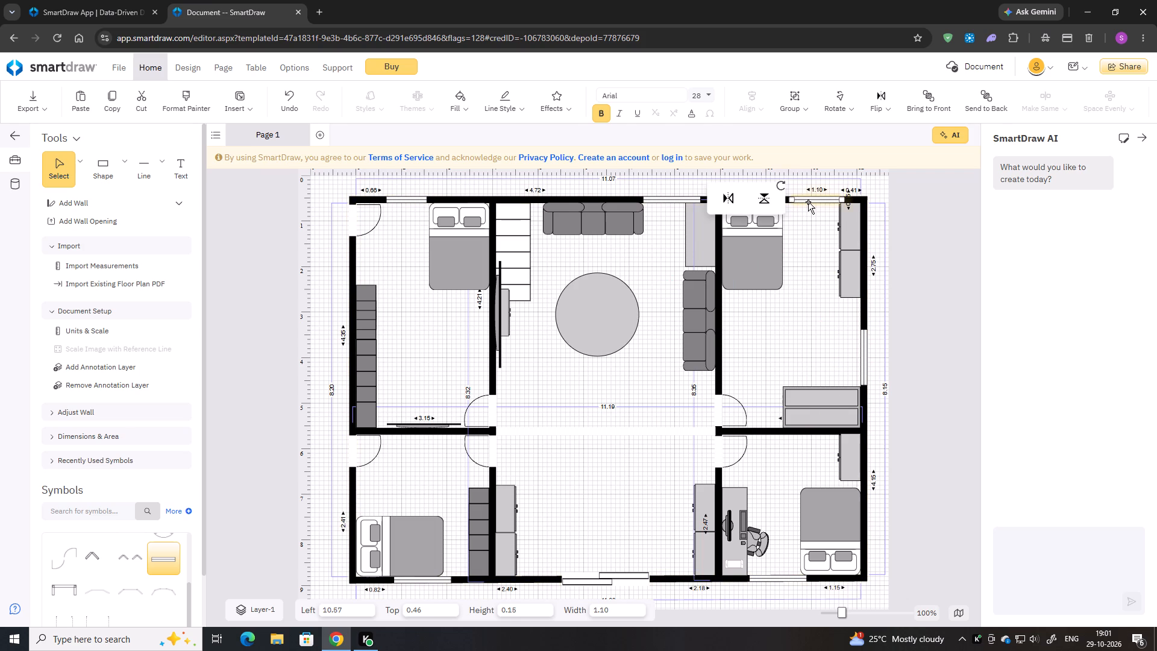
# Nudge the new window slightly left along the upper-right bedroom's top wall, to a left position of about 10.5.
pyautogui.press('Left')
pyautogui.press('Left')
pyautogui.press('Left')
pyautogui.press('Left')
pyautogui.press('Left')
pyautogui.press('Left')
pyautogui.press('Left')
pyautogui.press('Left')
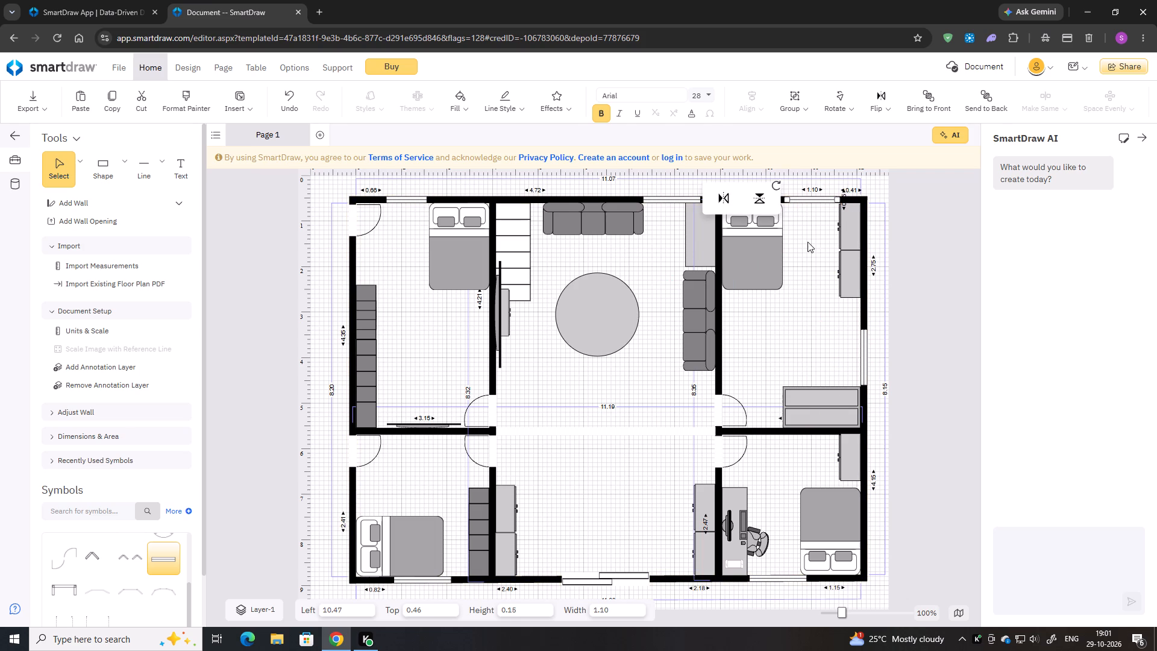
pyautogui.press('Left')
pyautogui.press('Left')
pyautogui.press('Right')
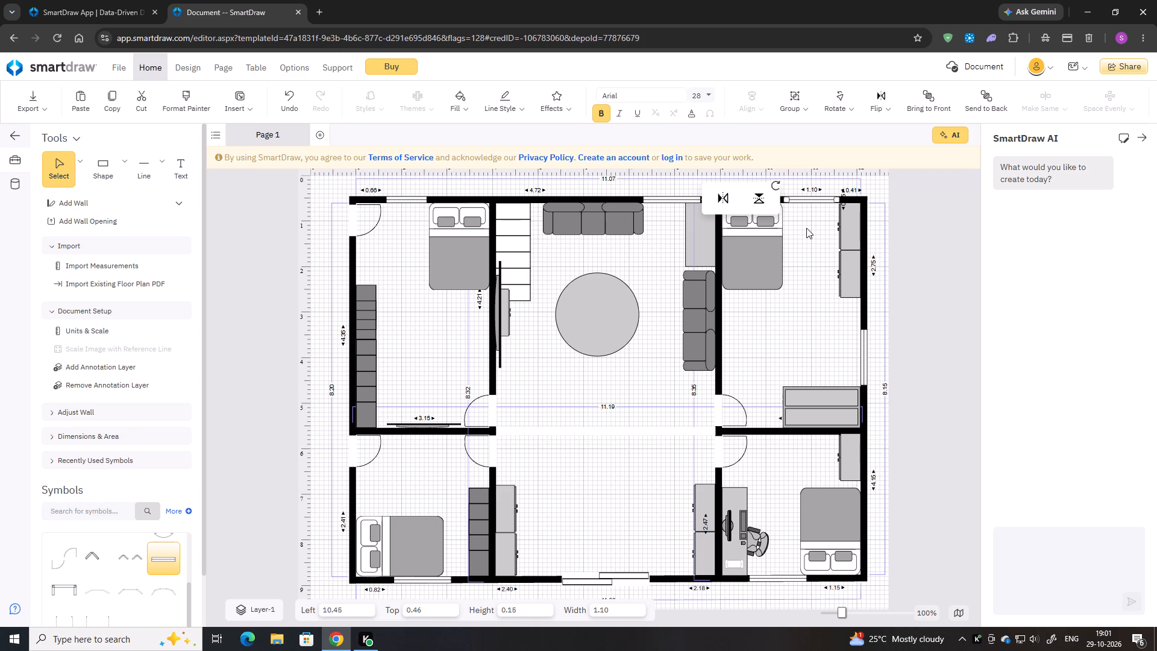
pyautogui.press('Right')
pyautogui.click(808, 224)
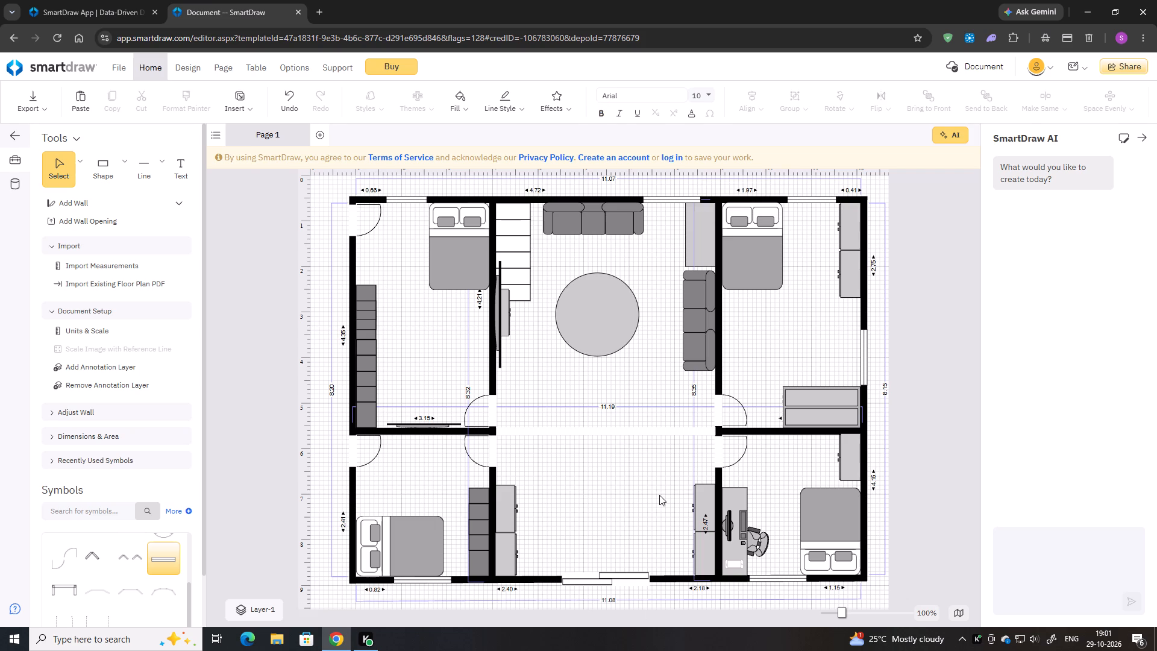
# Collapse the Doors & Windows symbols, look through the Beds category and collapse it again.
pyautogui.scroll(-1, 585, 530)
pyautogui.scroll(-3, 191, 565)
pyautogui.scroll(1, 105, 542)
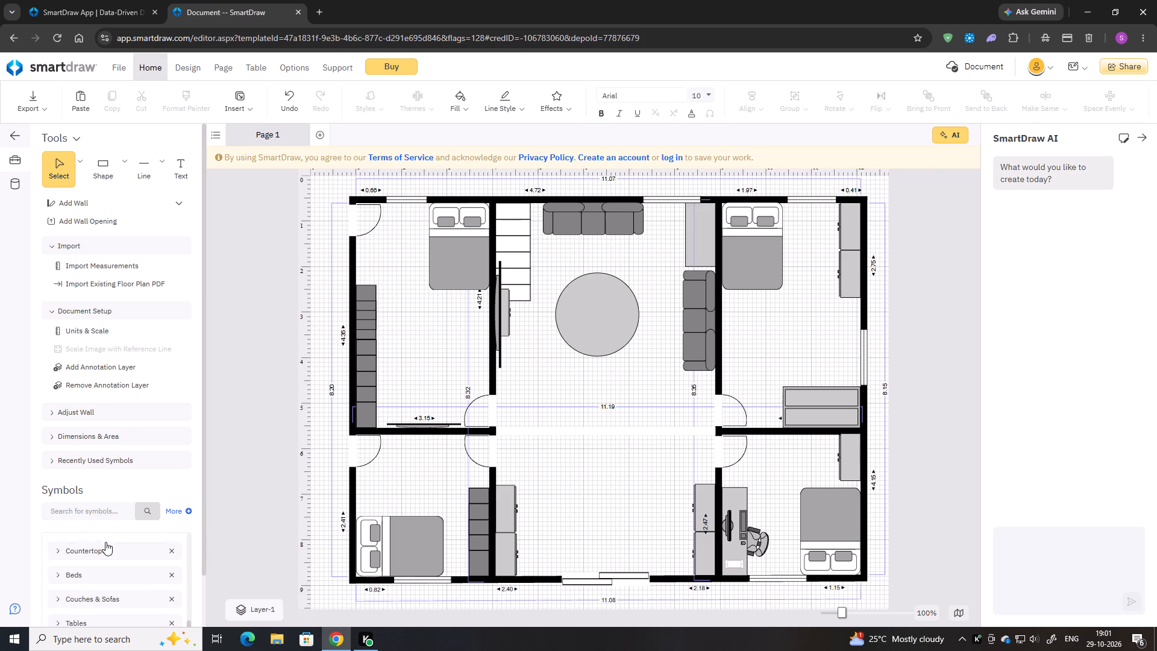
pyautogui.scroll(3, 105, 542)
pyautogui.click(91, 549)
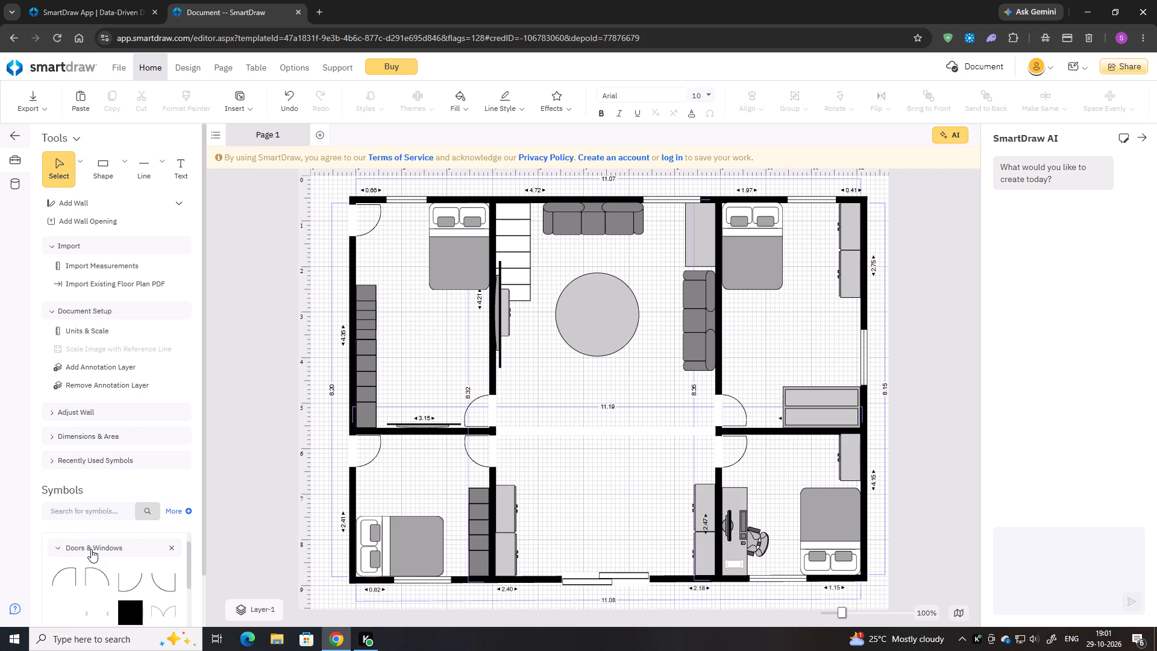
pyautogui.scroll(-1, 99, 550)
pyautogui.click(77, 562)
pyautogui.scroll(-1, 87, 561)
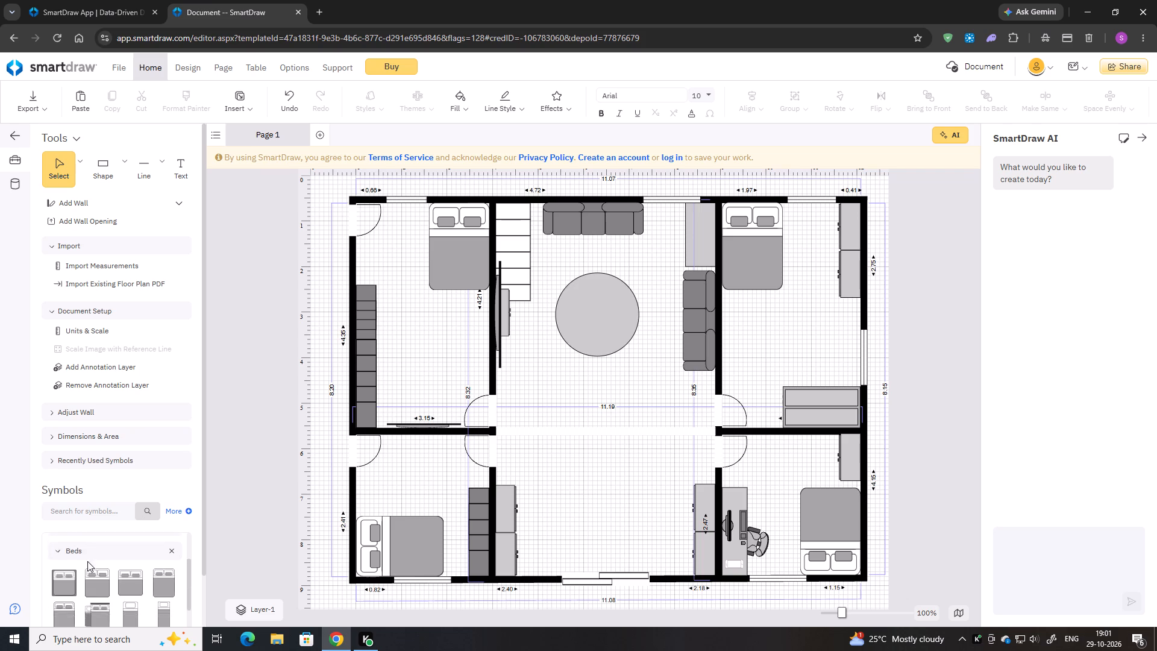
pyautogui.scroll(-3, 87, 561)
pyautogui.scroll(3, 120, 563)
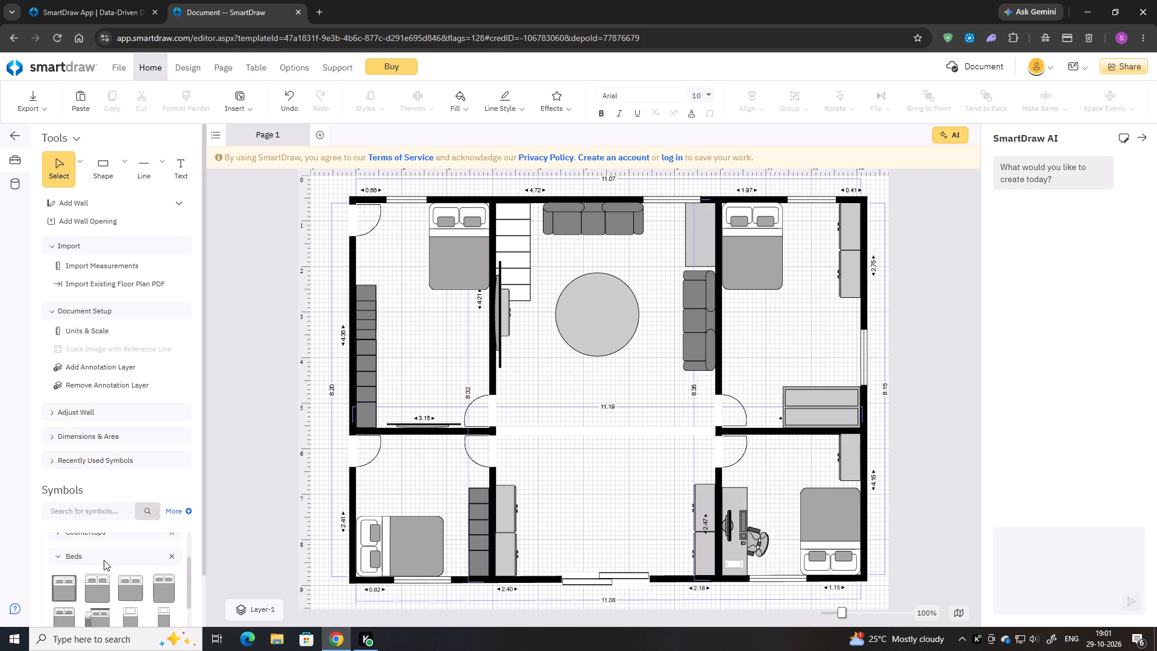
pyautogui.scroll(1, 101, 561)
pyautogui.click(98, 623)
pyautogui.click(90, 619)
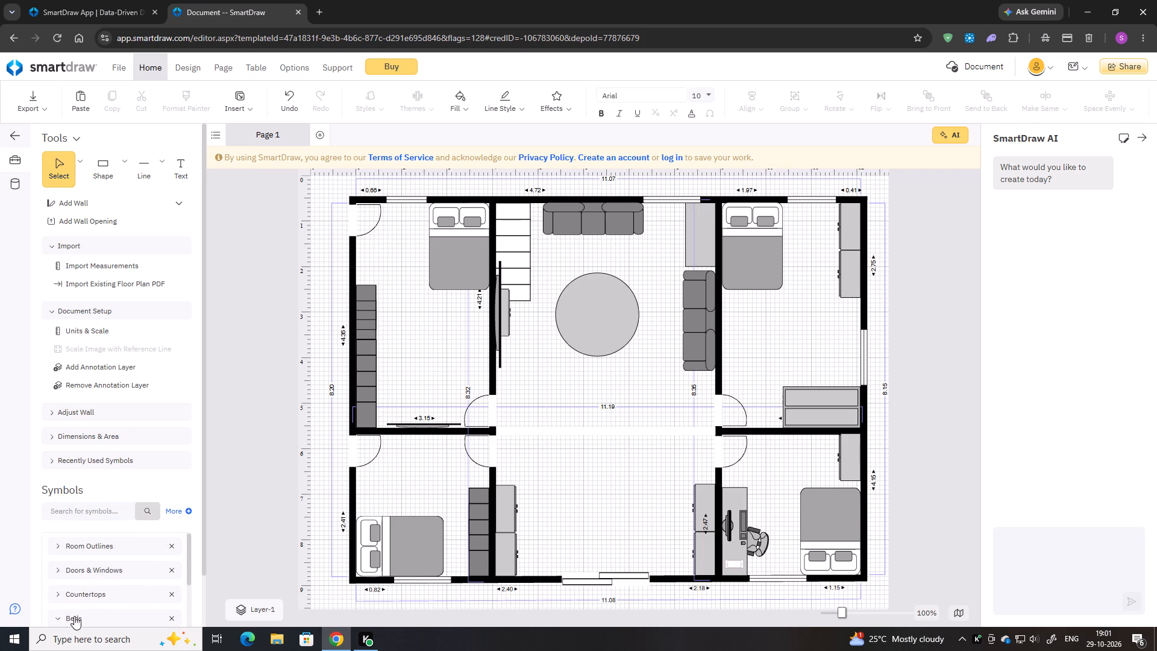
pyautogui.scroll(-1, 67, 617)
pyautogui.click(65, 563)
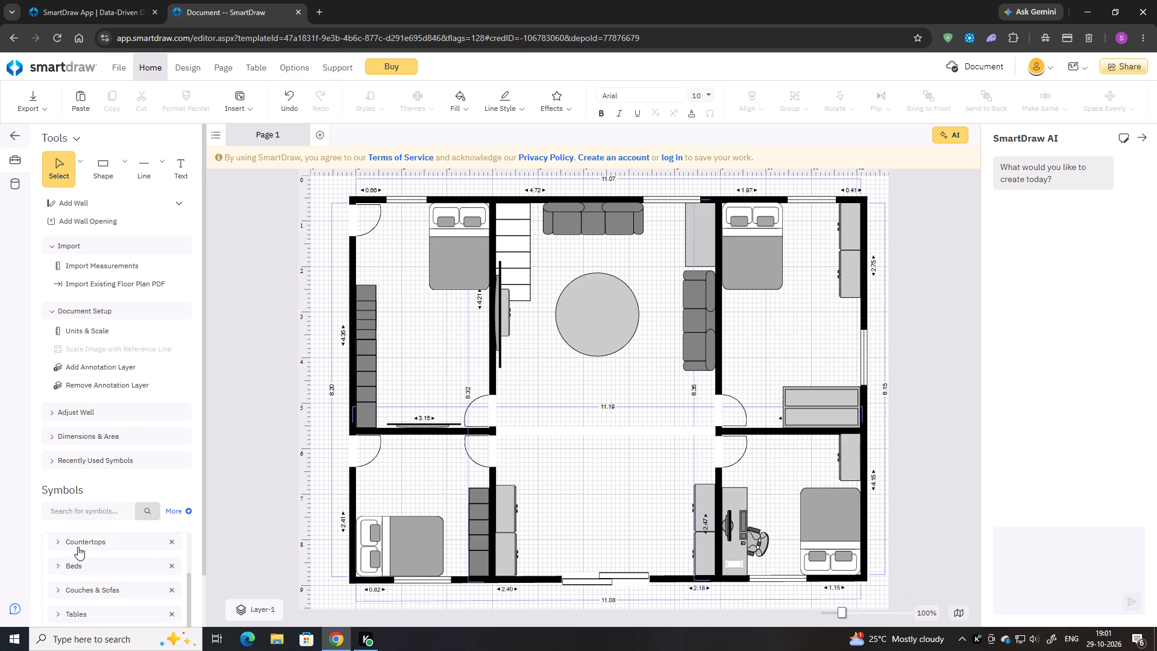
# Look through the Countertops and Toilets symbol categories, collapsing each one after checking it.
pyautogui.click(80, 544)
pyautogui.scroll(-1, 115, 558)
pyautogui.scroll(1, 108, 558)
pyautogui.click(69, 544)
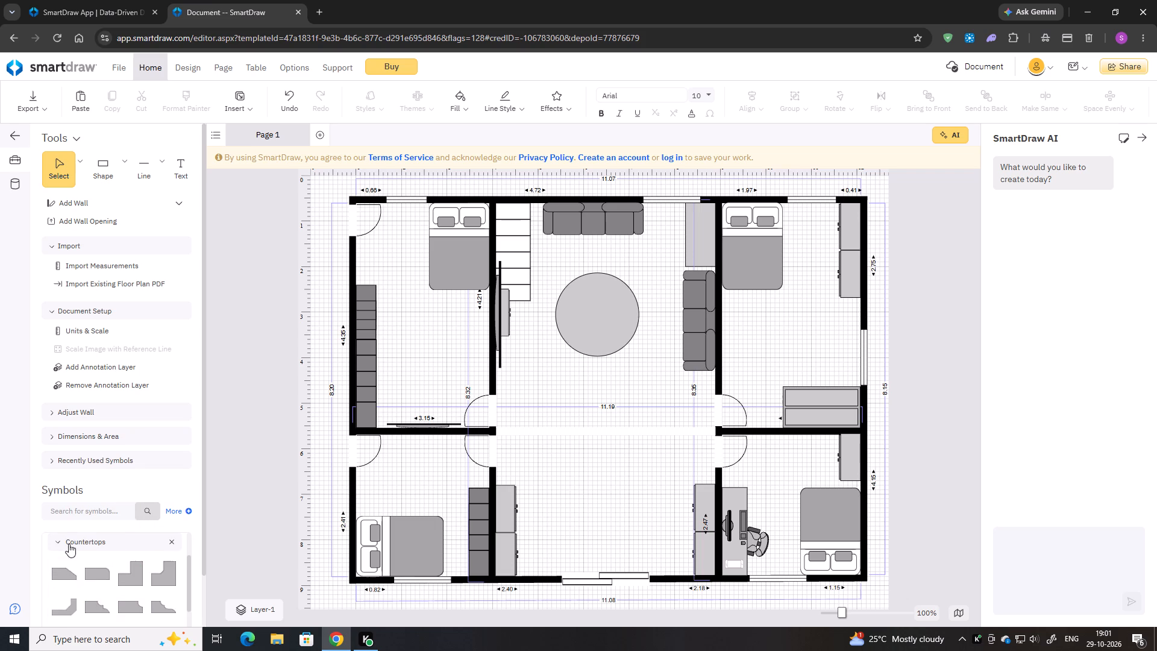
pyautogui.scroll(-1, 102, 591)
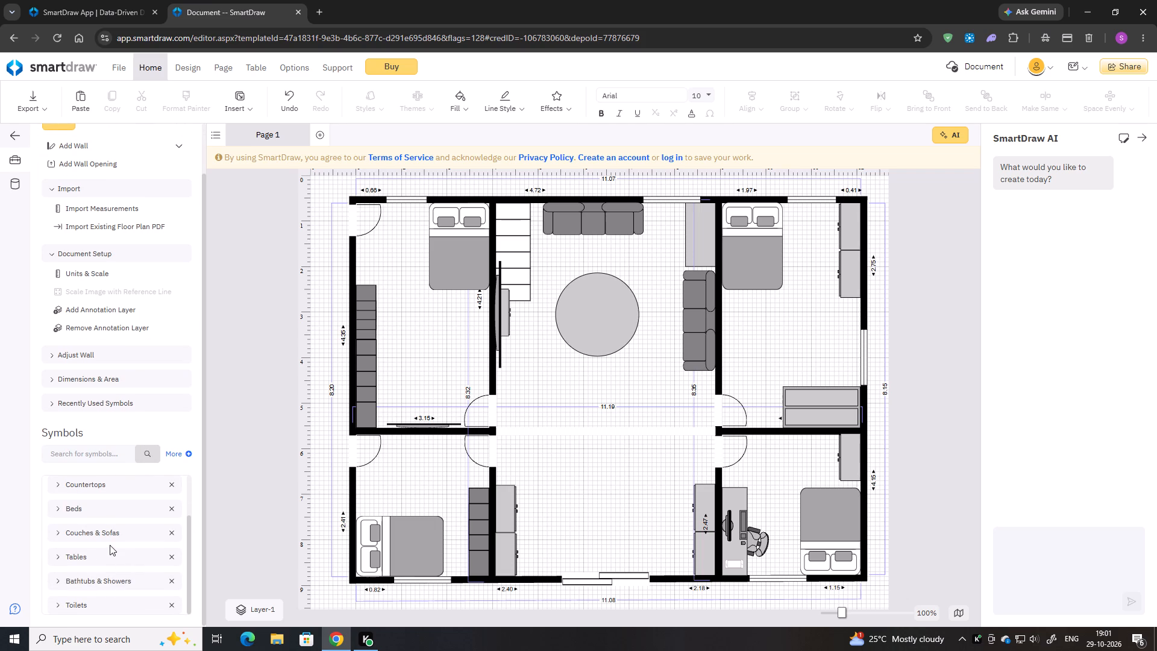
pyautogui.scroll(-1, 110, 545)
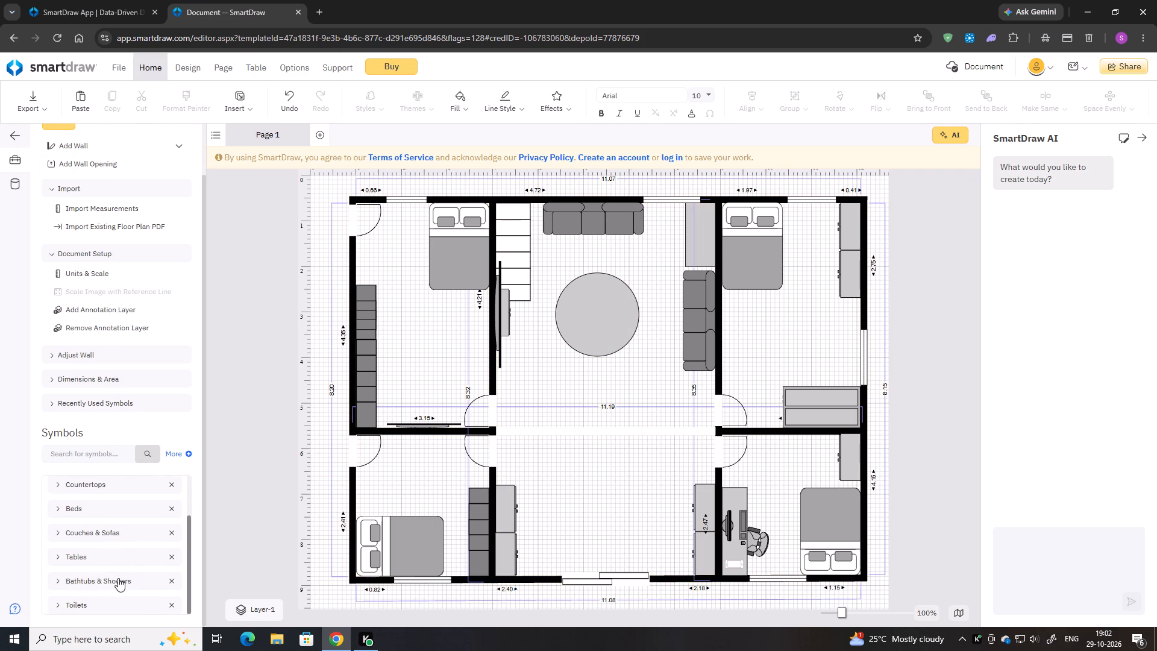
pyautogui.scroll(1, 119, 577)
pyautogui.scroll(-1, 119, 577)
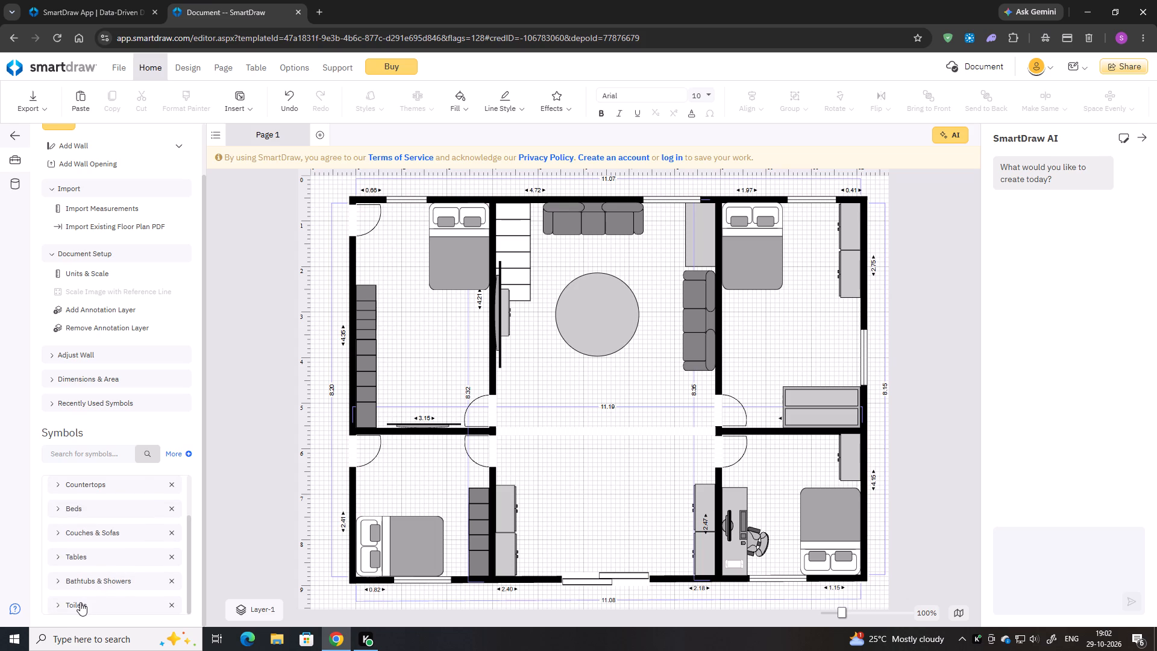
pyautogui.click(80, 602)
pyautogui.scroll(-3, 114, 553)
pyautogui.scroll(1, 124, 544)
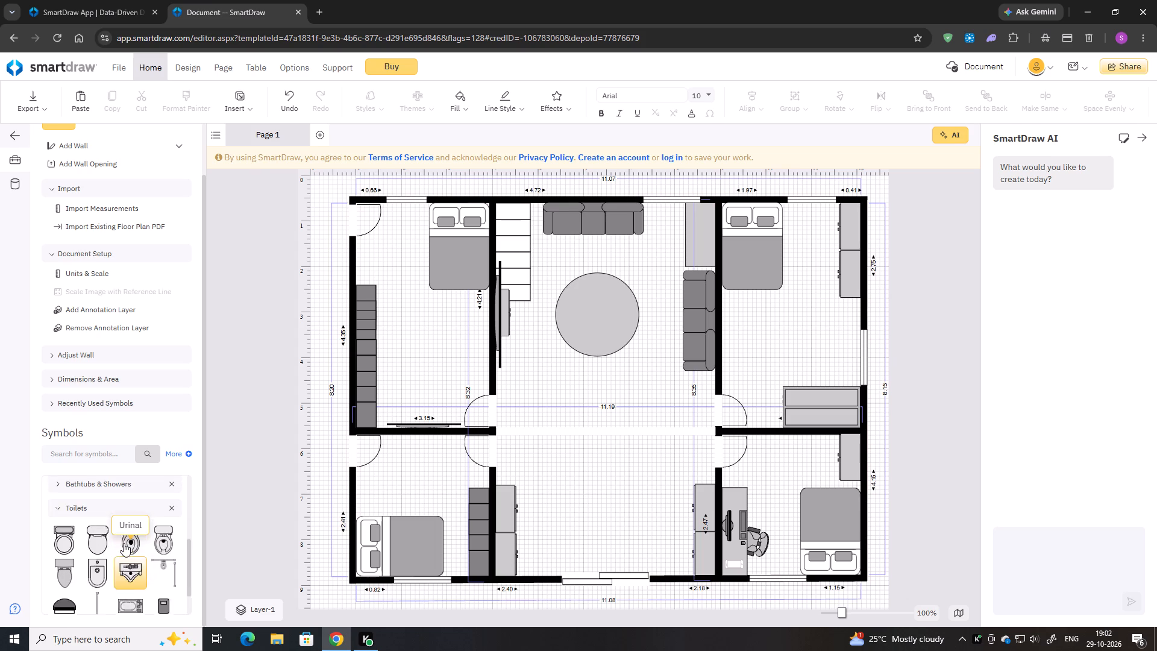
pyautogui.click(80, 528)
pyautogui.scroll(-3, 554, 501)
pyautogui.scroll(-1, 688, 515)
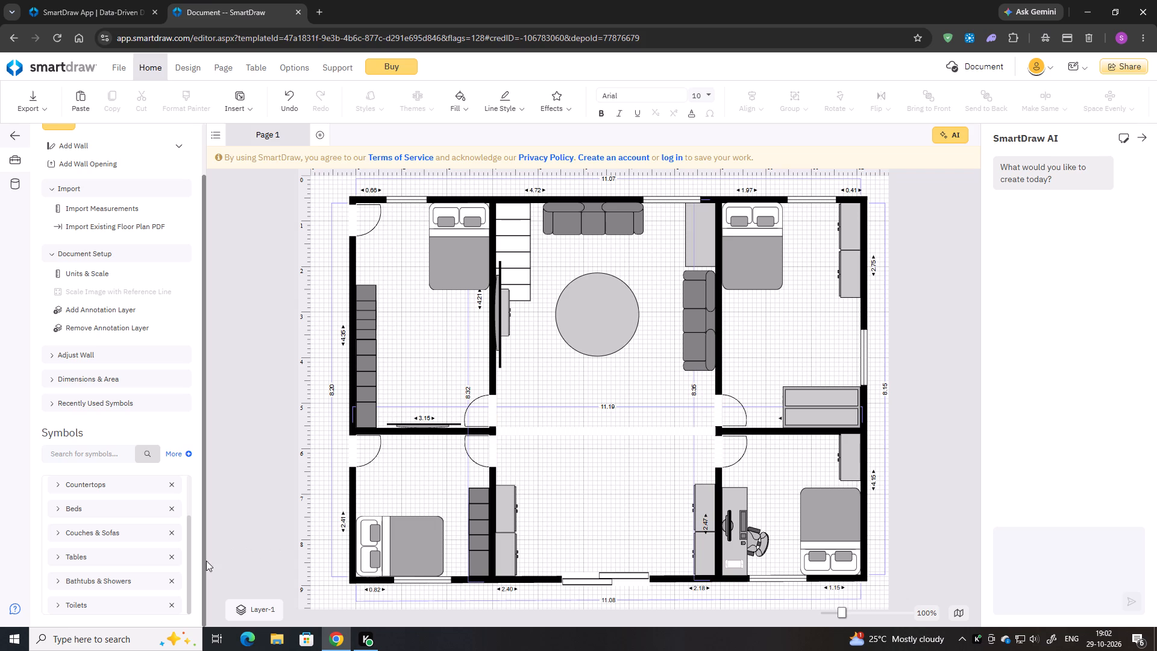
pyautogui.scroll(-1, 207, 561)
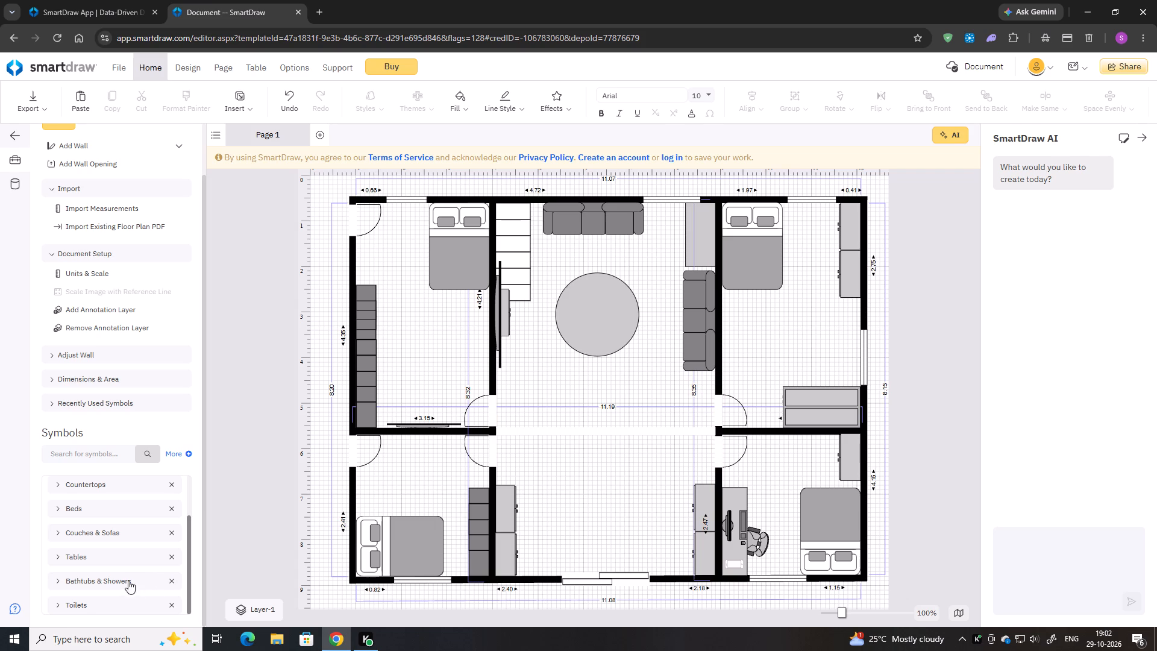
pyautogui.scroll(1, 128, 580)
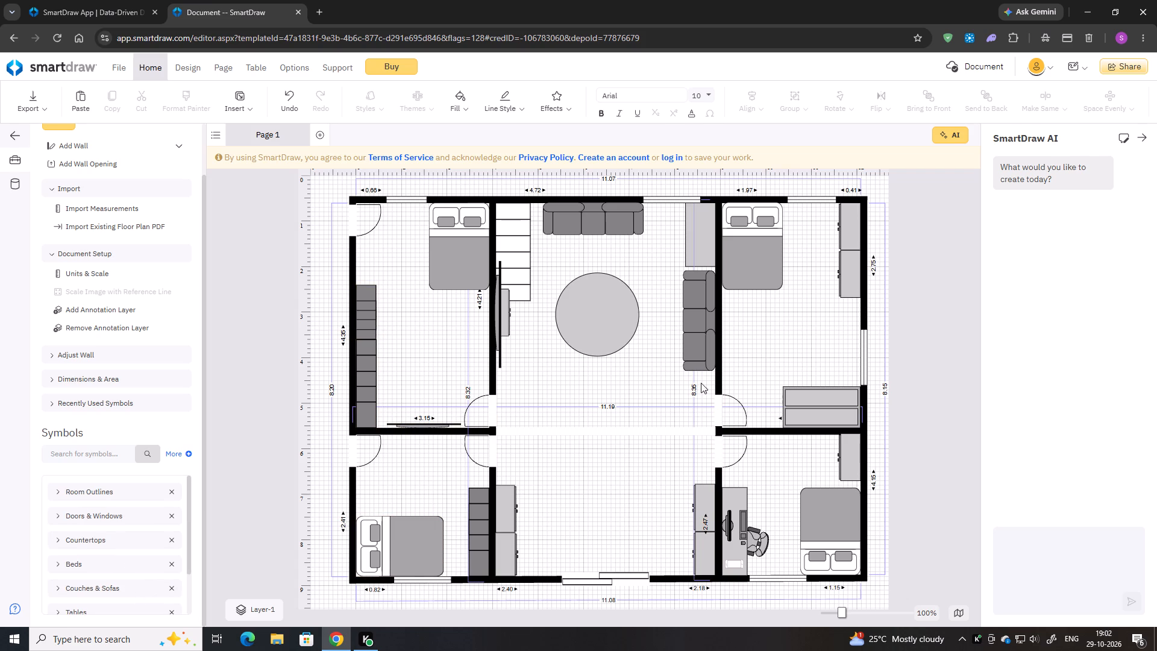
# Copy the small cabinet from the lower-right bedroom, turn the copy horizontal and place it against the lower-left bedroom's top wall between the doors.
pyautogui.click(854, 454)
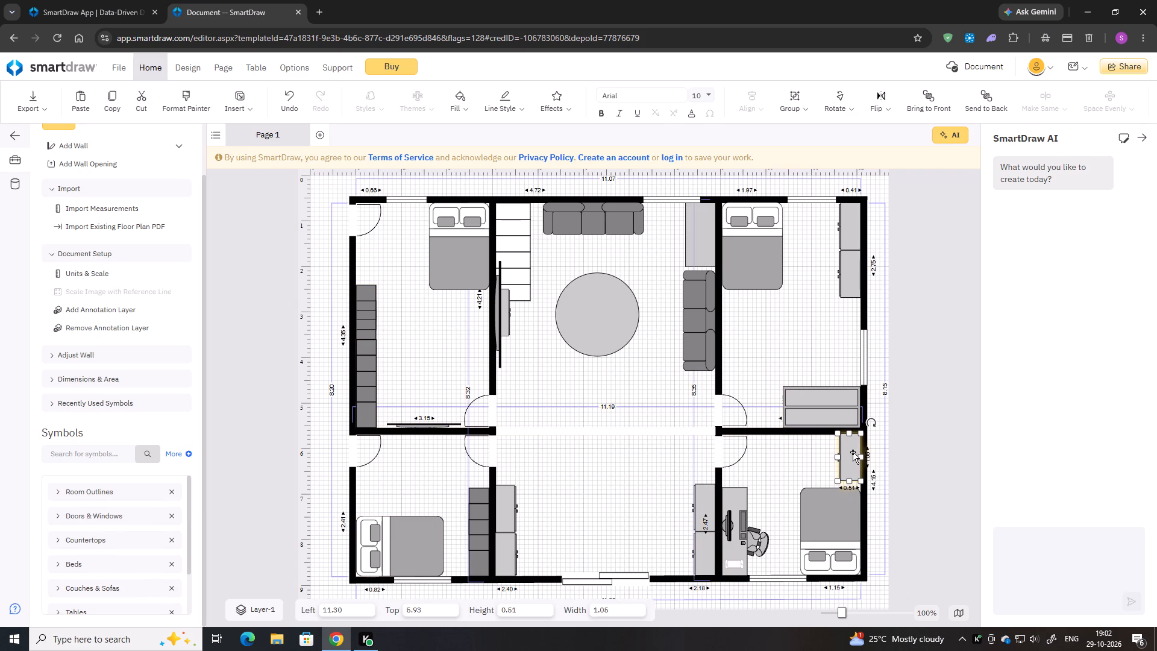
pyautogui.hotkey('ctrl', 'c')
pyautogui.hotkey('ctrl', 'v')
pyautogui.moveTo(562, 356); pyautogui.dragTo(533, 359)
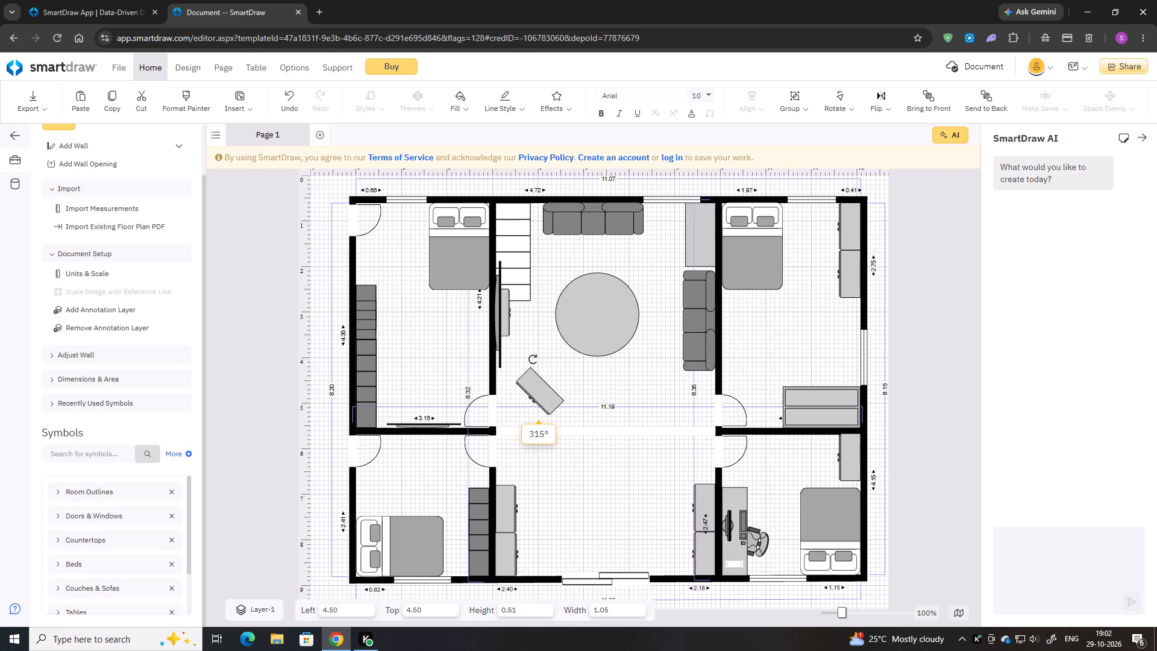
pyautogui.moveTo(533, 359); pyautogui.dragTo(512, 374)
pyautogui.moveTo(538, 389); pyautogui.dragTo(421, 444)
pyautogui.click(434, 484)
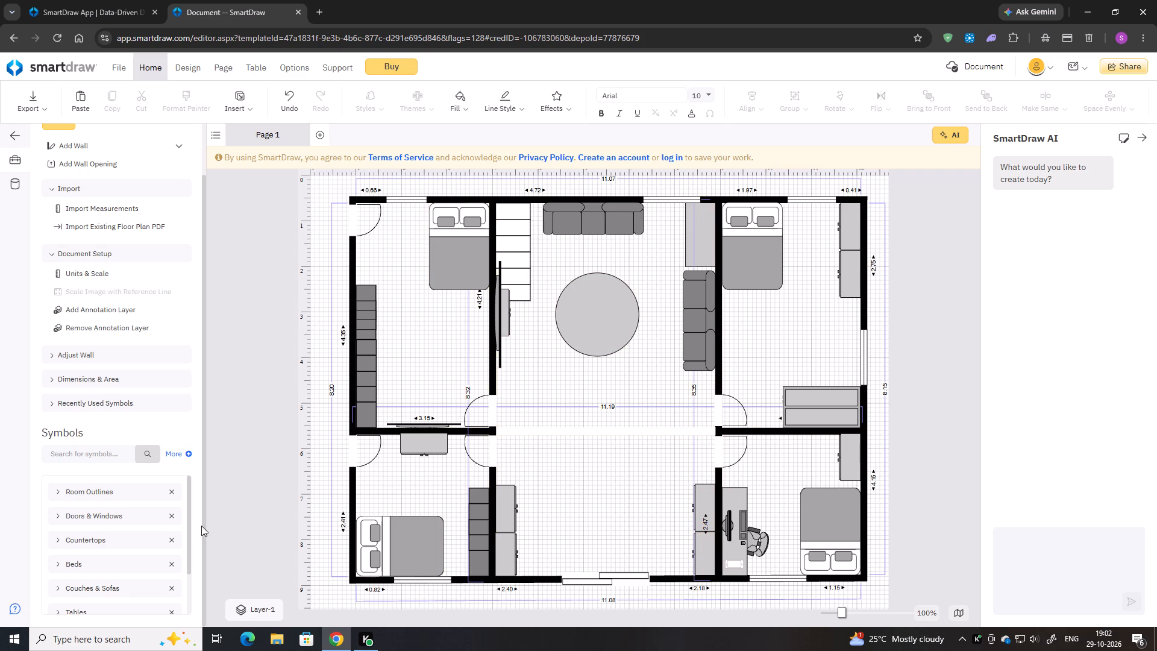
# Search the symbols for "light" and look through the results for a suitable light fixture.
pyautogui.click(120, 458)
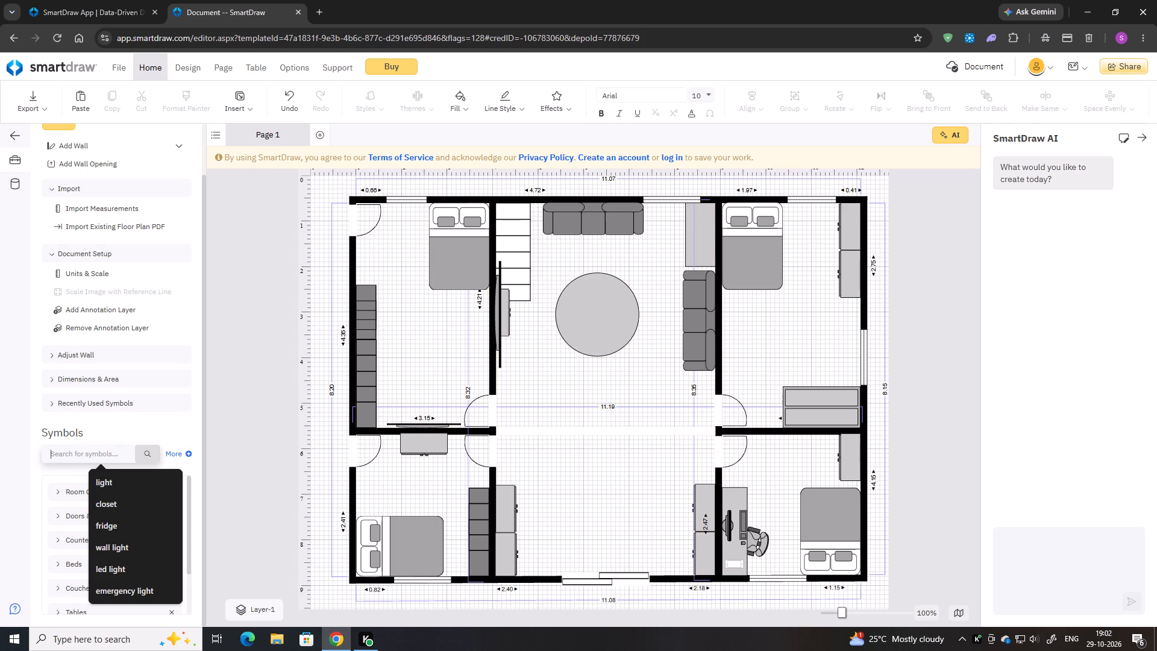
pyautogui.write('light')
pyautogui.press('Return')
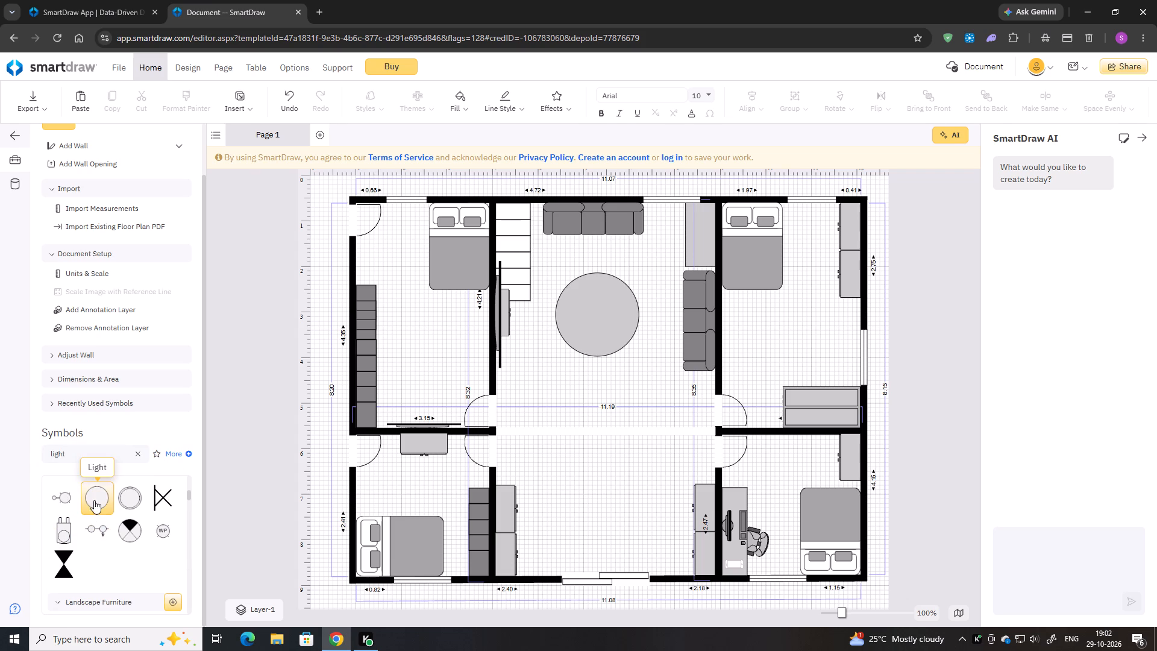
pyautogui.scroll(-3, 102, 508)
pyautogui.scroll(1, 110, 531)
pyautogui.scroll(-1, 86, 546)
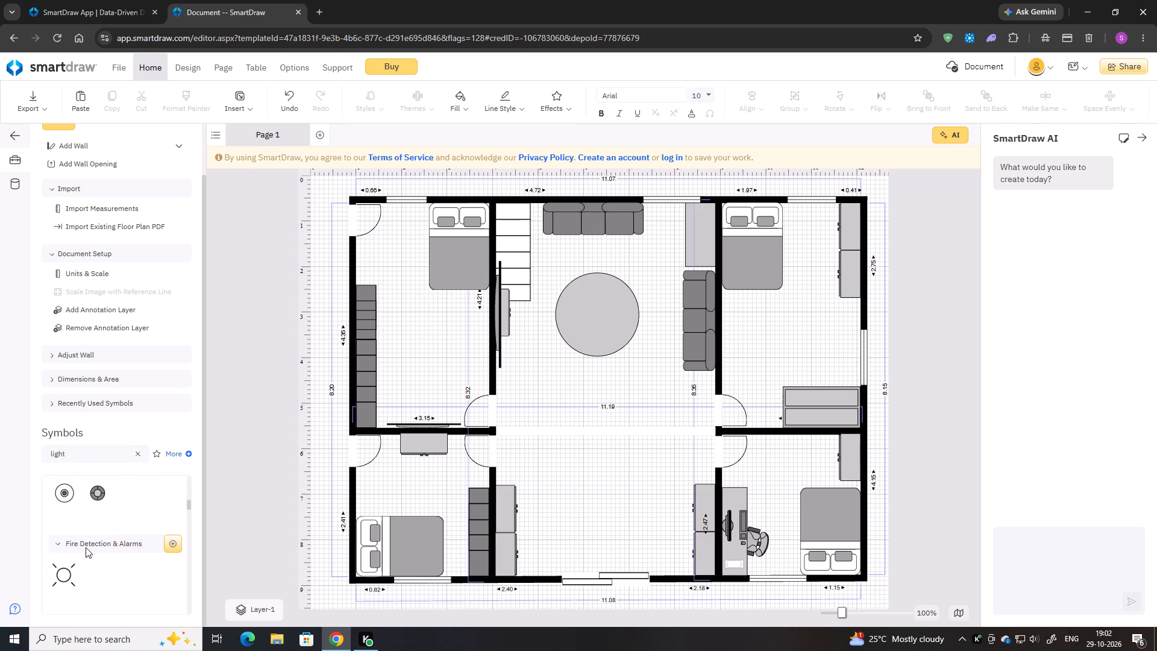
pyautogui.scroll(-2, 86, 547)
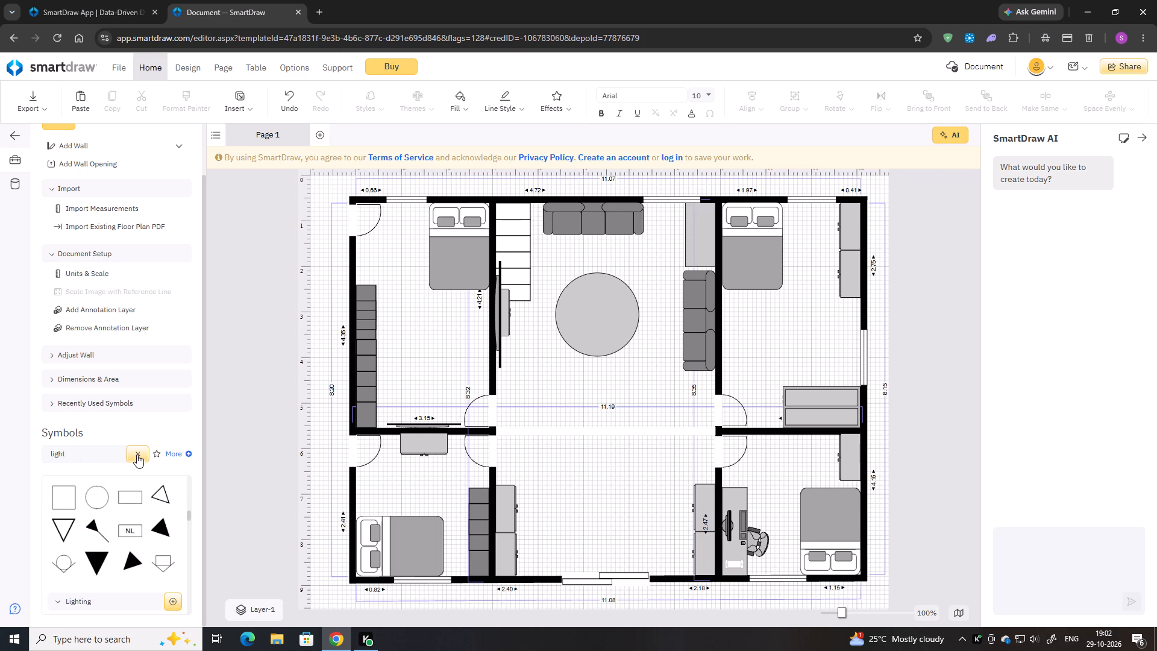
# Search the symbols for "table" and insert the Round Table - 52" in the upper-left bedroom.
pyautogui.click(137, 454)
pyautogui.write('tabk')
pyautogui.press('BackSpace')
pyautogui.write('le')
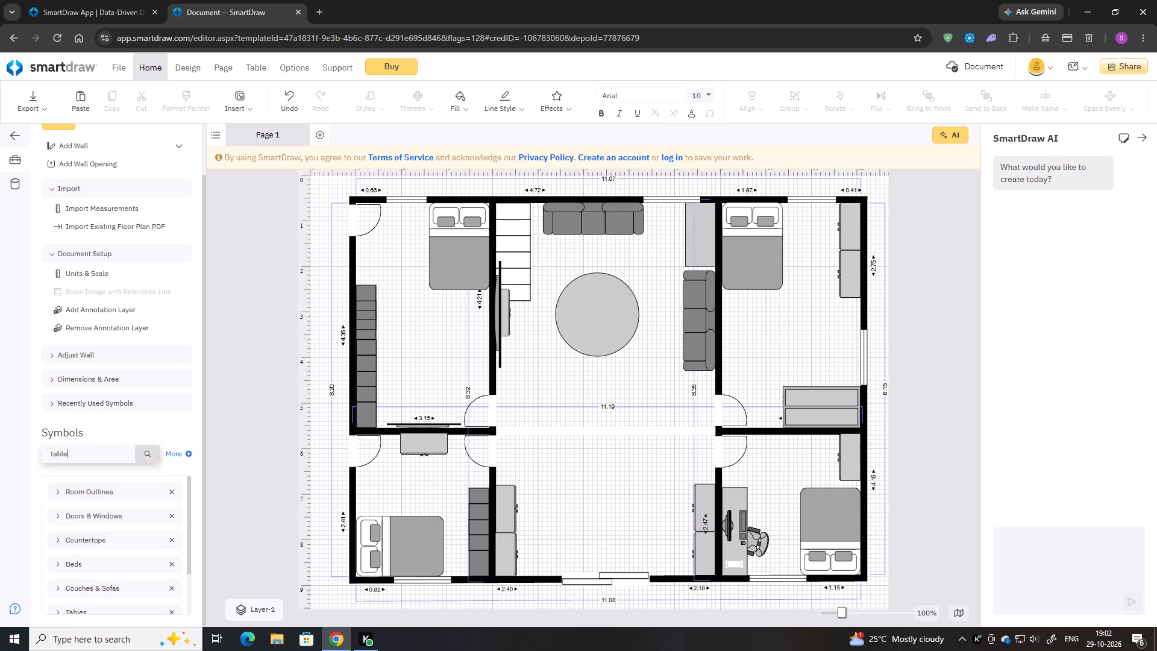
pyautogui.press('Return')
pyautogui.scroll(-5, 109, 551)
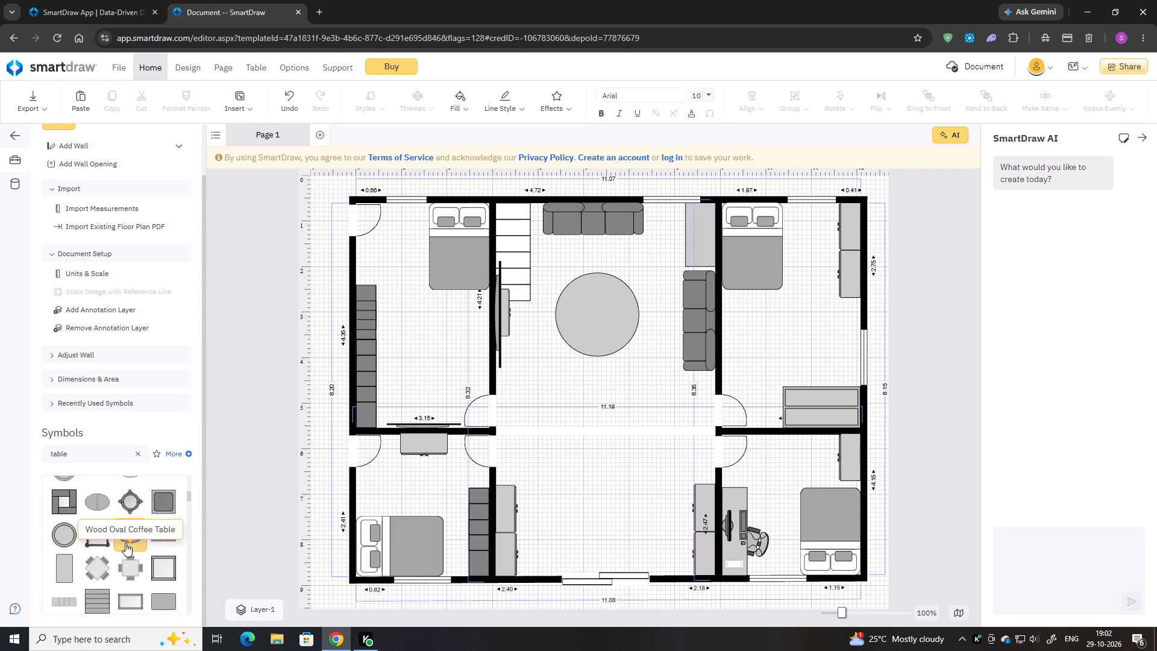
pyautogui.scroll(-2, 125, 542)
pyautogui.scroll(2, 125, 542)
pyautogui.scroll(-4, 125, 542)
pyautogui.scroll(6, 125, 542)
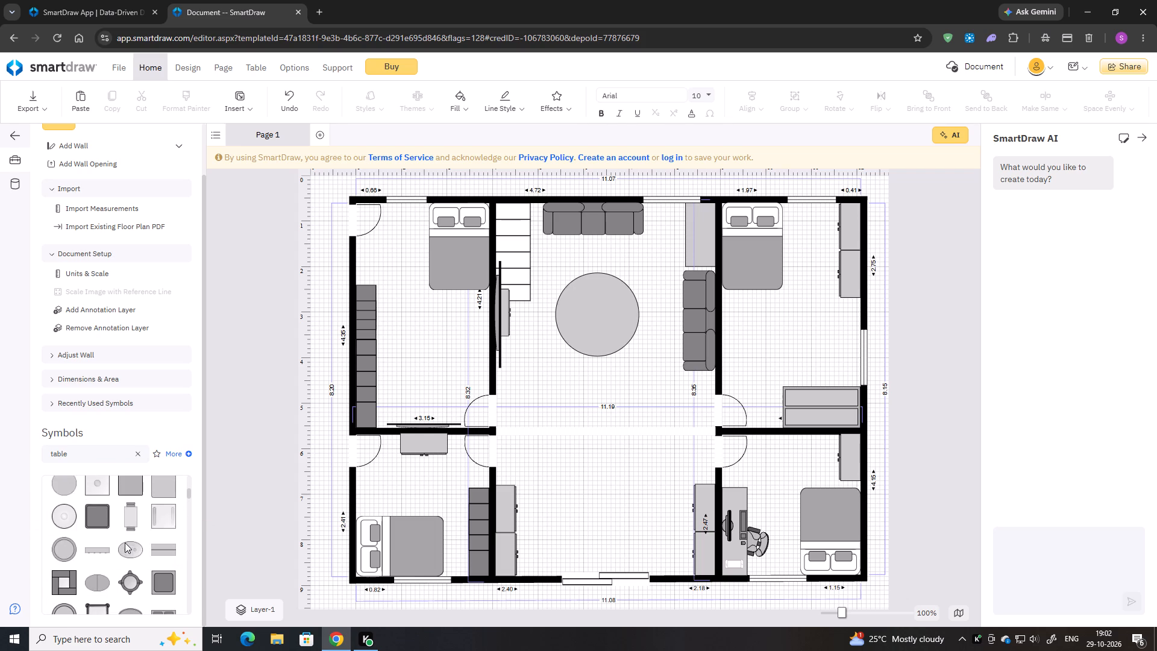
pyautogui.doubleClick(68, 549)
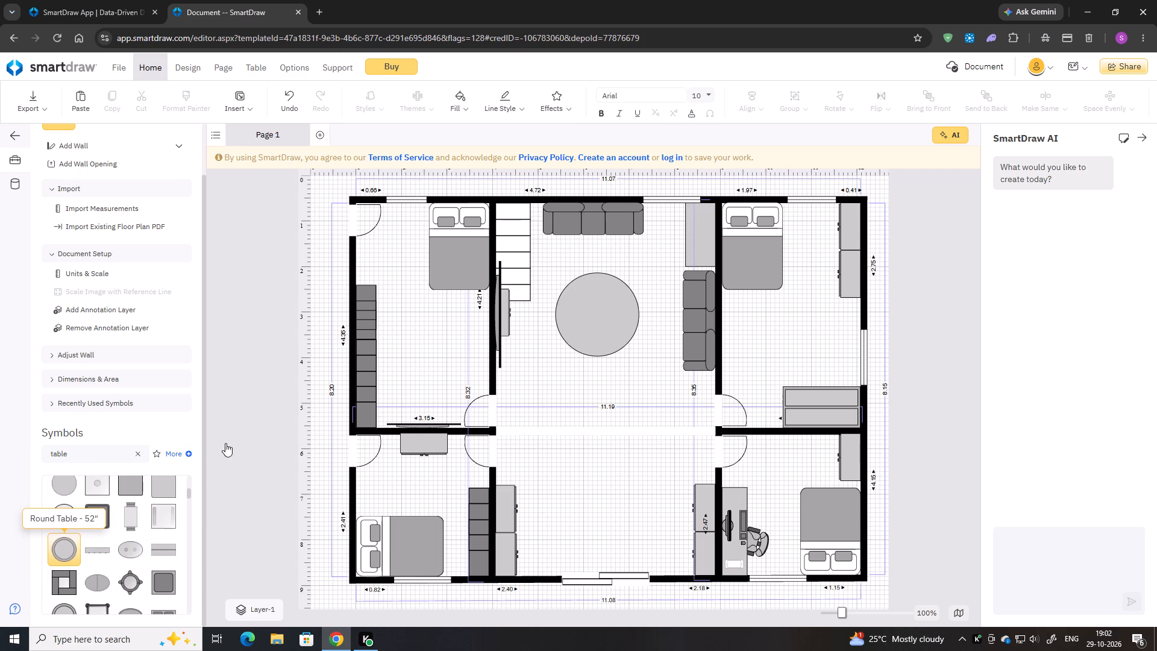
# Shrink the round table to about 0.54 by 0.55 and move it beside the head of the lower-left bedroom's bed, near the outer wall.
pyautogui.moveTo(428, 295); pyautogui.dragTo(422, 291)
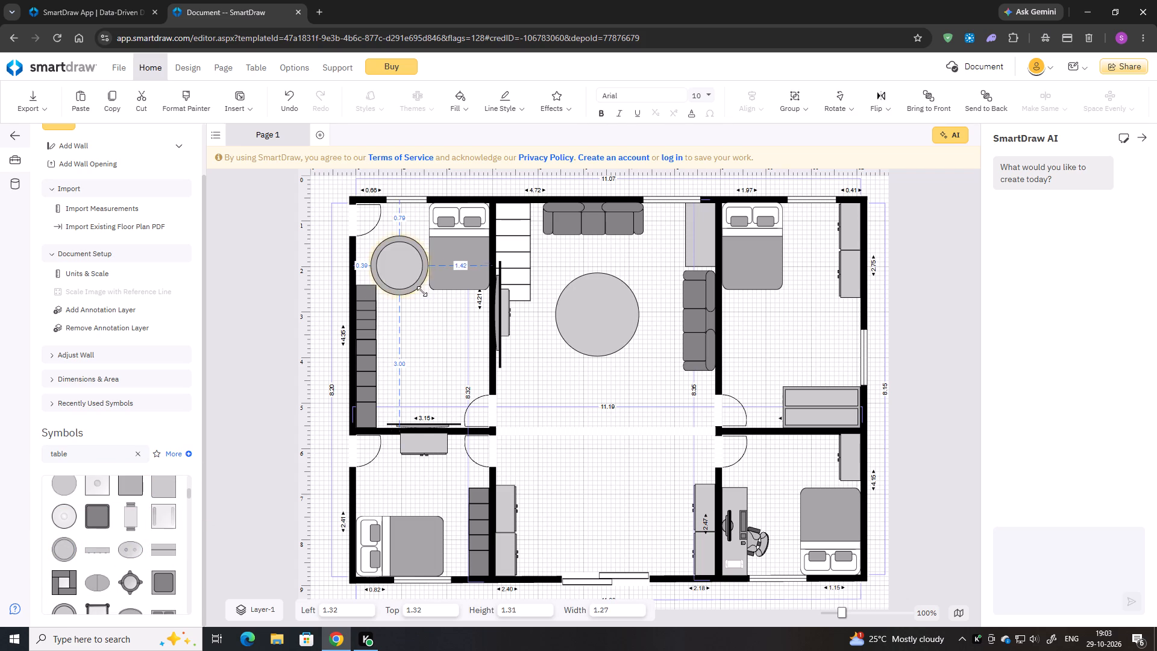
pyautogui.moveTo(422, 291); pyautogui.dragTo(391, 263)
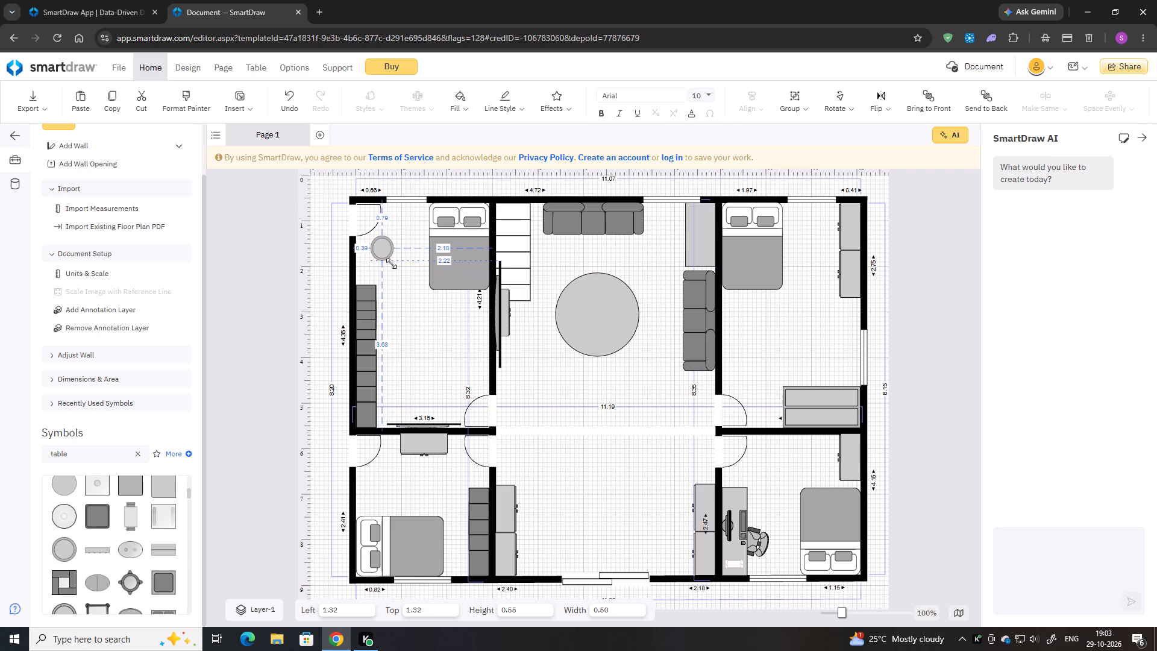
pyautogui.moveTo(391, 263); pyautogui.dragTo(398, 266)
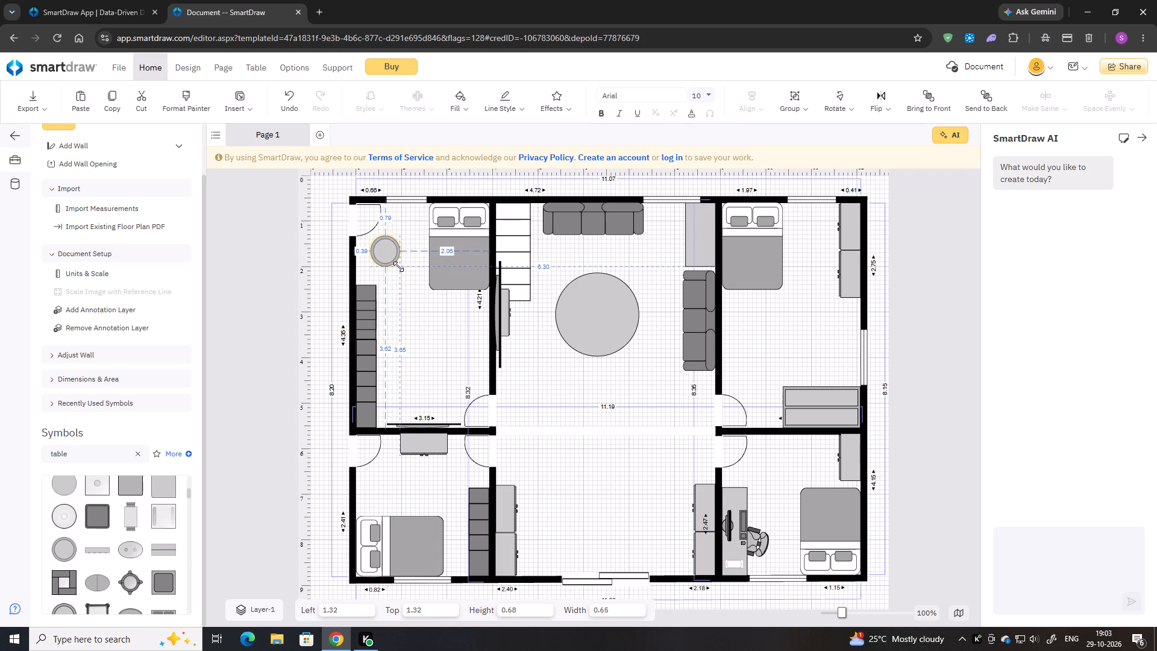
pyautogui.moveTo(398, 266); pyautogui.dragTo(396, 262)
pyautogui.moveTo(384, 247); pyautogui.dragTo(389, 282)
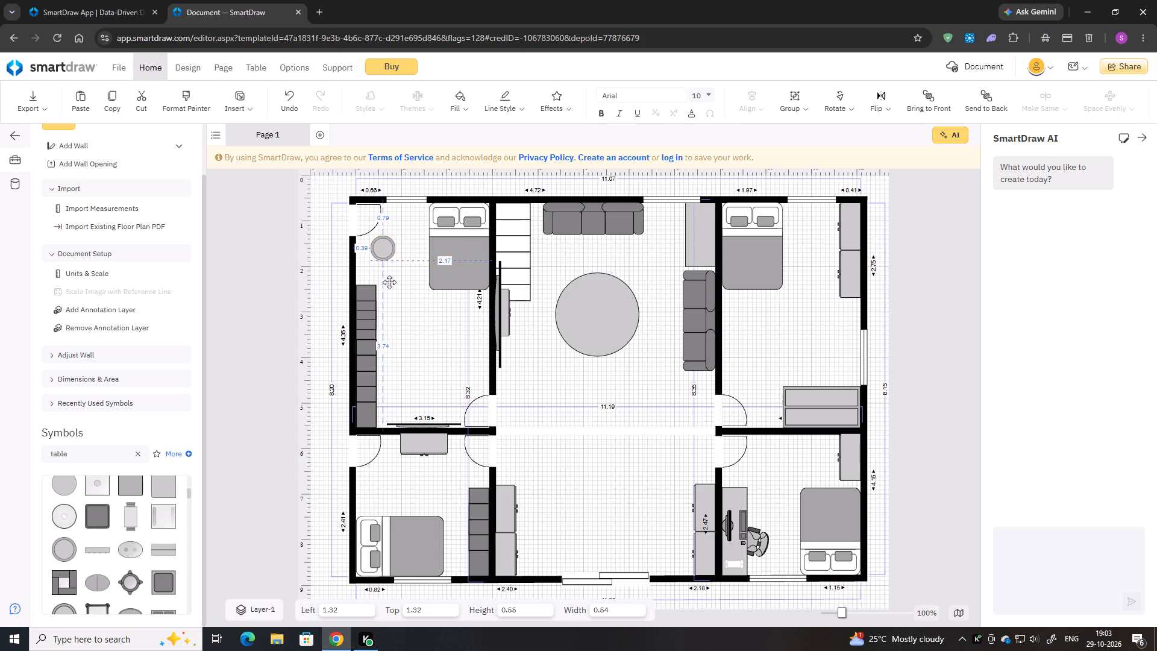
pyautogui.moveTo(389, 282); pyautogui.dragTo(369, 502)
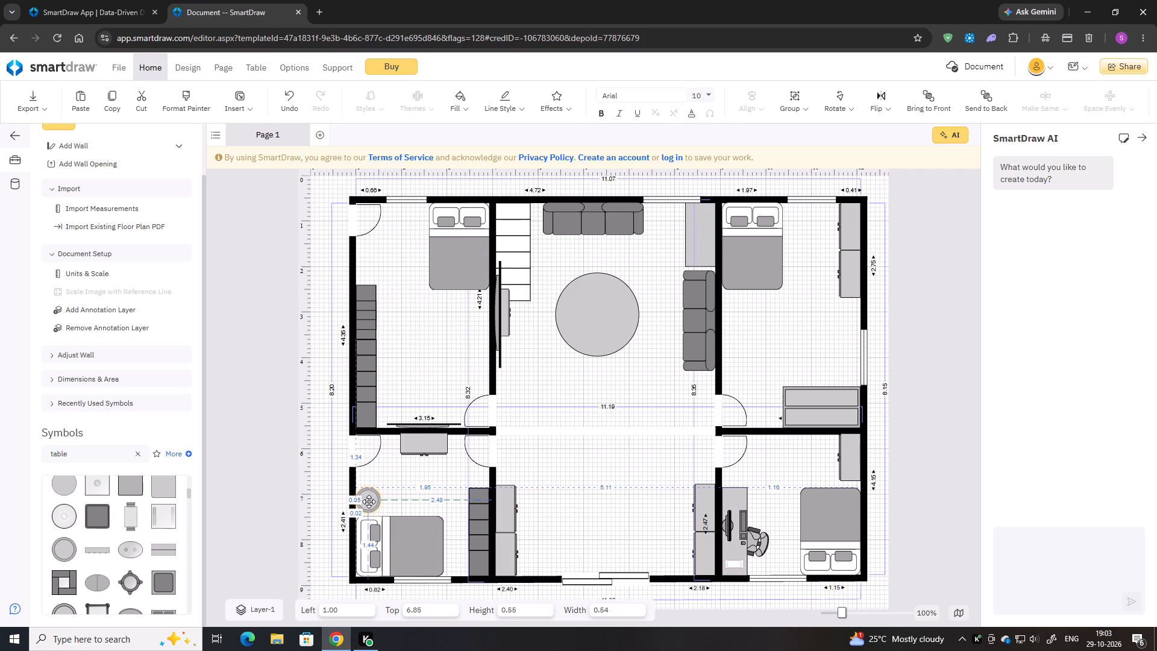
# Shift the small round table in the lower-left bedroom slightly down towards the bed, to a Top position of about 6.91.
pyautogui.moveTo(369, 502); pyautogui.dragTo(372, 501)
pyautogui.click(384, 473)
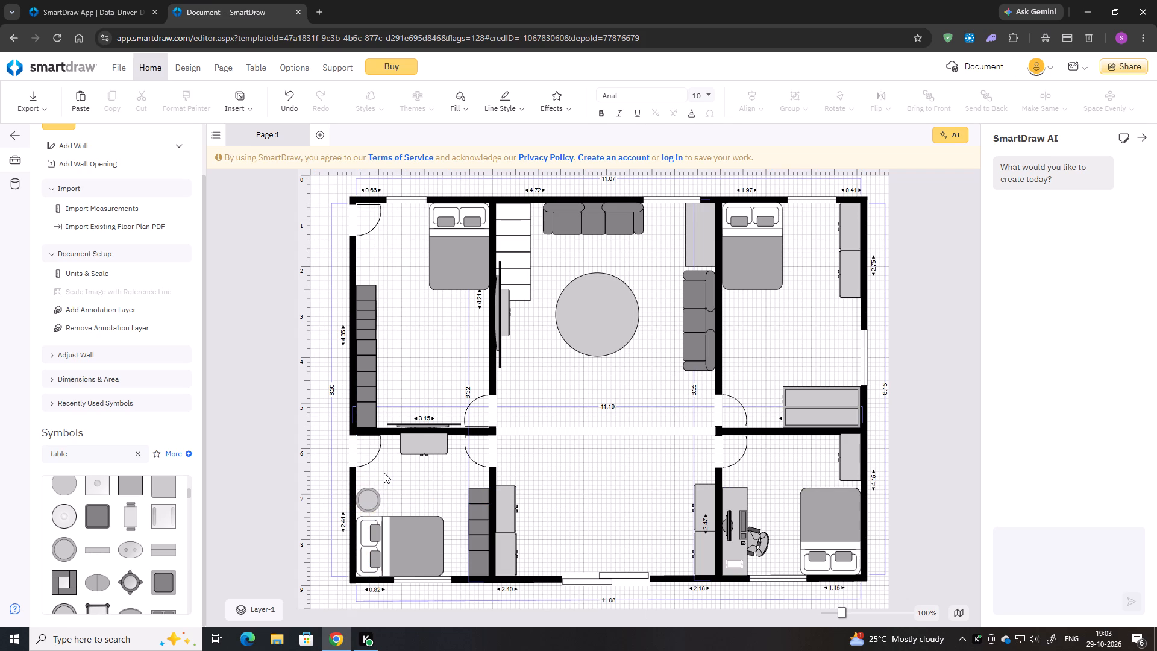
pyautogui.click(374, 498)
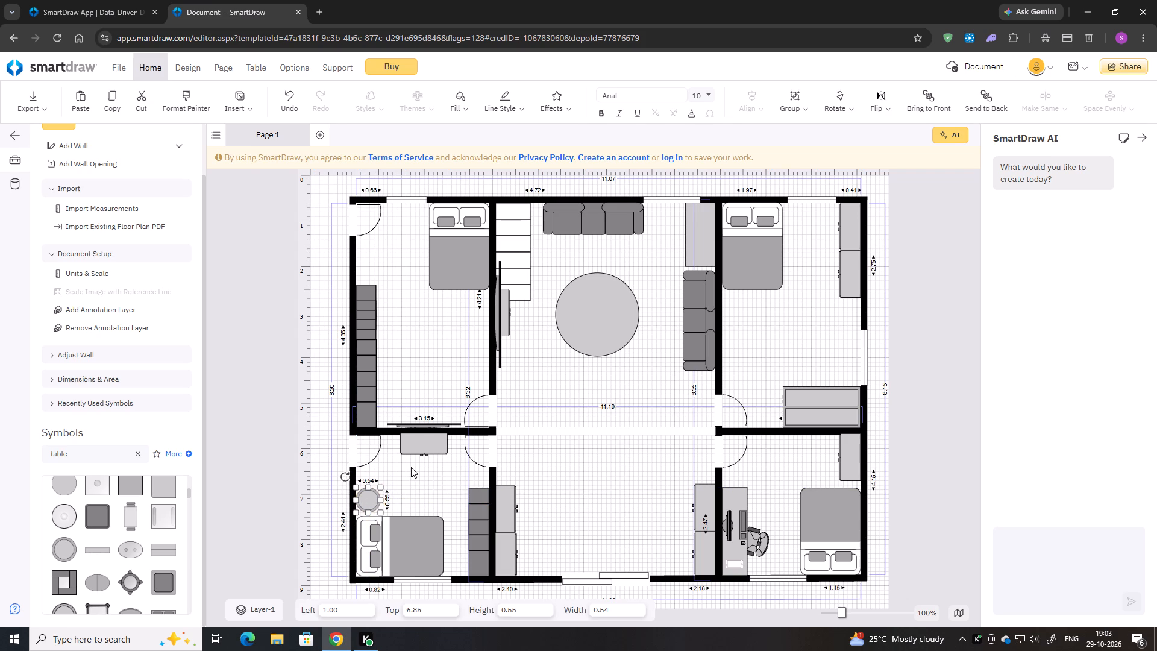
pyautogui.press('Down')
pyautogui.press('Down')
pyautogui.press('Down')
pyautogui.press('Down')
pyautogui.press('Down')
pyautogui.click(412, 477)
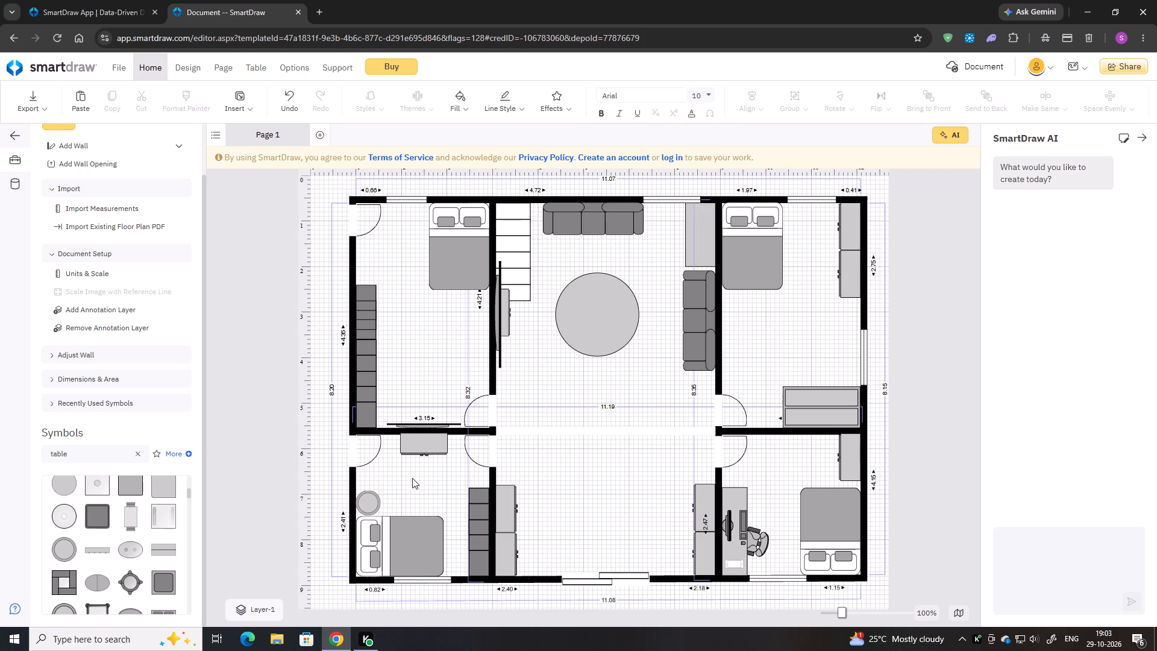
# Copy the small round table and place the copy beside the head of the upper-left bedroom's bed, against the top wall.
pyautogui.click(367, 508)
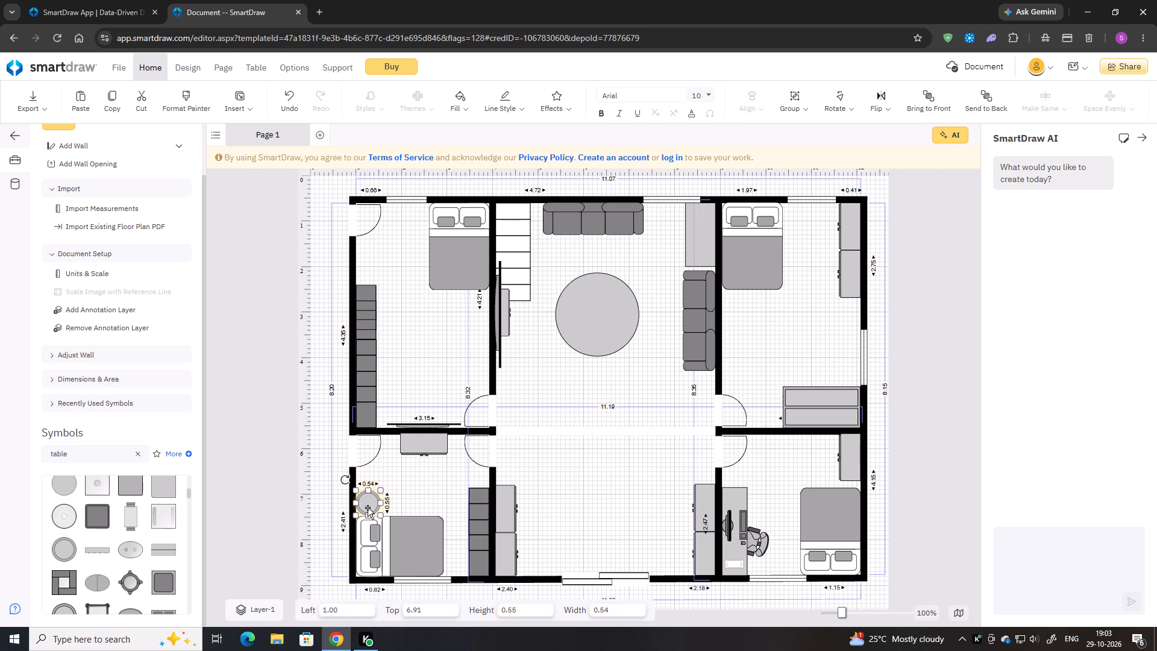
pyautogui.hotkey('ctrl', 'c')
pyautogui.hotkey('ctrl', 'v')
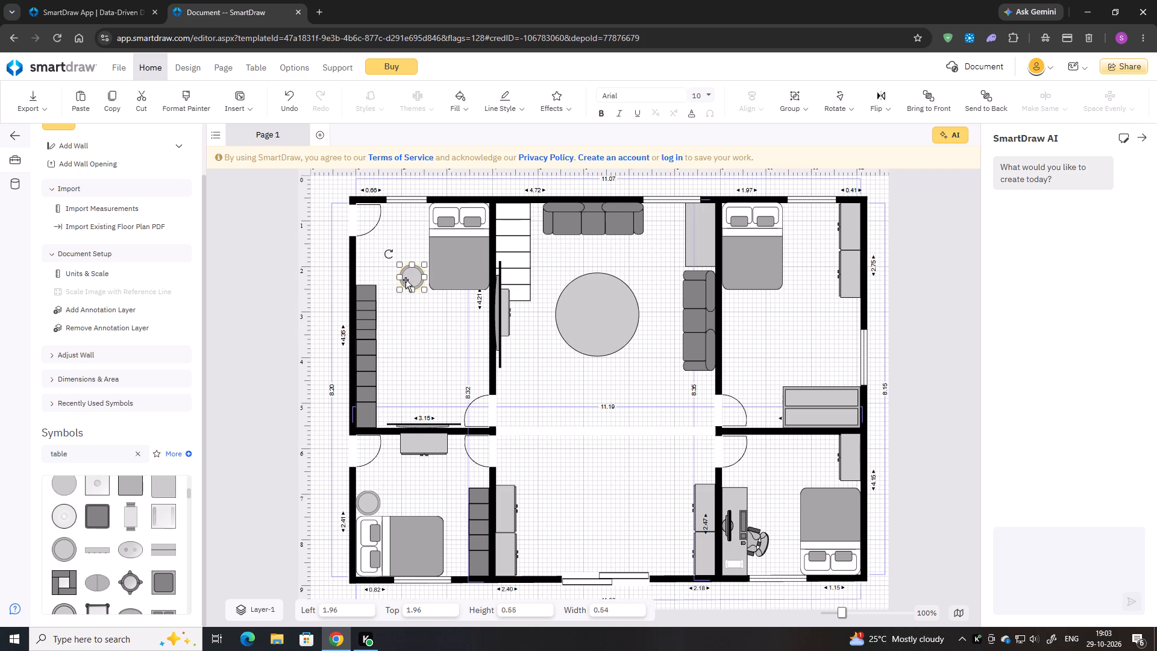
pyautogui.moveTo(406, 280); pyautogui.dragTo(412, 219)
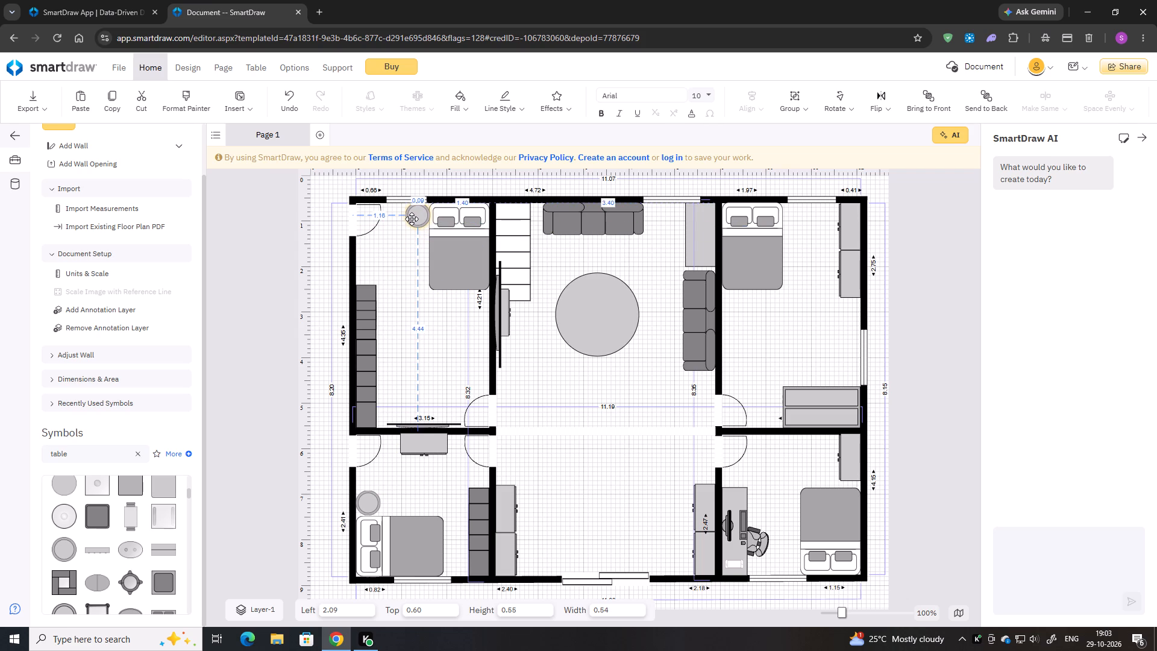
pyautogui.moveTo(412, 219); pyautogui.dragTo(410, 219)
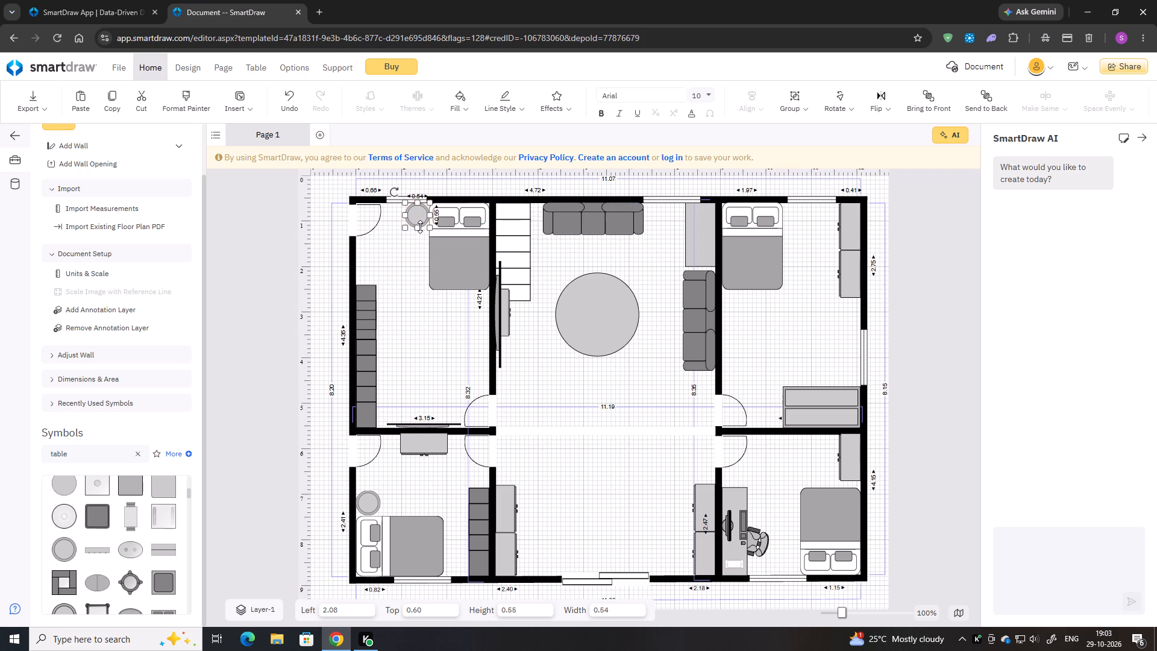
pyautogui.press('Left')
# Paste another small round table beside the head of the upper-right bedroom's bed, against the top wall.
pyautogui.hotkey('ctrl', 'v')
pyautogui.moveTo(439, 306); pyautogui.dragTo(732, 242)
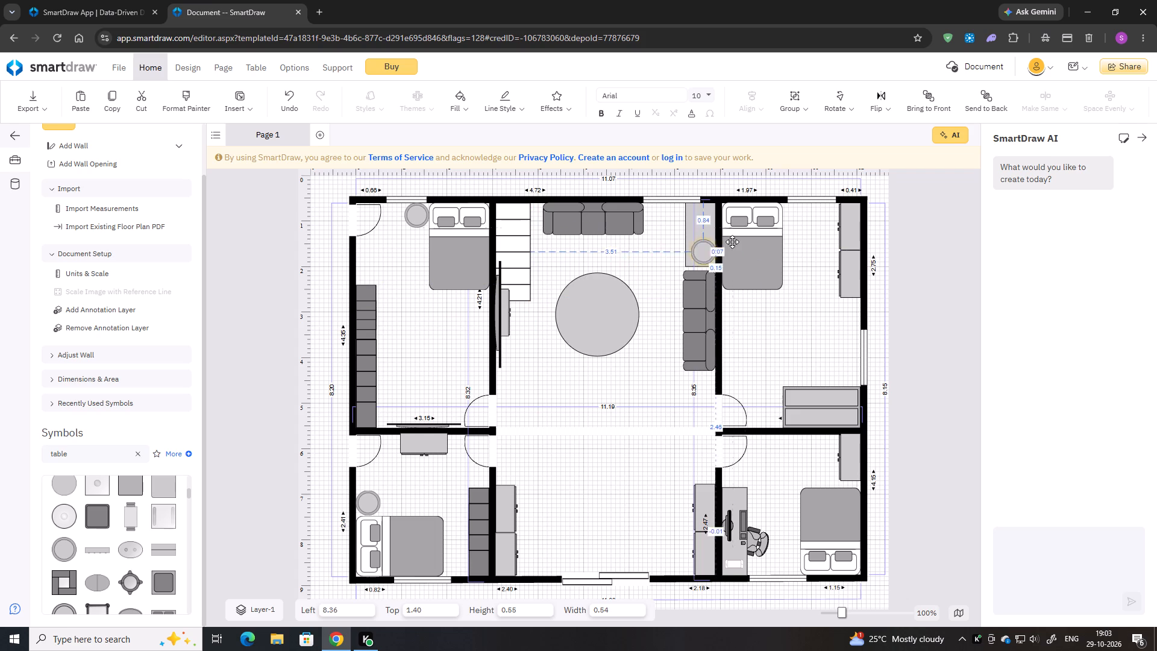
pyautogui.moveTo(732, 242); pyautogui.dragTo(792, 215)
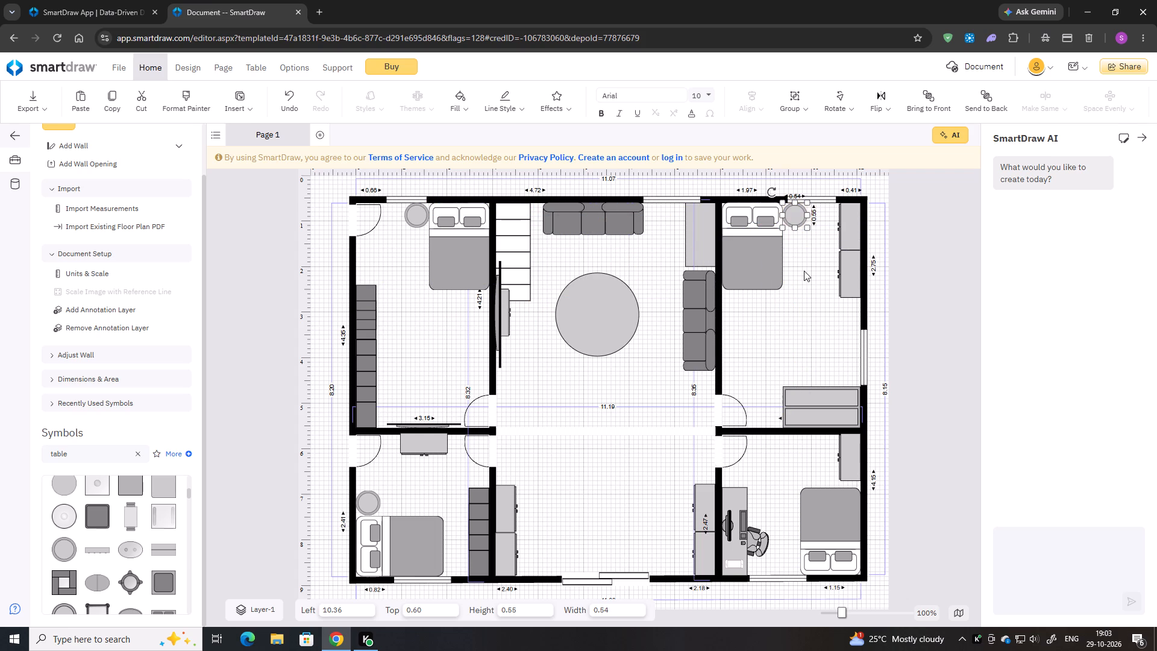
pyautogui.press('Right')
pyautogui.press('Down')
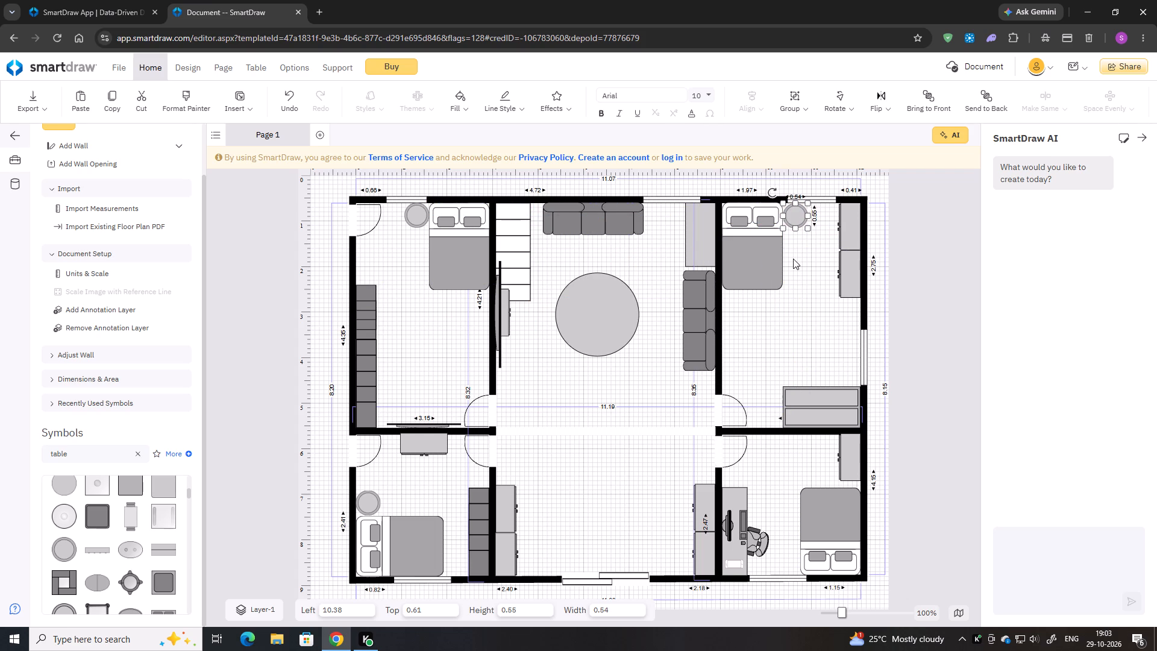
pyautogui.click(793, 257)
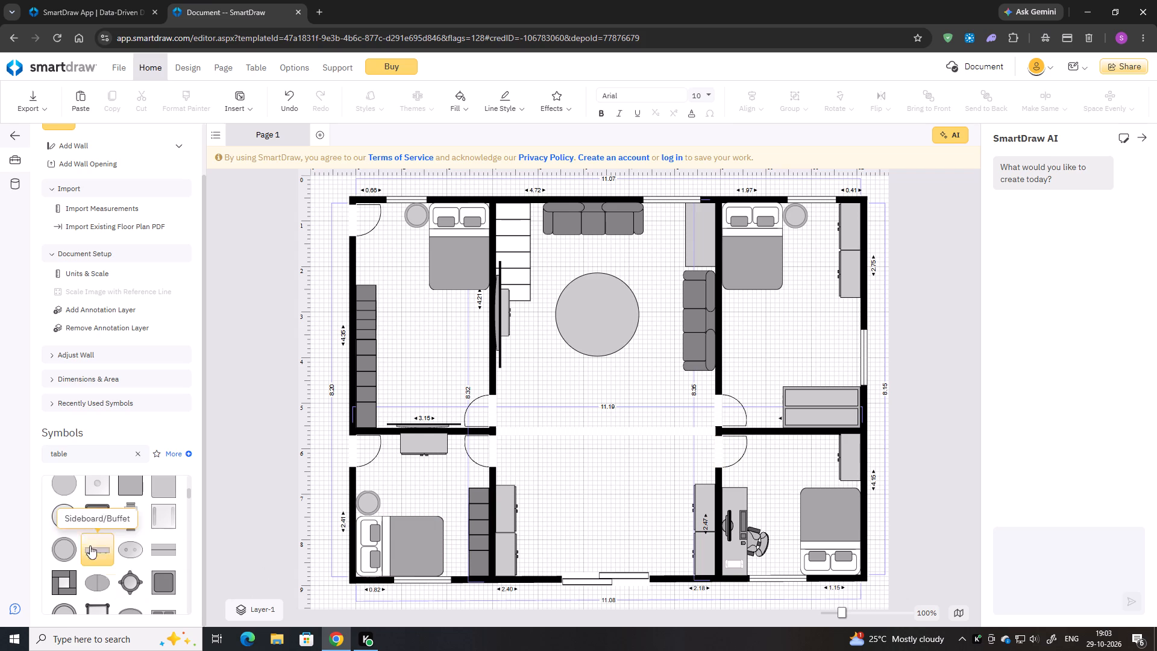
# Search the symbols for "lamp" and look through the results for a suitable lamp symbol.
pyautogui.click(134, 458)
pyautogui.click(105, 461)
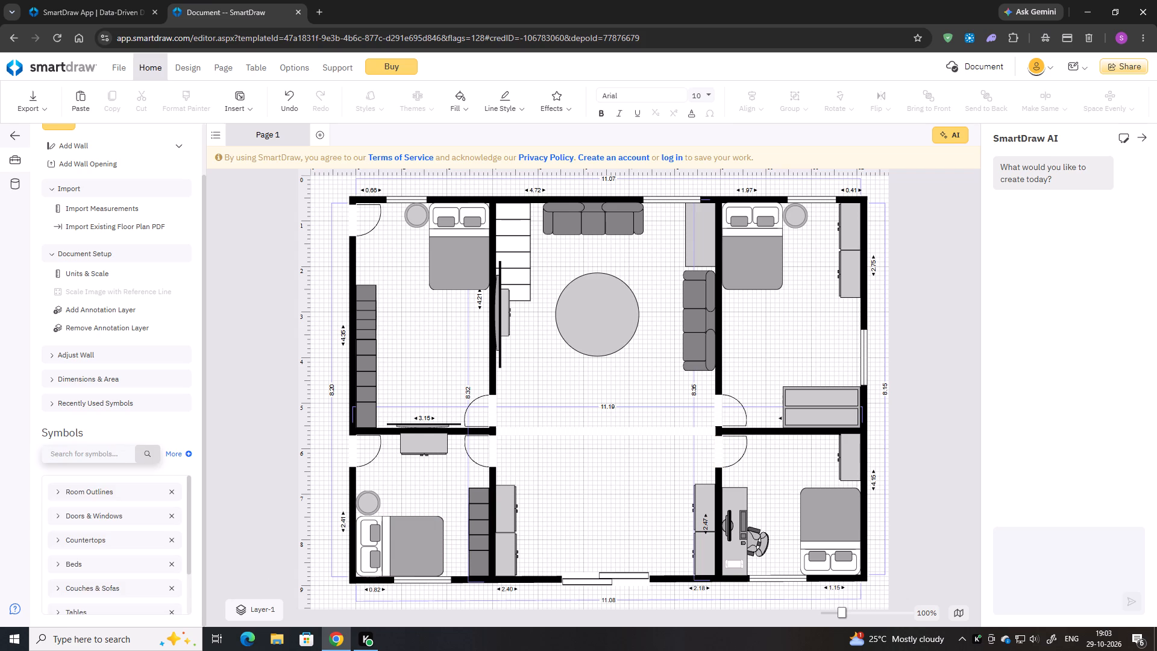
pyautogui.write('lamp')
pyautogui.press('Return')
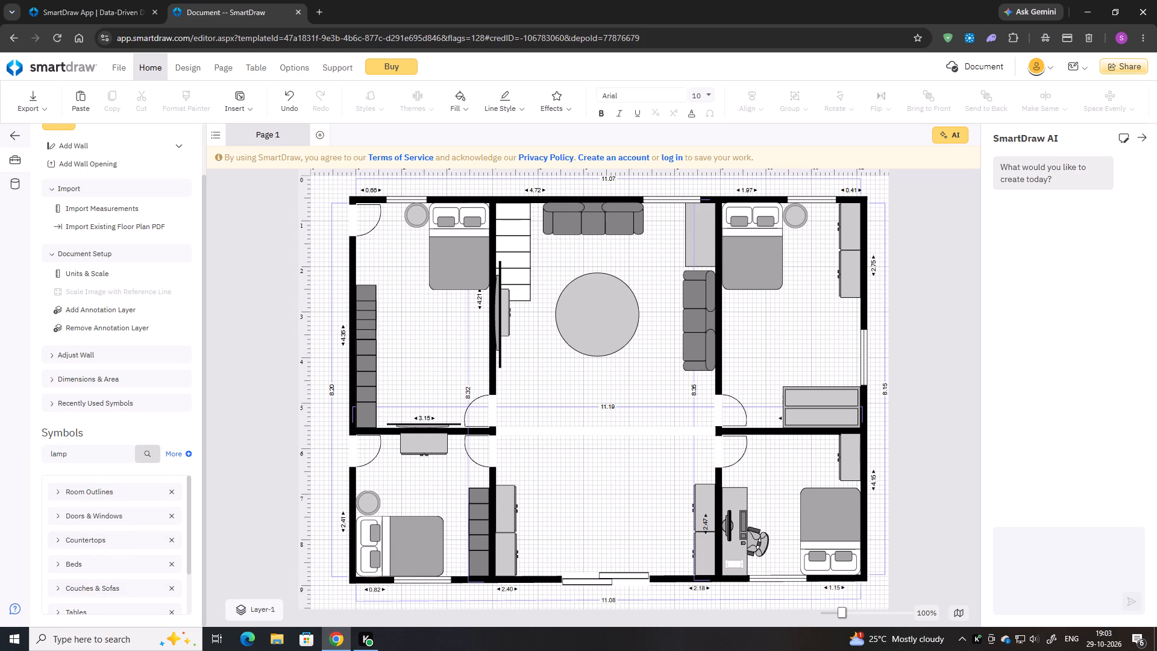
pyautogui.scroll(-3, 89, 549)
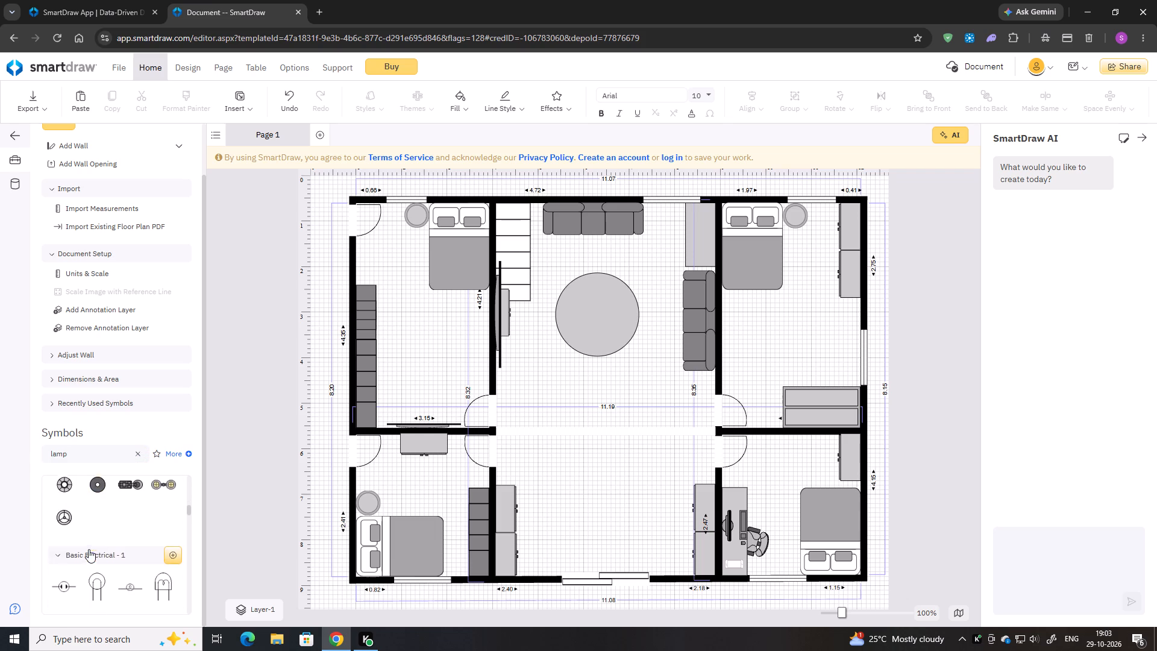
pyautogui.scroll(1, 89, 549)
pyautogui.scroll(-1, 62, 546)
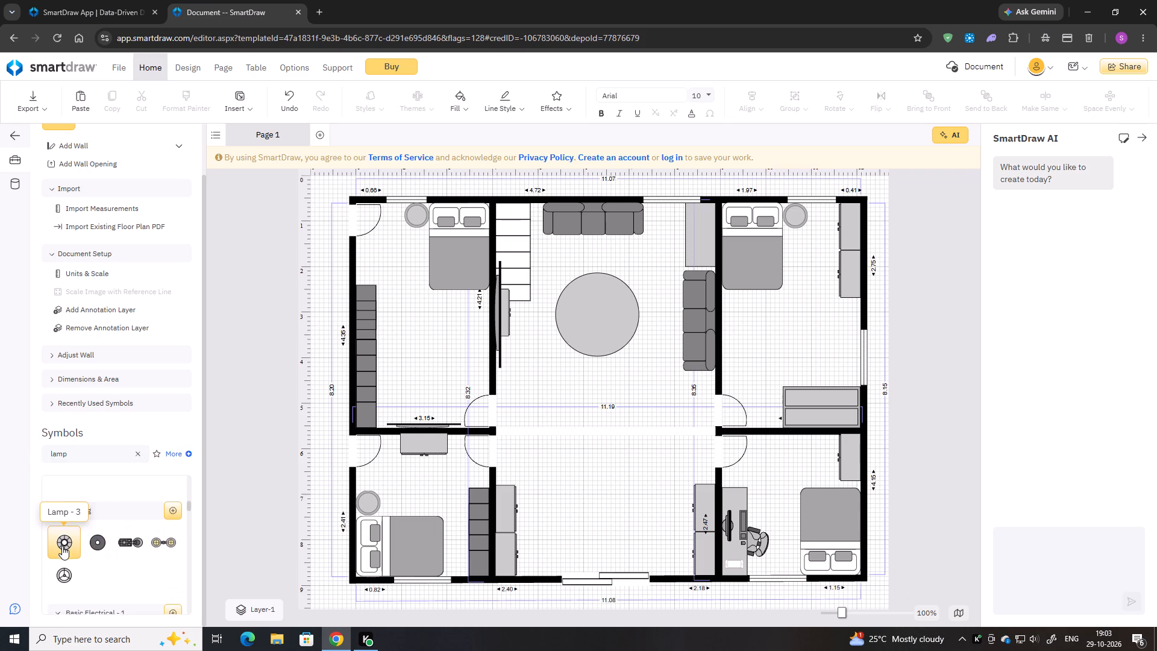
pyautogui.scroll(-1, 62, 546)
pyautogui.scroll(2, 73, 540)
pyautogui.scroll(-3, 160, 533)
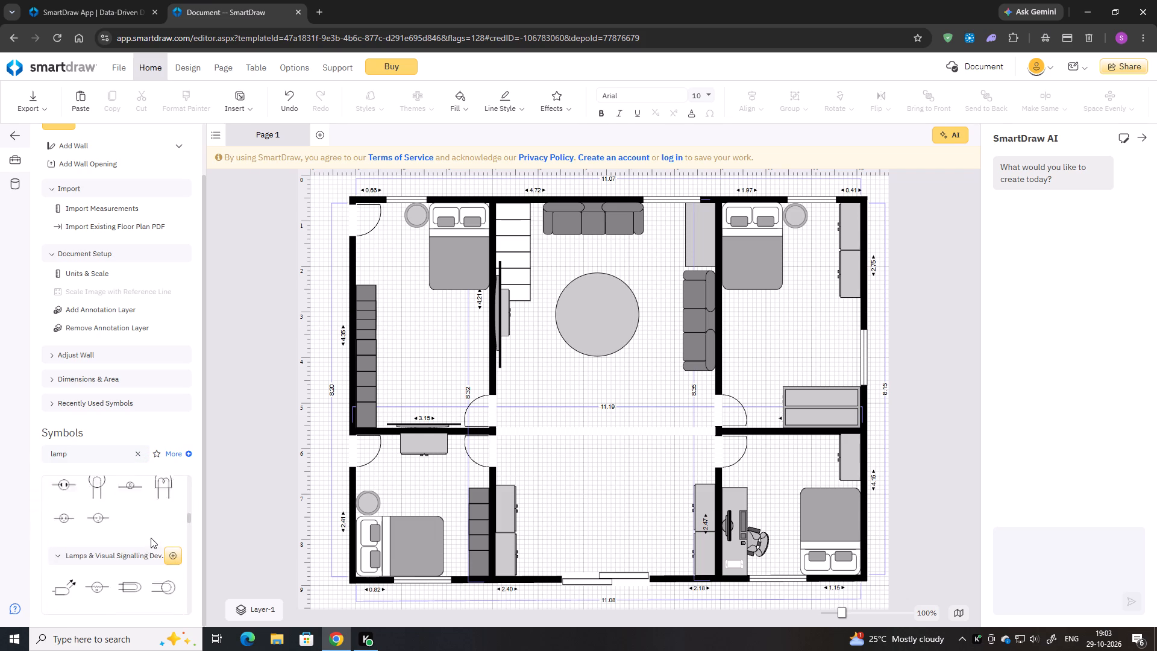
pyautogui.scroll(-1, 124, 533)
pyautogui.scroll(4, 124, 533)
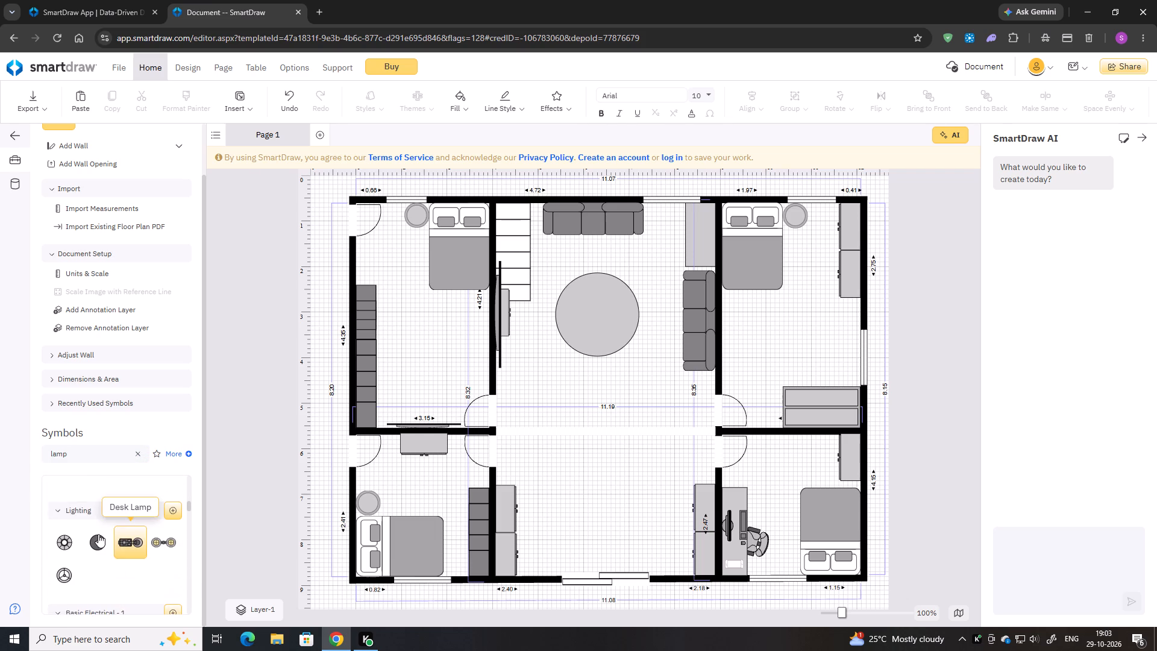
pyautogui.scroll(2, 63, 546)
pyautogui.scroll(-1, 63, 546)
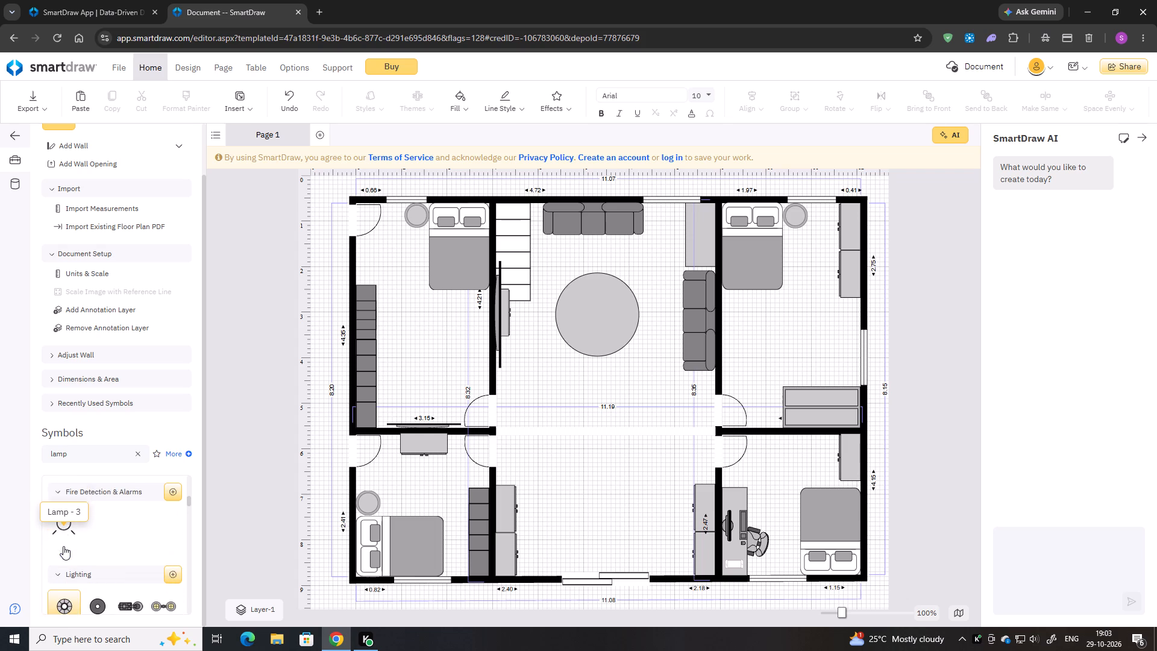
pyautogui.scroll(-2, 67, 523)
pyautogui.scroll(2, 67, 523)
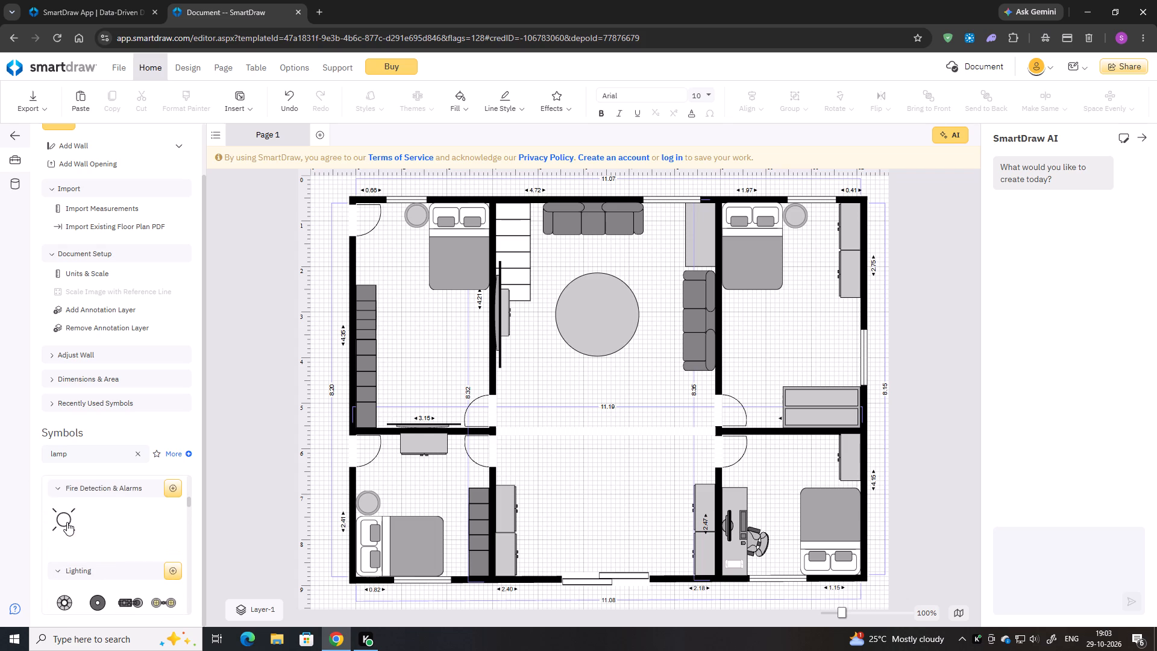
# Insert the lamp symbol from Fire Detection & Alarms in the upper-left bedroom and shrink it to about 0.42 by 0.42.
pyautogui.doubleClick(67, 522)
pyautogui.moveTo(465, 332); pyautogui.dragTo(451, 340)
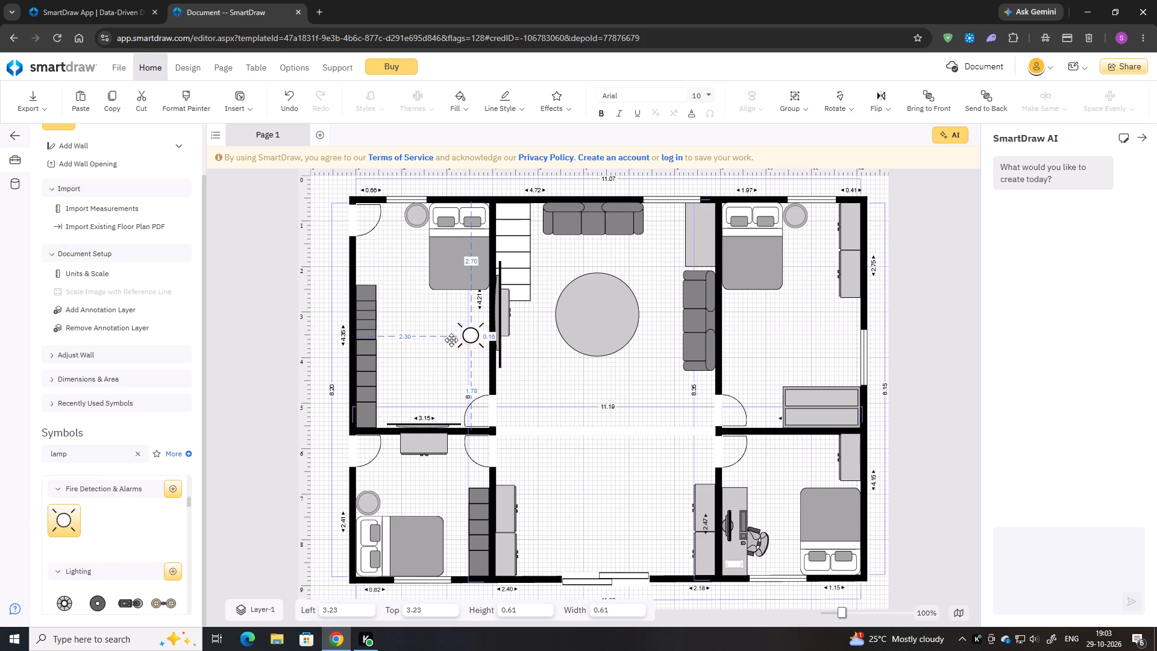
pyautogui.moveTo(451, 340); pyautogui.dragTo(432, 344)
pyautogui.moveTo(454, 364); pyautogui.dragTo(441, 354)
# Move the lamp onto the lower-left bedroom's small round table and centre it there, at about Left 1.05, Top 6.99.
pyautogui.moveTo(437, 348); pyautogui.dragTo(398, 461)
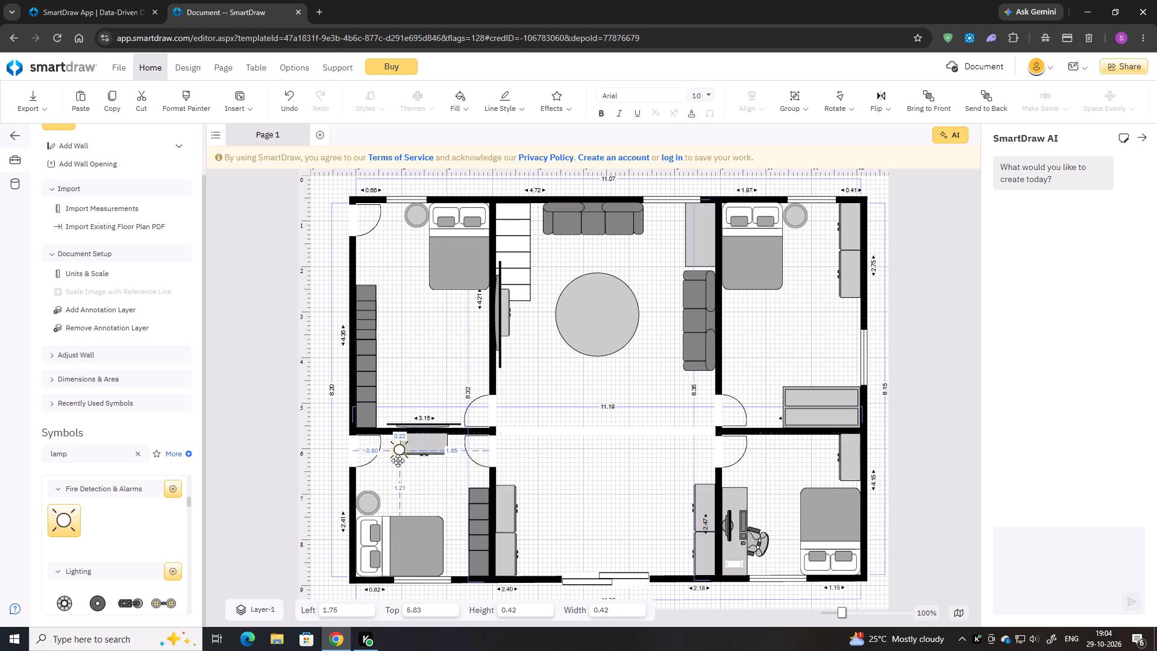
pyautogui.moveTo(398, 461); pyautogui.dragTo(371, 504)
pyautogui.press('Down')
pyautogui.press('Down')
pyautogui.press('Down')
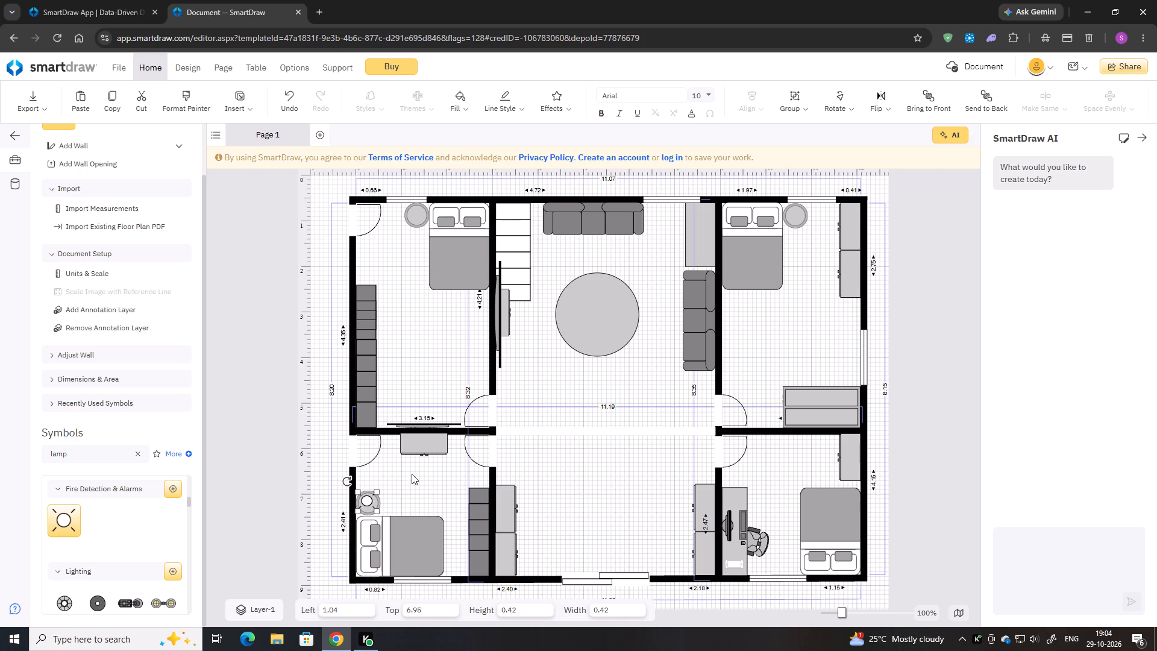
pyautogui.press('Down')
pyautogui.press('Down')
pyautogui.press('Down')
pyautogui.press('Right')
pyautogui.press('Right')
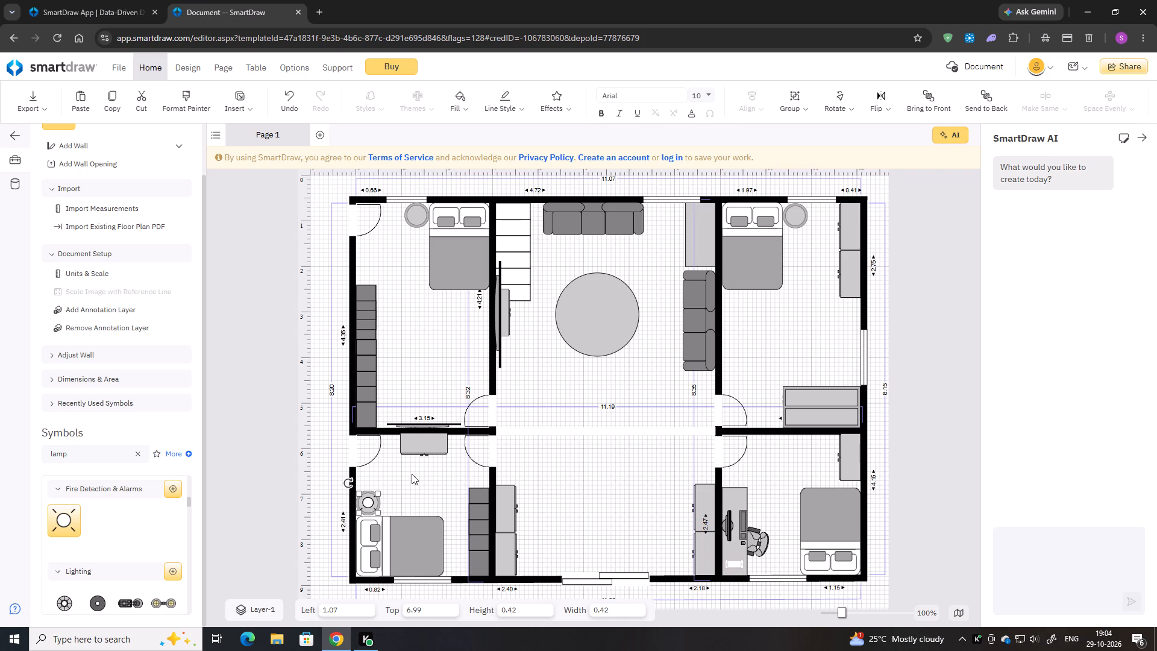
pyautogui.press('Left')
pyautogui.press('Down')
pyautogui.press('Right')
pyautogui.press('Up')
pyautogui.press('Left')
# Copy the lamp and centre the copy on the upper-left bedroom's round table, at about Left 2.13, Top 0.69.
pyautogui.hotkey('ctrl', 'c')
pyautogui.hotkey('ctrl', 'v')
pyautogui.moveTo(497, 362); pyautogui.dragTo(442, 260)
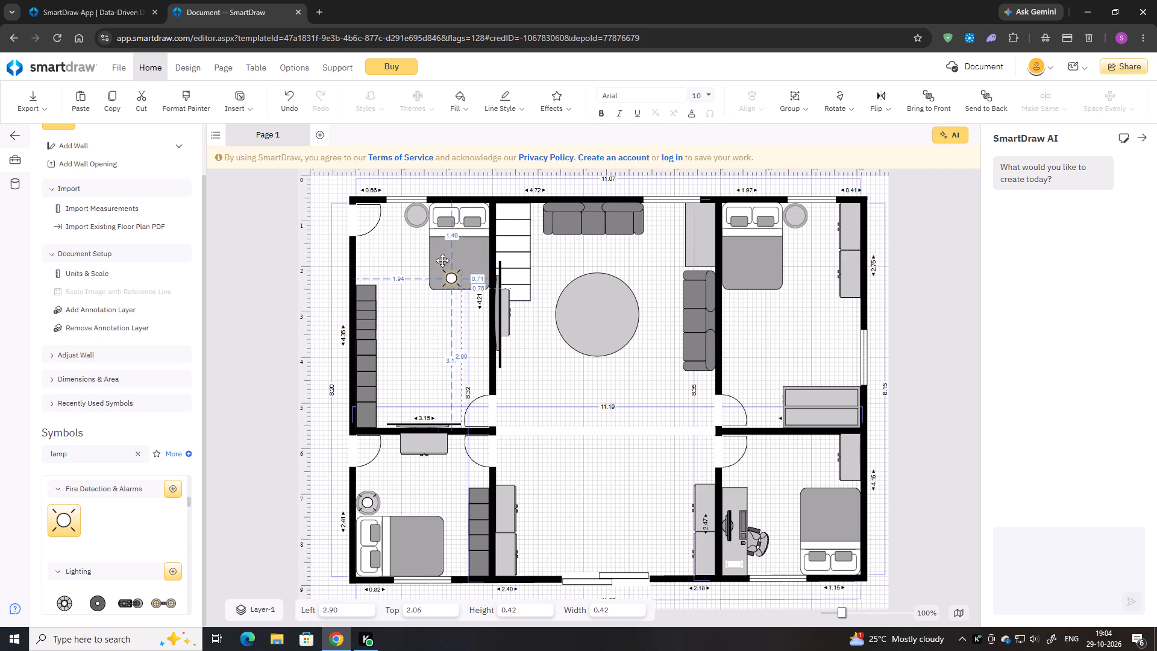
pyautogui.moveTo(442, 260); pyautogui.dragTo(418, 217)
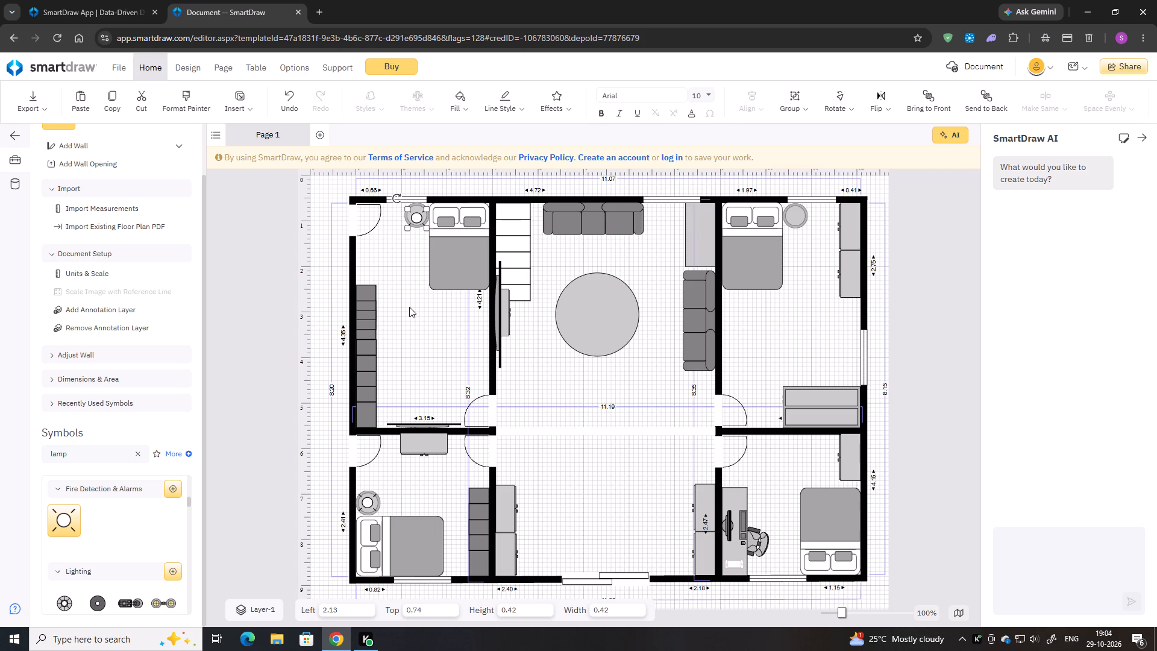
pyautogui.press('Up')
pyautogui.press('Up')
pyautogui.press('Up')
pyautogui.press('Up')
pyautogui.press('Up')
pyautogui.press('Right')
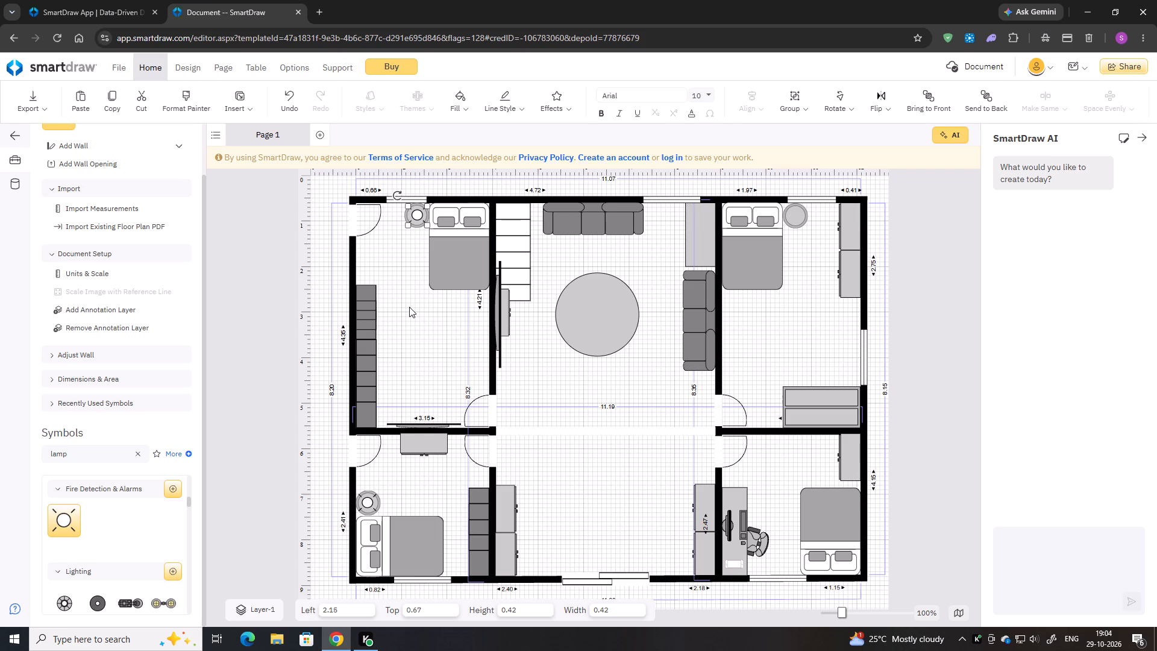
pyautogui.press('Down')
pyautogui.press('Left')
# Paste another lamp and centre it on the upper-right bedroom's round table, at about Left 10.45, Top 0.69.
pyautogui.hotkey('ctrl', 'v')
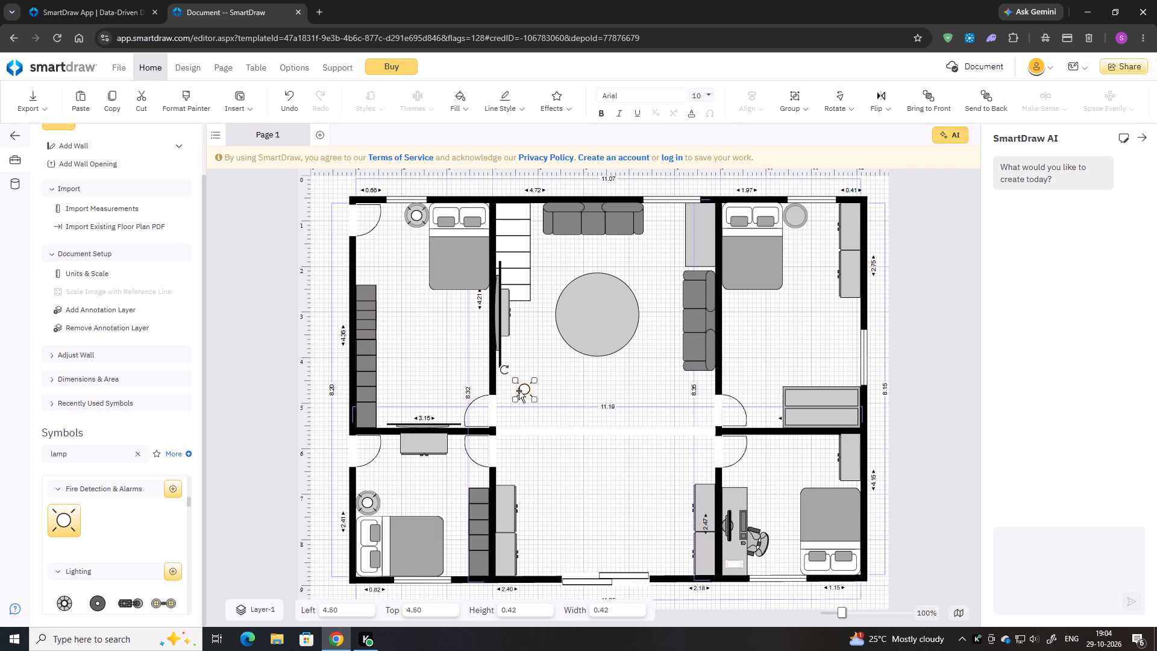
pyautogui.moveTo(523, 390); pyautogui.dragTo(794, 216)
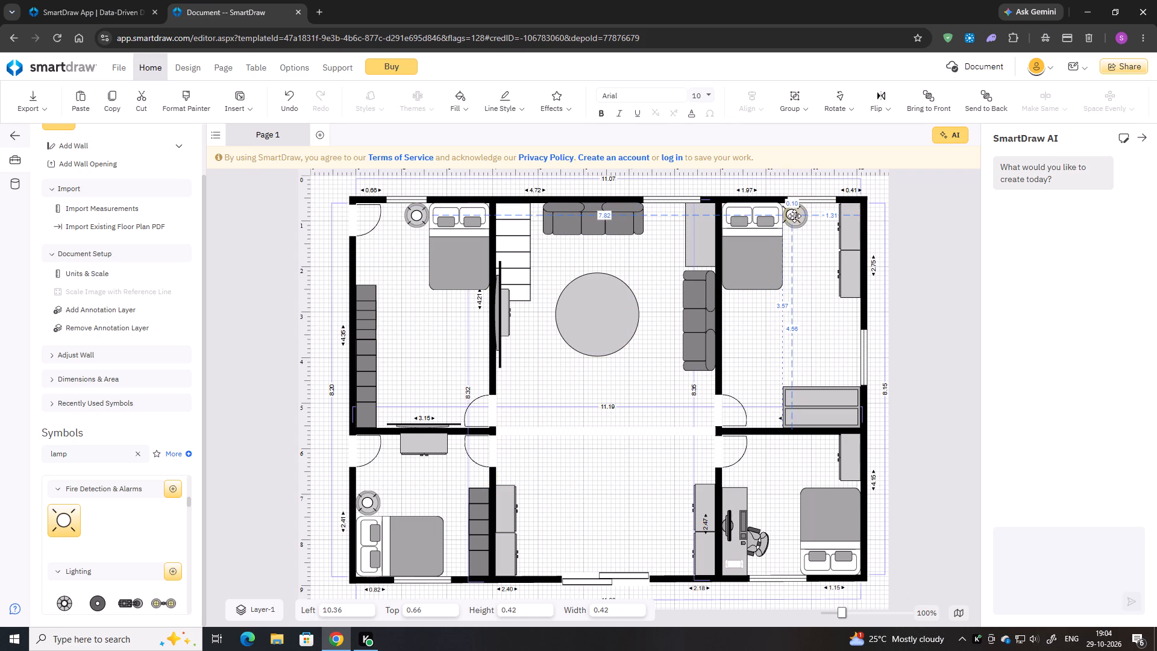
pyautogui.moveTo(794, 216); pyautogui.dragTo(795, 216)
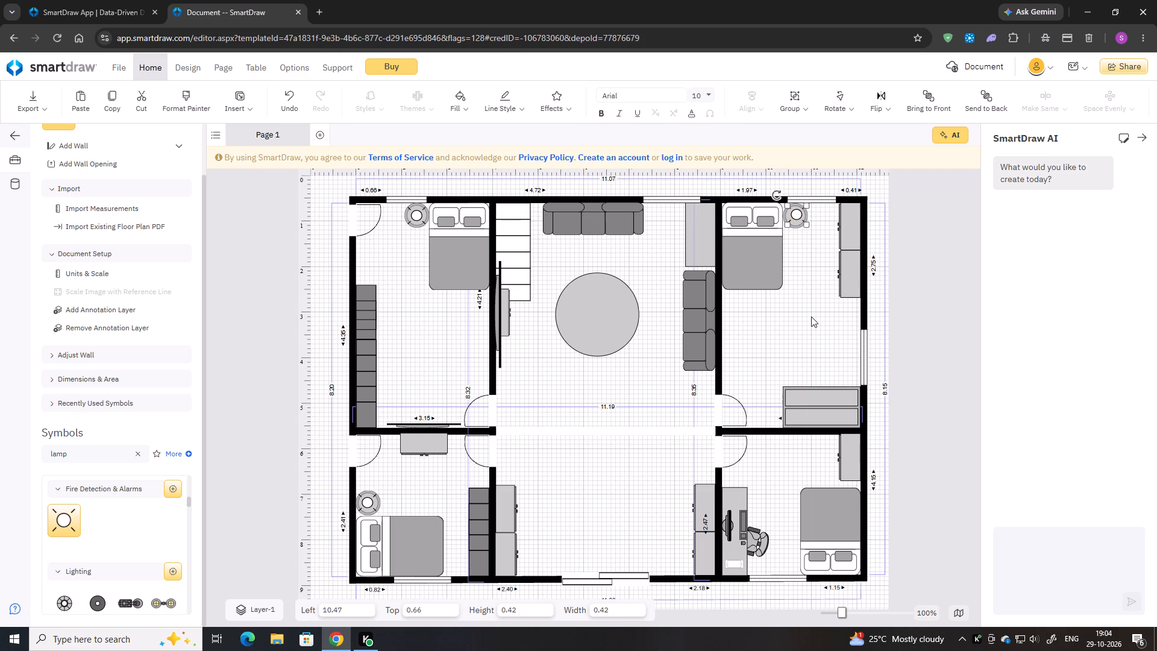
pyautogui.press('Left')
pyautogui.press('Down')
pyautogui.press('Down')
pyautogui.press('Left')
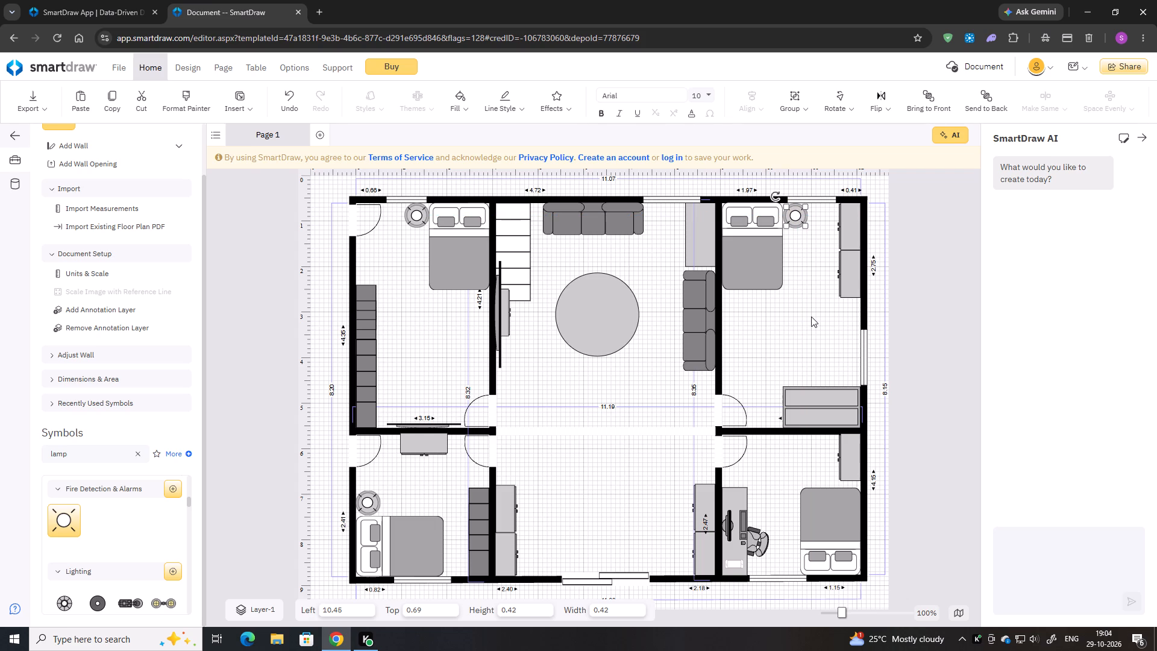
# Search the symbol library for "tube light" and insert the Wall Light symbol from Lighting (Elevation) into the floor plan.
pyautogui.click(811, 316)
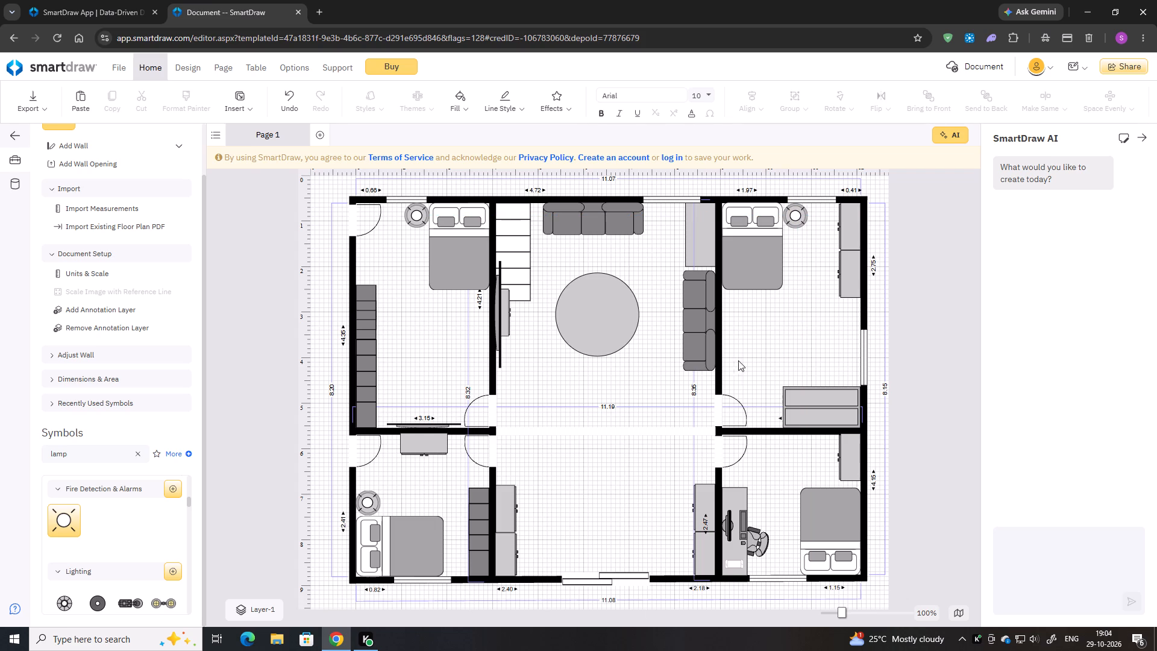
pyautogui.scroll(-1, 430, 559)
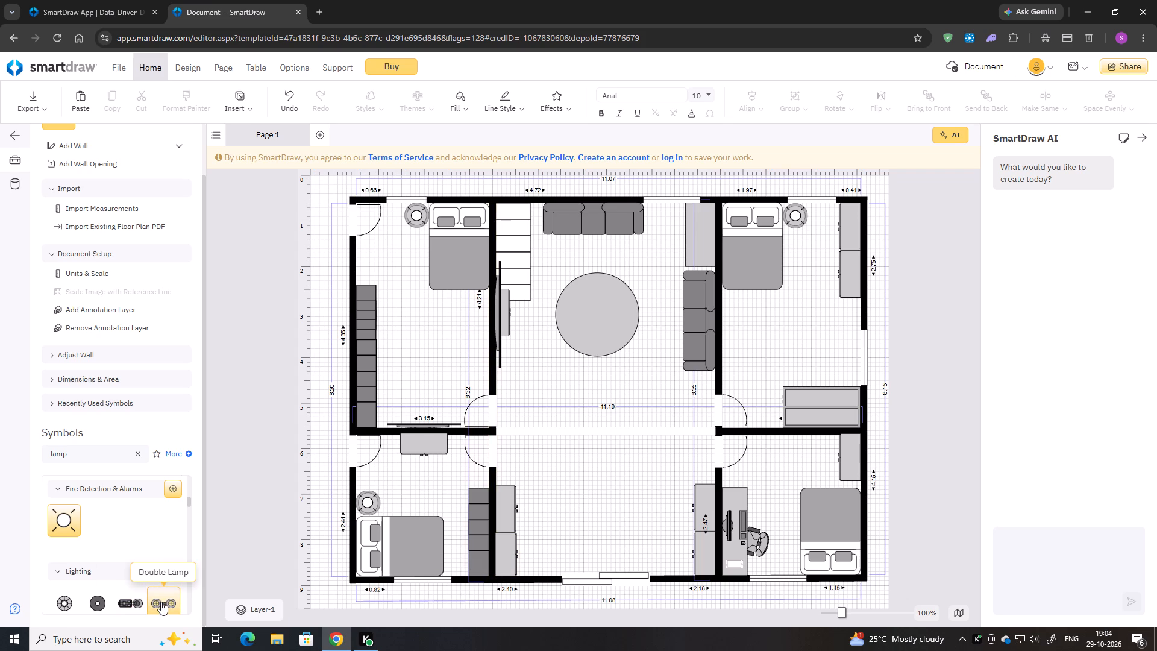
pyautogui.scroll(-2, 125, 624)
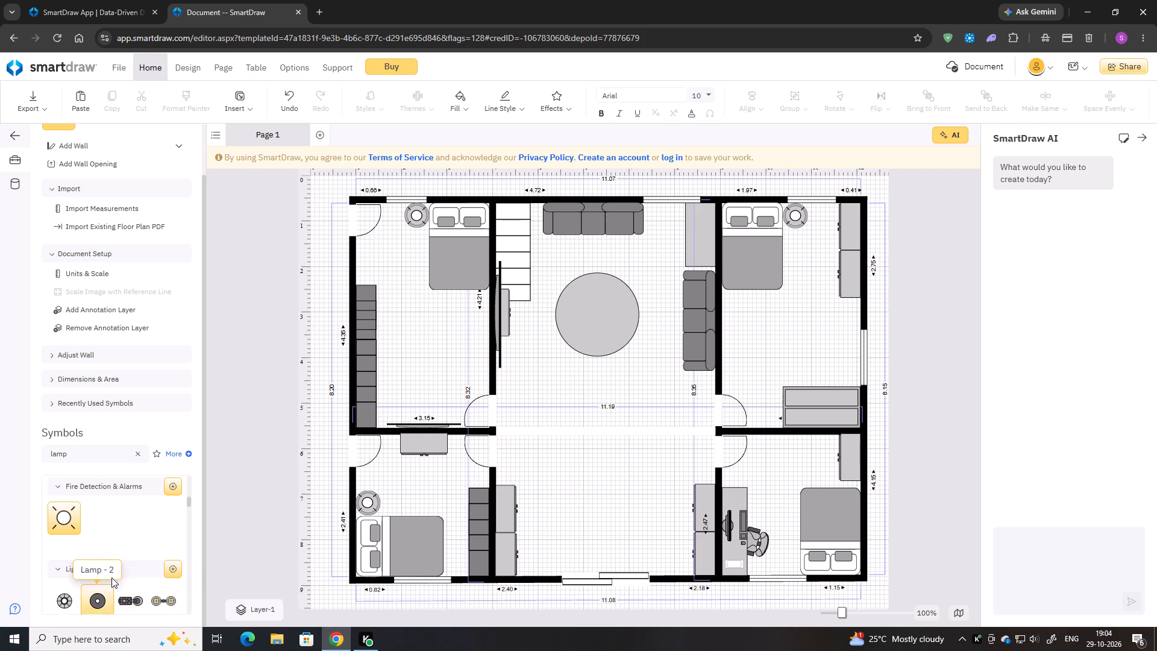
pyautogui.click(140, 458)
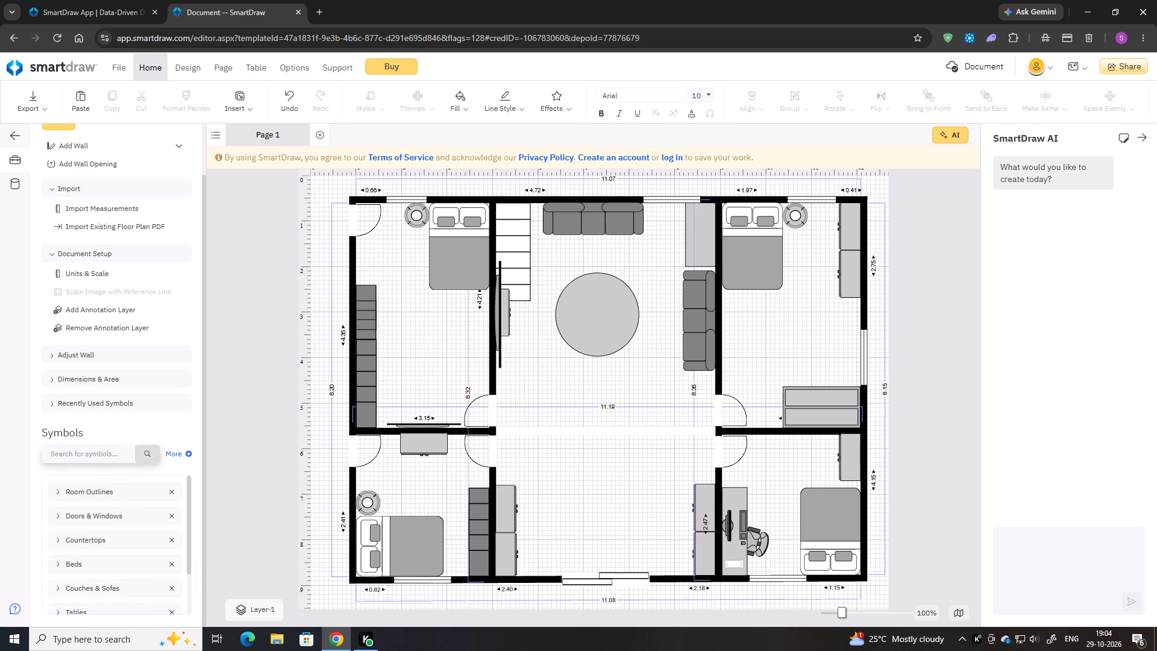
pyautogui.click(83, 460)
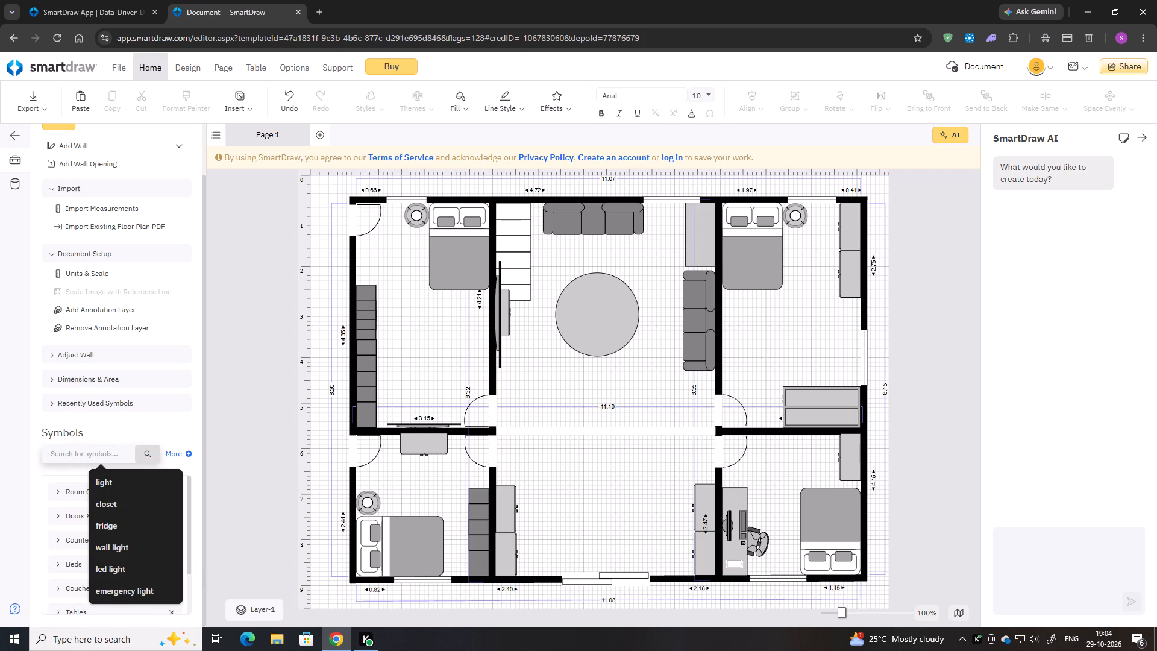
pyautogui.write('ube')
pyautogui.press('space')
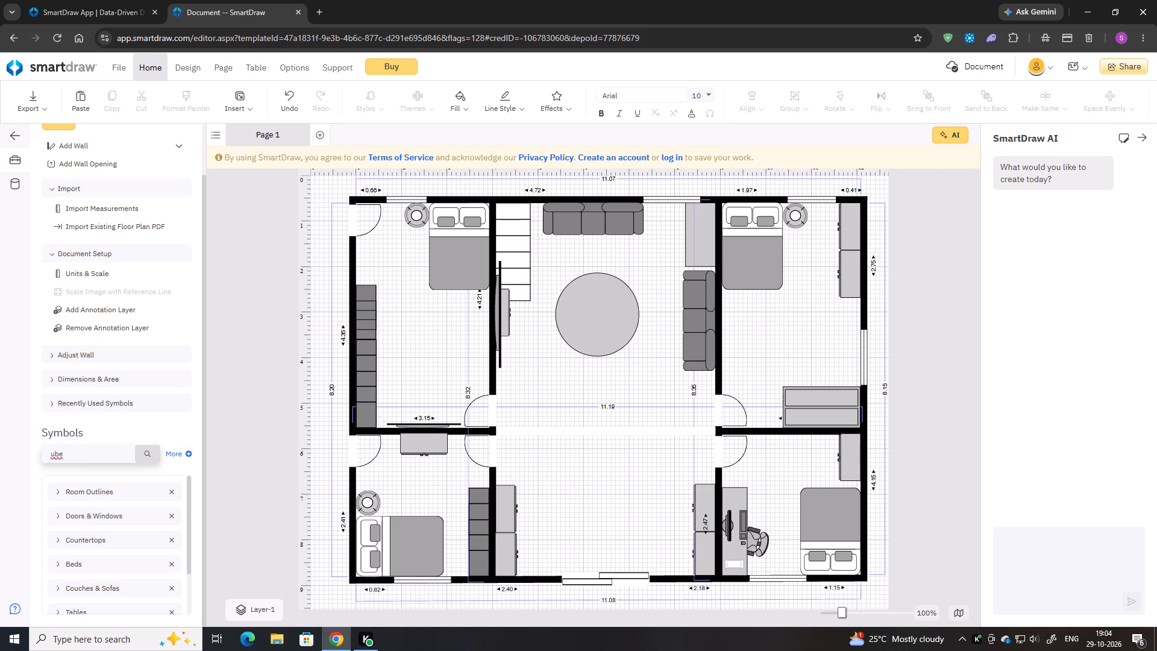
pyautogui.press('BackSpace')
pyautogui.press('BackSpace')
pyautogui.press('BackSpace')
pyautogui.press('BackSpace')
pyautogui.press('BackSpace')
pyautogui.press('BackSpace')
pyautogui.press('BackSpace')
pyautogui.press('BackSpace')
pyautogui.press('BackSpace')
pyautogui.press('BackSpace')
pyautogui.press('BackSpace')
pyautogui.write('tube')
pyautogui.press('space')
pyautogui.write('light')
pyautogui.press('Return')
pyautogui.scroll(-1, 134, 479)
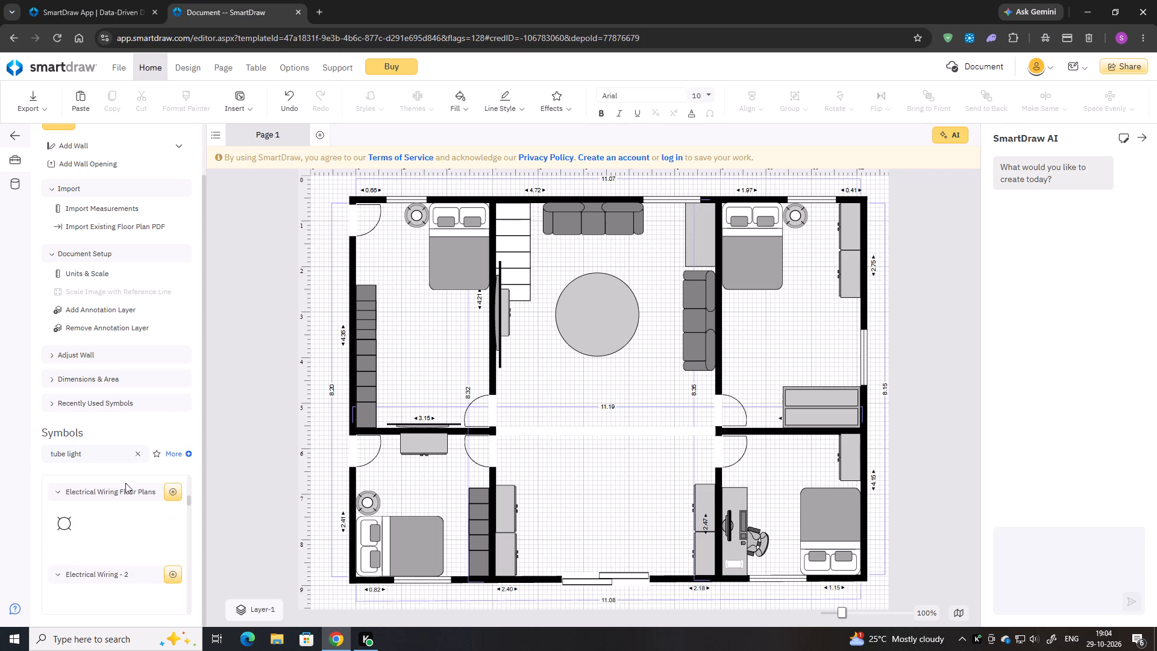
pyautogui.scroll(1, 105, 494)
pyautogui.scroll(-3, 120, 503)
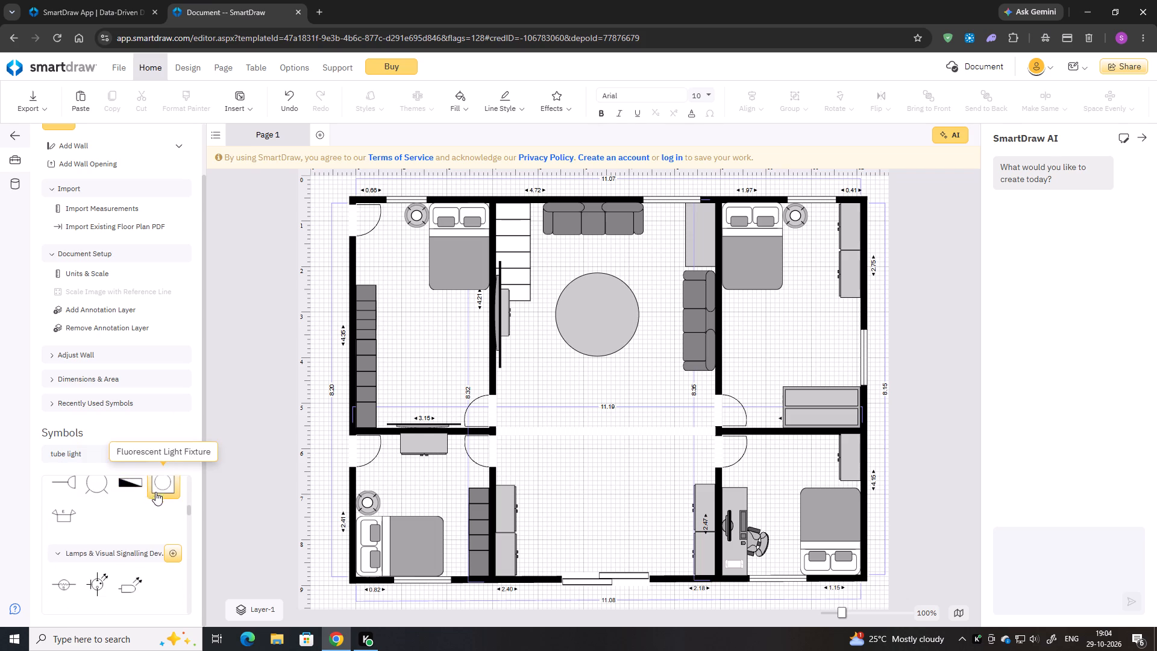
pyautogui.scroll(-2, 136, 506)
pyautogui.scroll(-2, 95, 532)
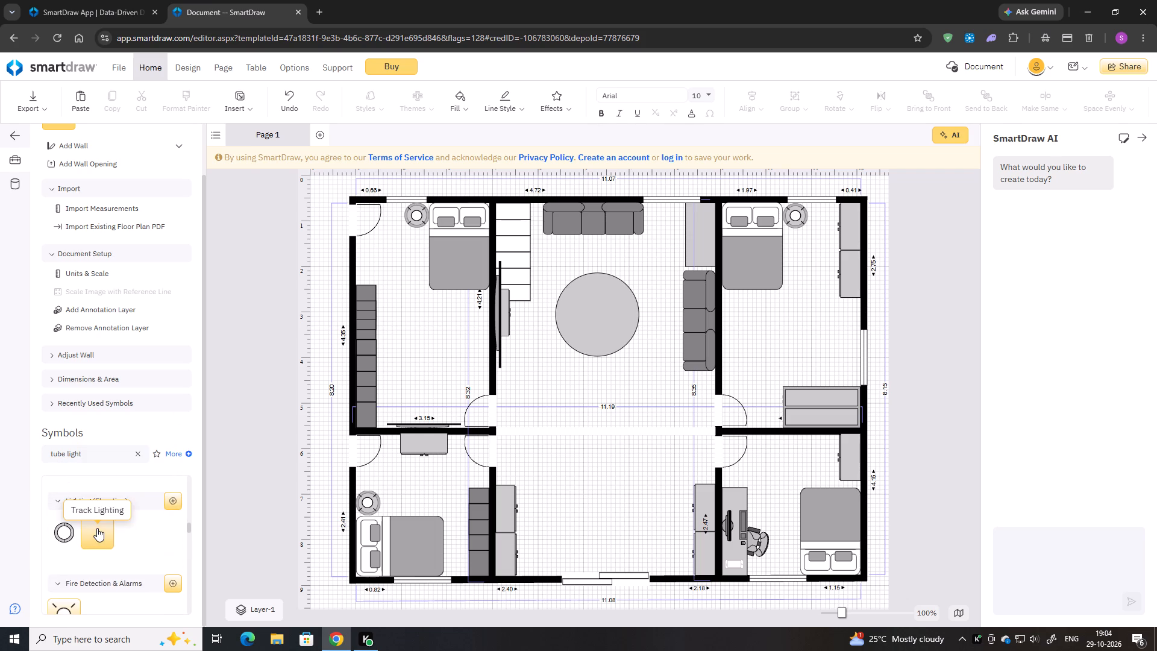
pyautogui.doubleClick(67, 529)
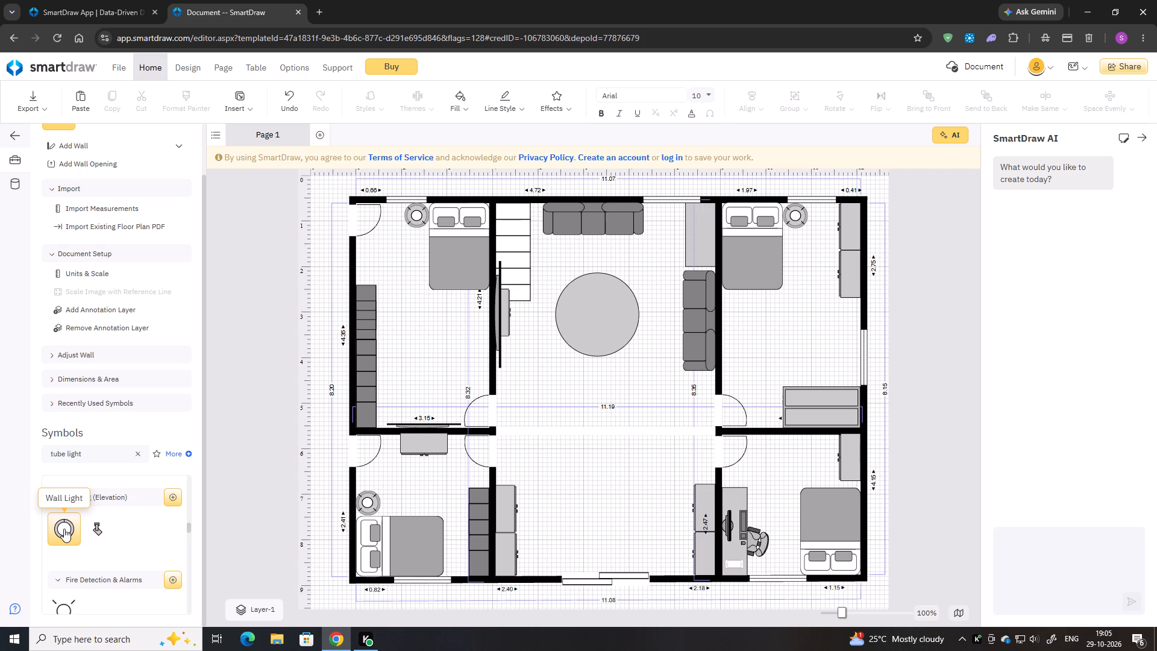
pyautogui.doubleClick(64, 529)
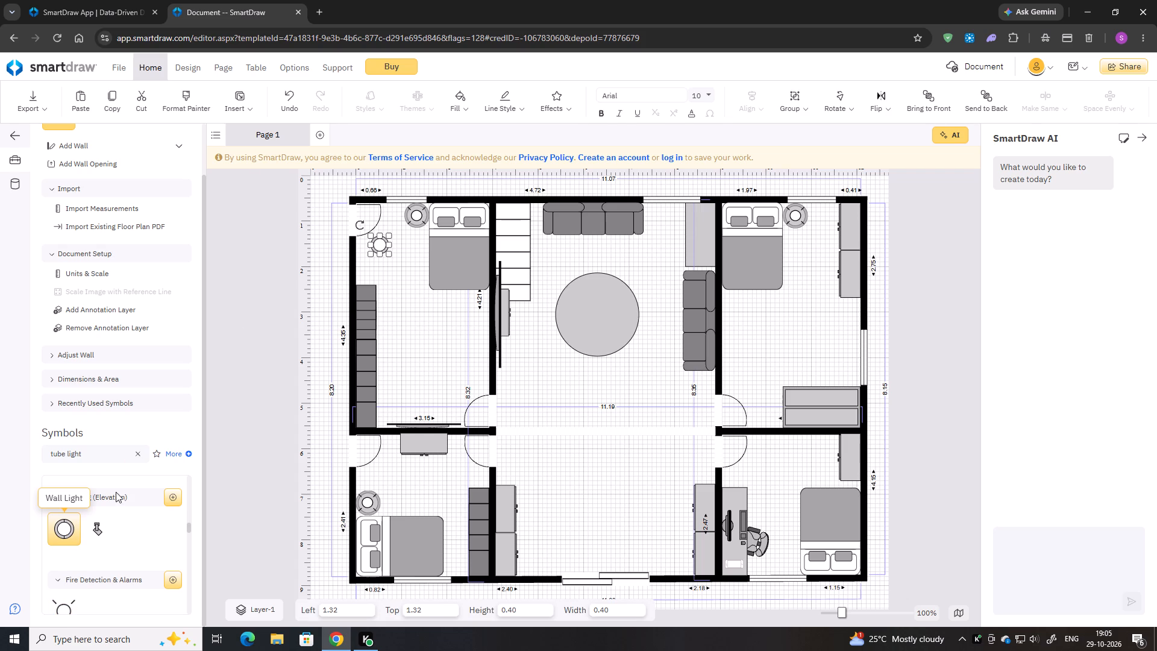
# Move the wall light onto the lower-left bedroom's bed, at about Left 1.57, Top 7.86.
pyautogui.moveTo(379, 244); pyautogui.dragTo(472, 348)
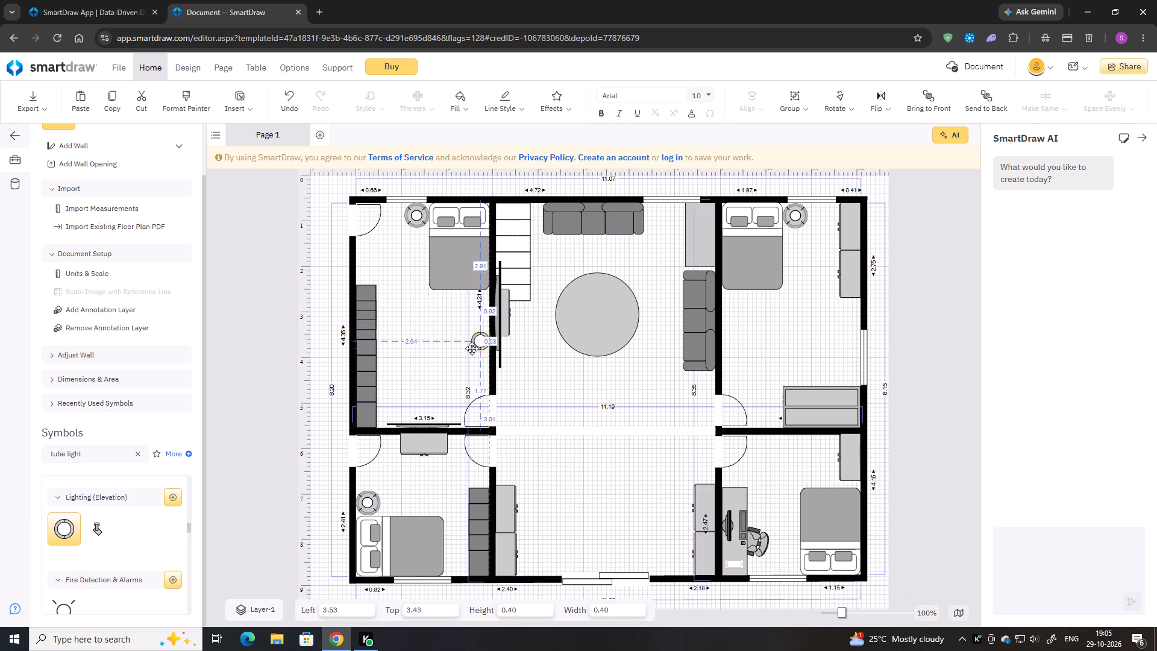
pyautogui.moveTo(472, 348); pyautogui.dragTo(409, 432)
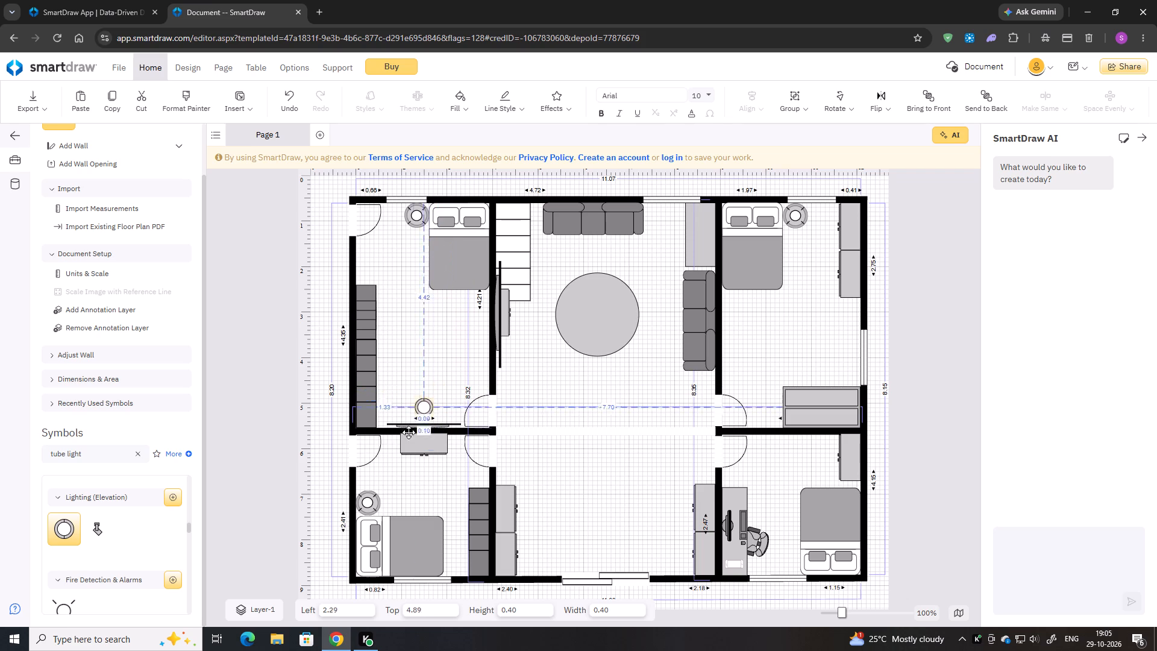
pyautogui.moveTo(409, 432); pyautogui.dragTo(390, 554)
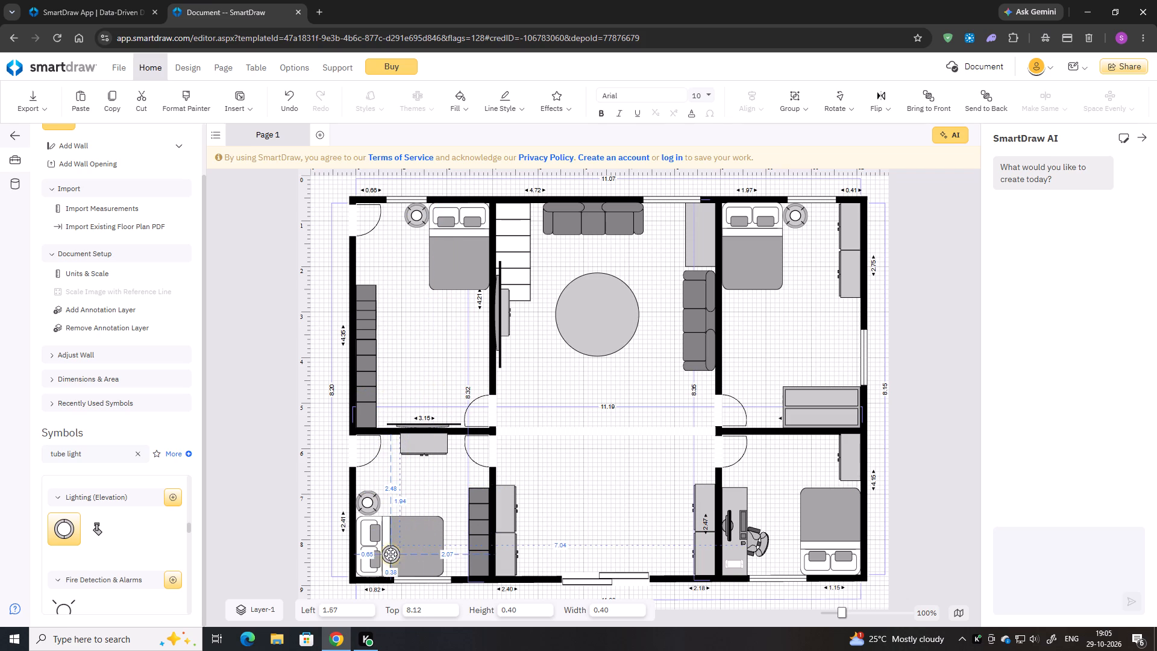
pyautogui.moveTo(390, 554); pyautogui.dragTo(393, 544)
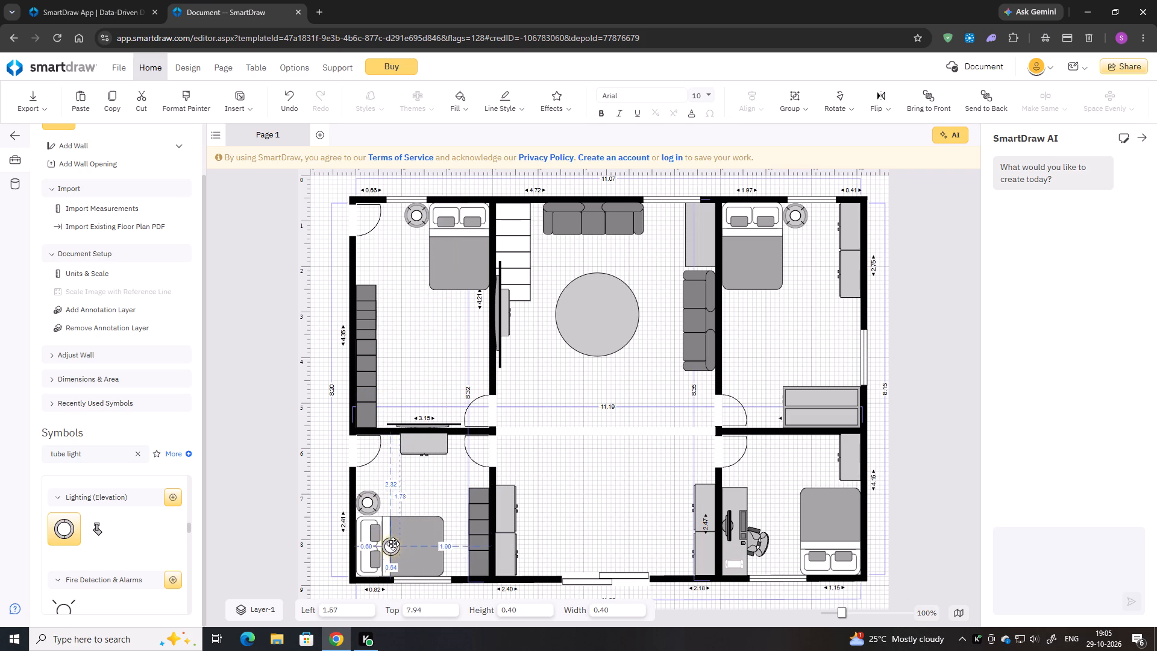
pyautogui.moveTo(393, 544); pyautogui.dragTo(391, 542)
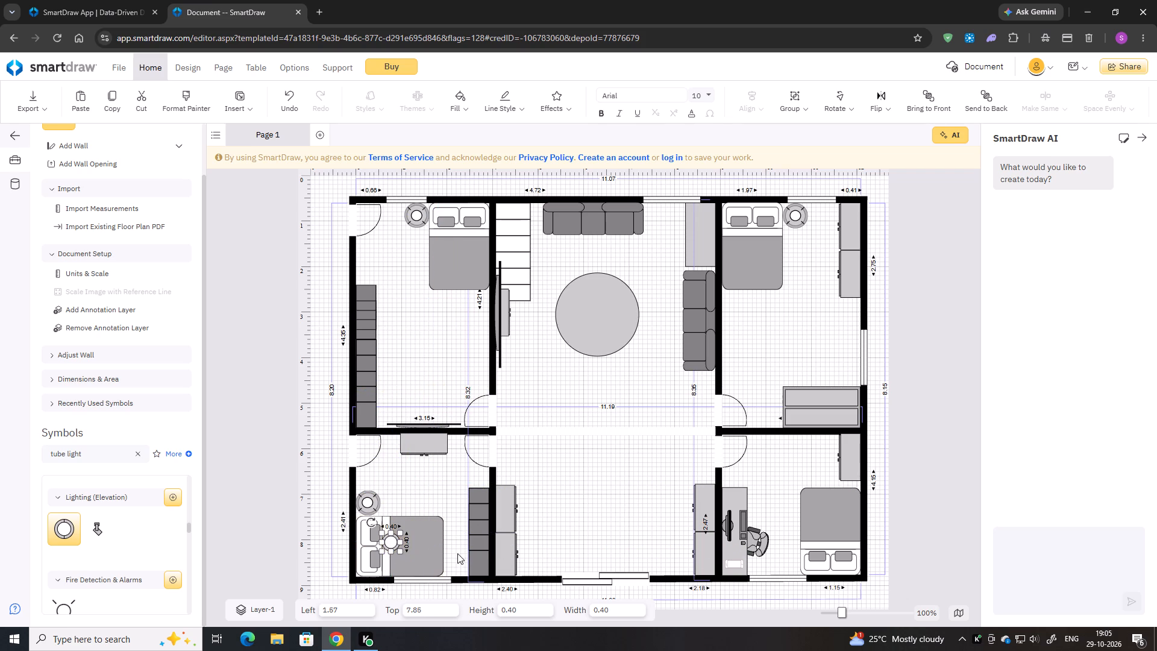
# Copy the wall light and place the copy beside the lower-left bedroom's dark storage unit, at about Left 3.07, Top 6.91.
pyautogui.hotkey('ctrl', 'c')
pyautogui.hotkey('ctrl', 'v')
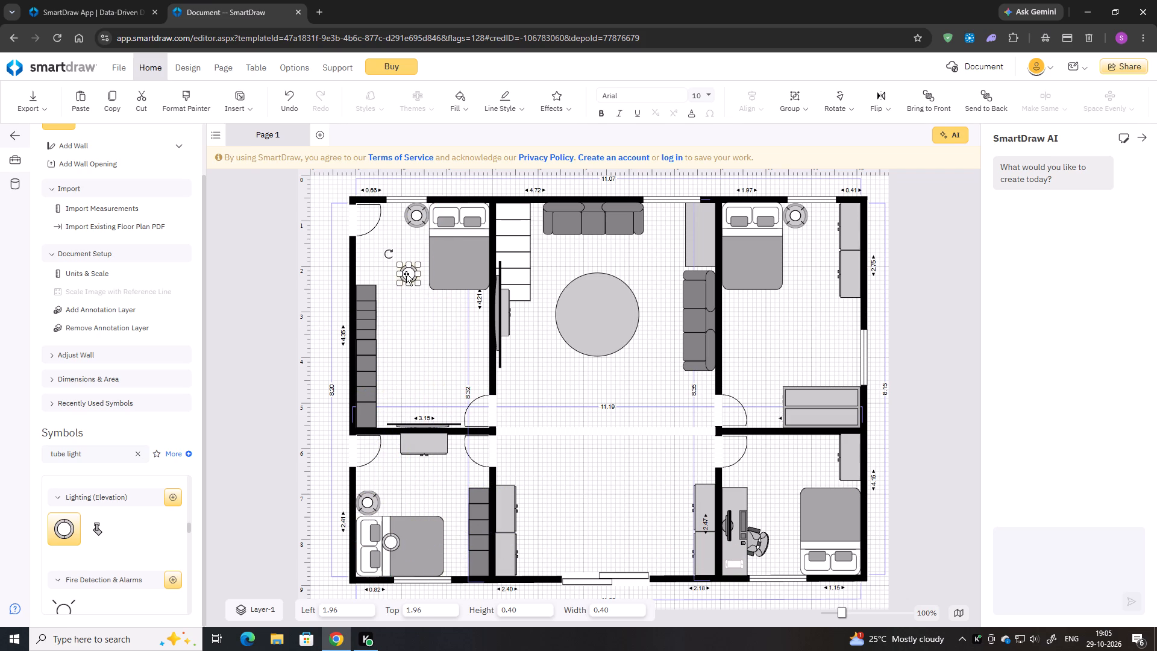
pyautogui.moveTo(408, 274); pyautogui.dragTo(453, 544)
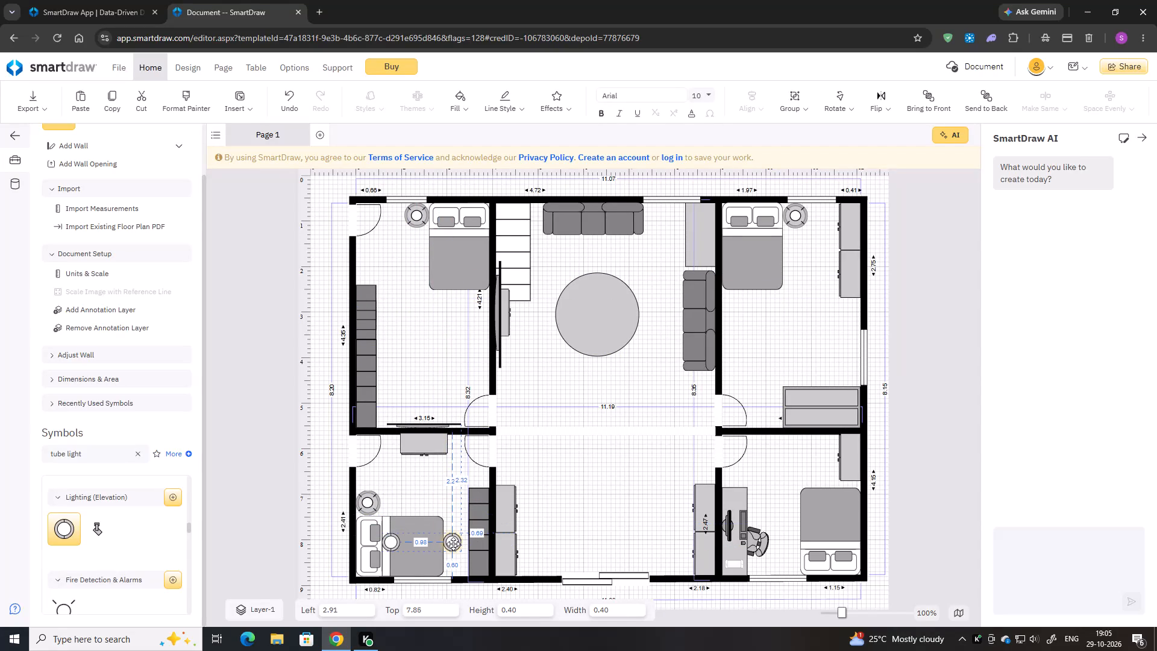
pyautogui.moveTo(453, 544); pyautogui.dragTo(459, 544)
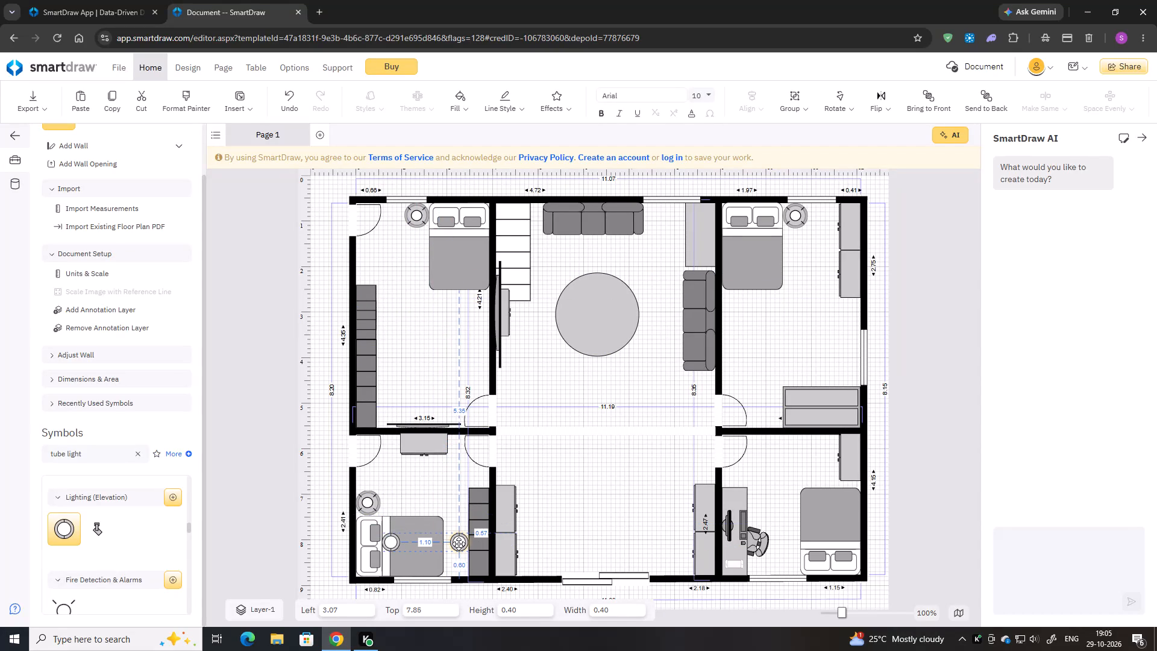
pyautogui.moveTo(459, 544); pyautogui.dragTo(465, 500)
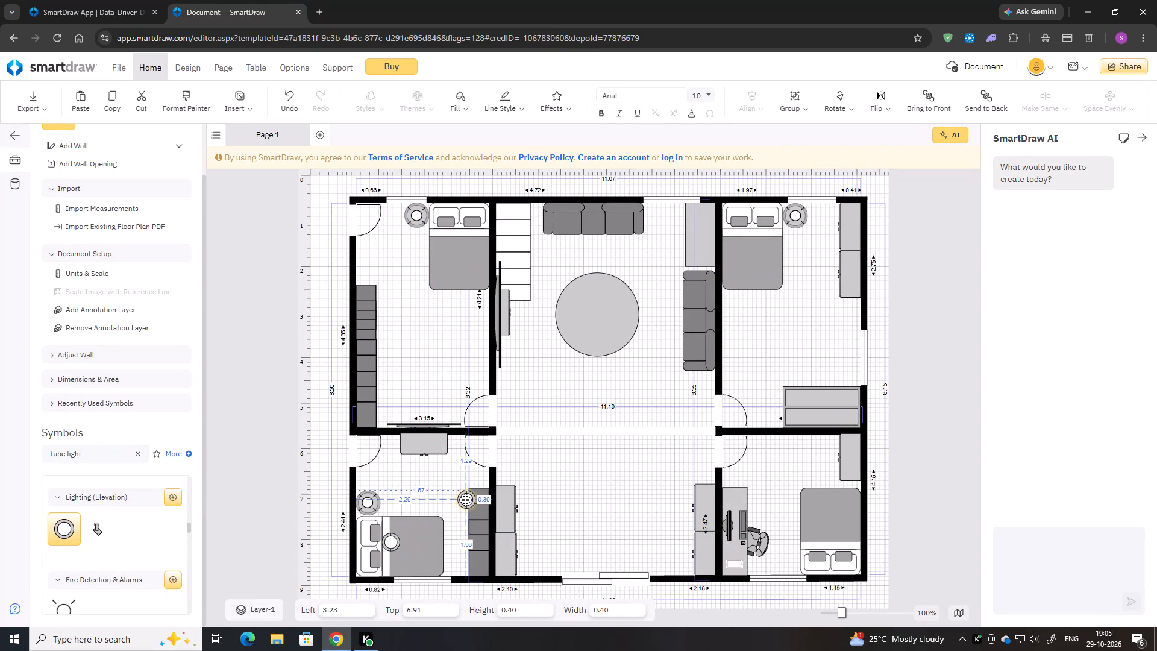
pyautogui.moveTo(465, 500); pyautogui.dragTo(460, 500)
# Move the wall light on the lower-left bedroom's bed to beside the round bedside table, at about Left 1.67, Top 6.91.
pyautogui.moveTo(390, 541); pyautogui.dragTo(397, 499)
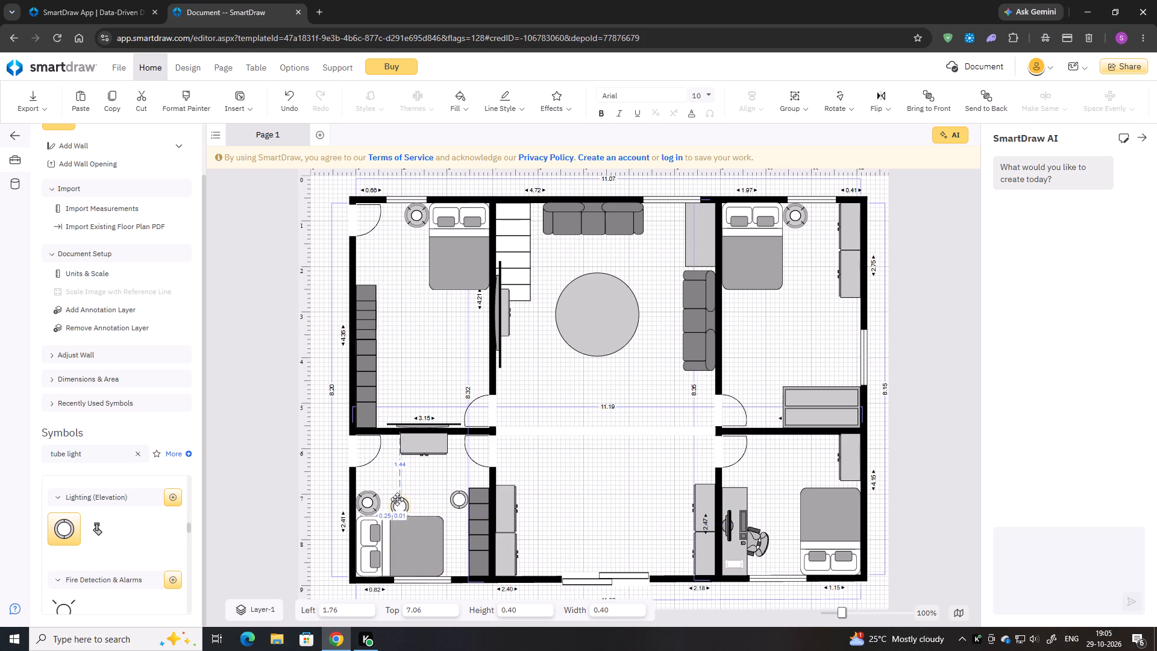
pyautogui.moveTo(397, 499); pyautogui.dragTo(393, 498)
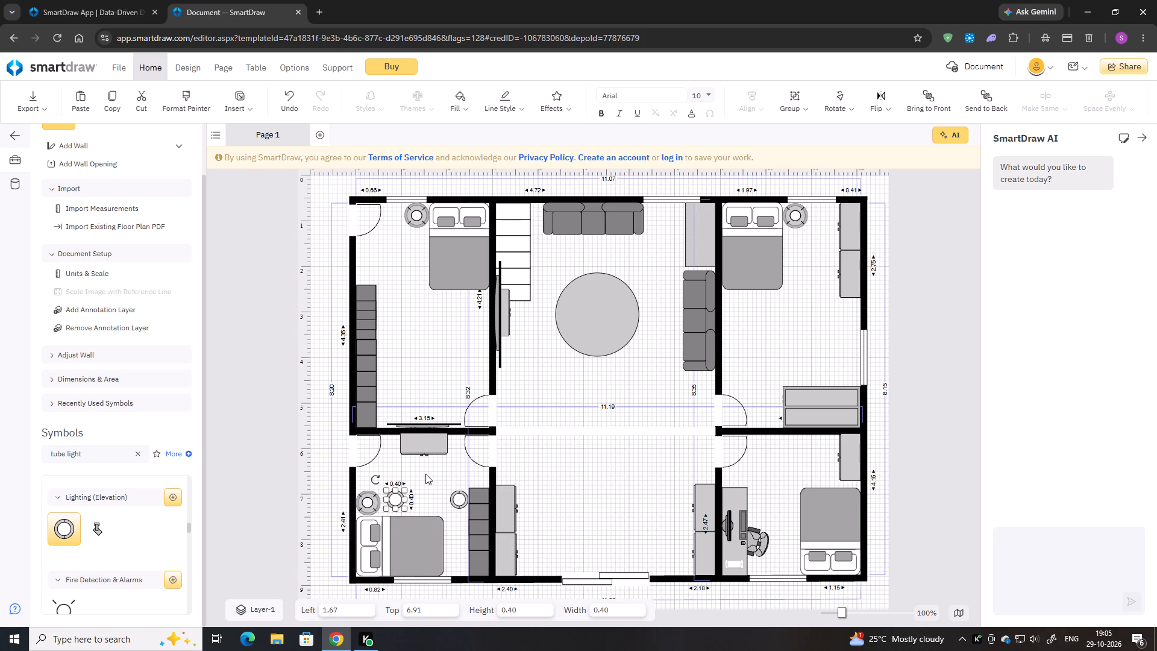
pyautogui.click(425, 474)
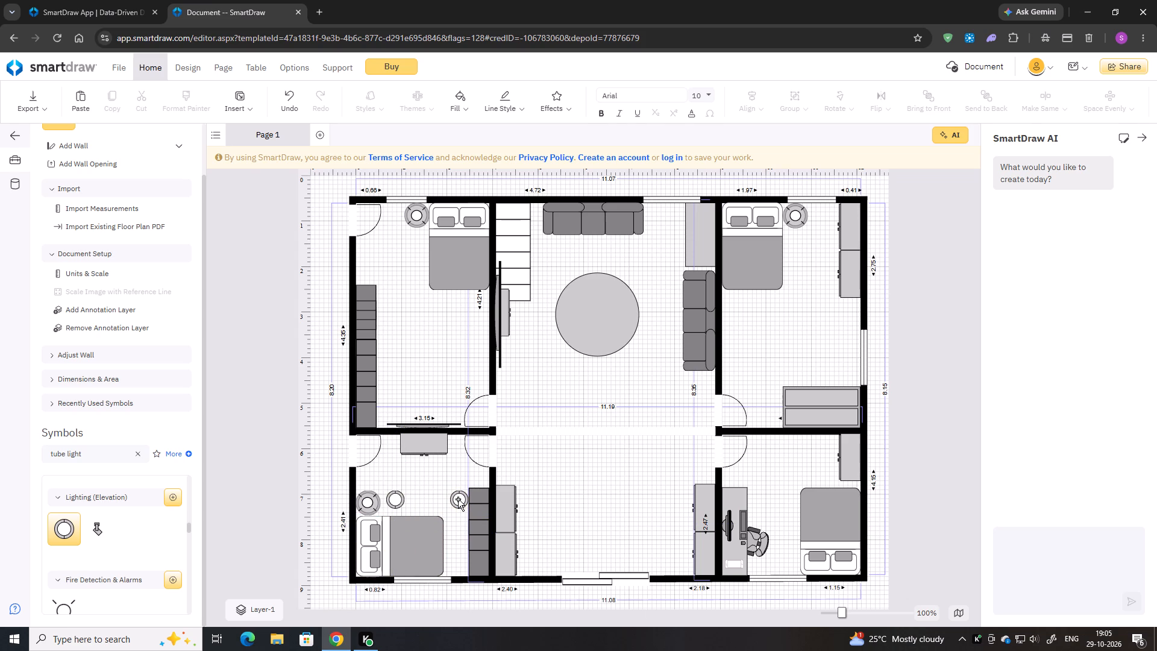
# Paste two wall lights and align them vertically in the lower-right bedroom at about Left 10.20, with Tops about 6.16 and 8.03.
pyautogui.hotkey('ctrl', 'v')
pyautogui.hotkey('ctrl', 'v')
pyautogui.moveTo(468, 330); pyautogui.dragTo(782, 532)
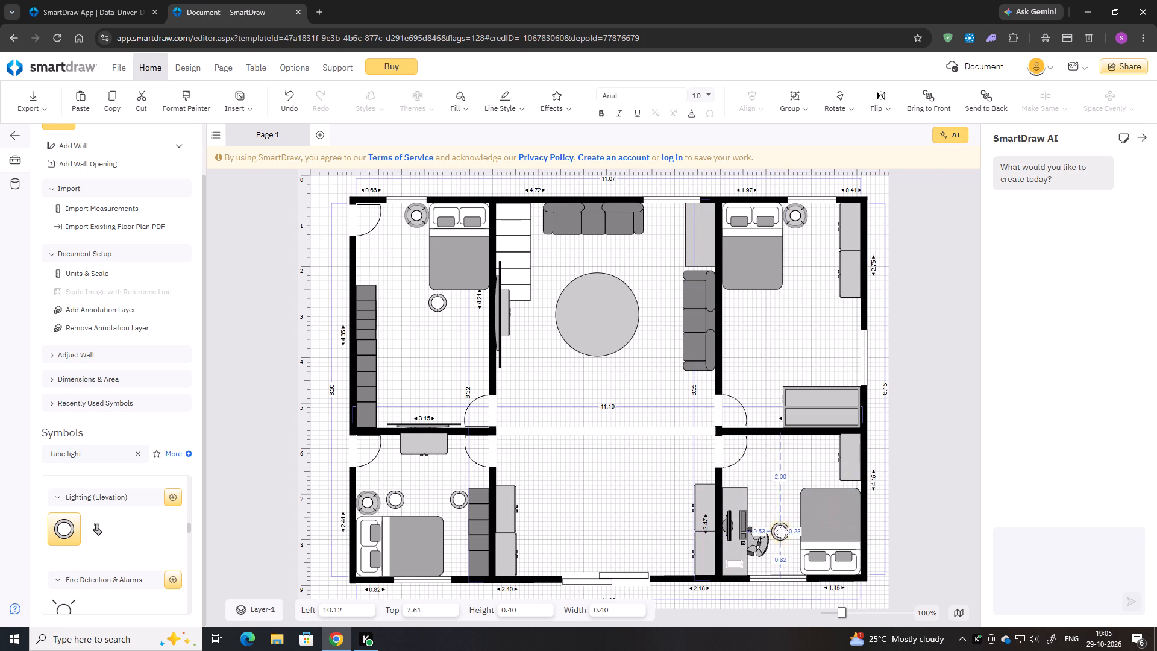
pyautogui.moveTo(782, 532); pyautogui.dragTo(786, 558)
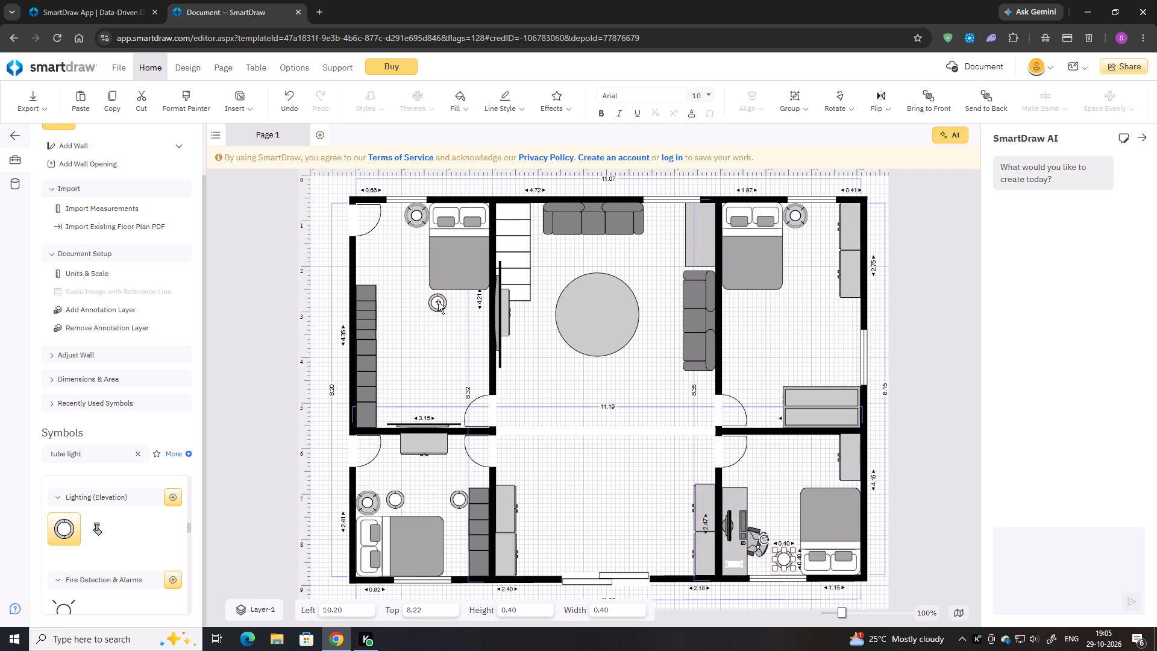
pyautogui.moveTo(438, 302); pyautogui.dragTo(788, 471)
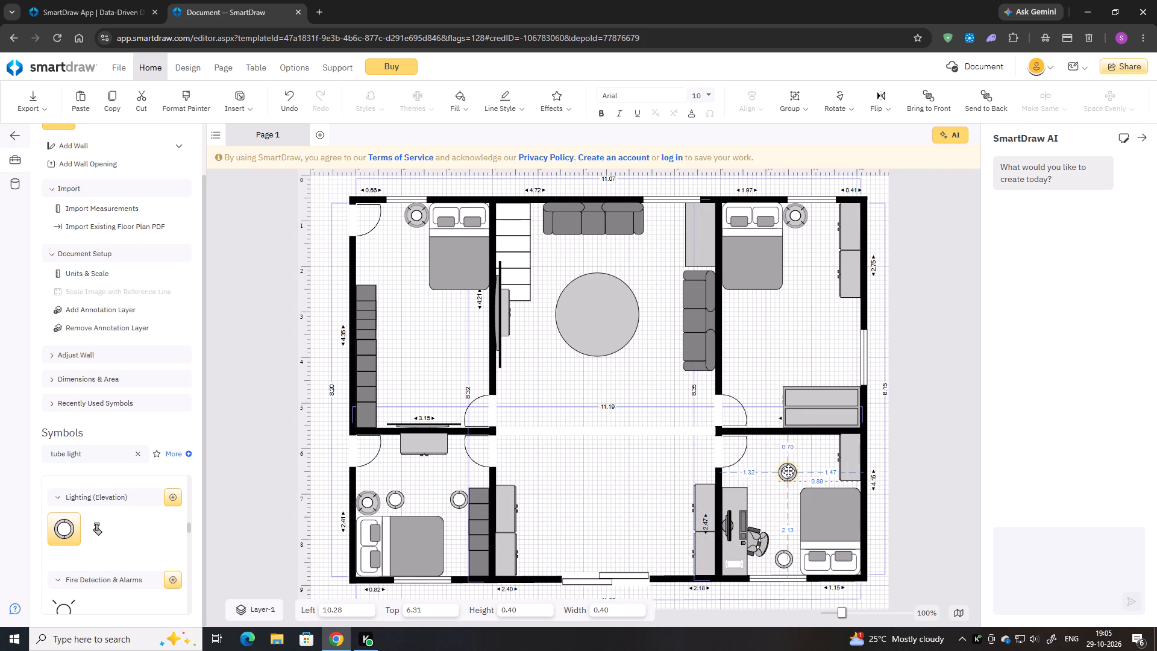
pyautogui.moveTo(788, 471); pyautogui.dragTo(785, 465)
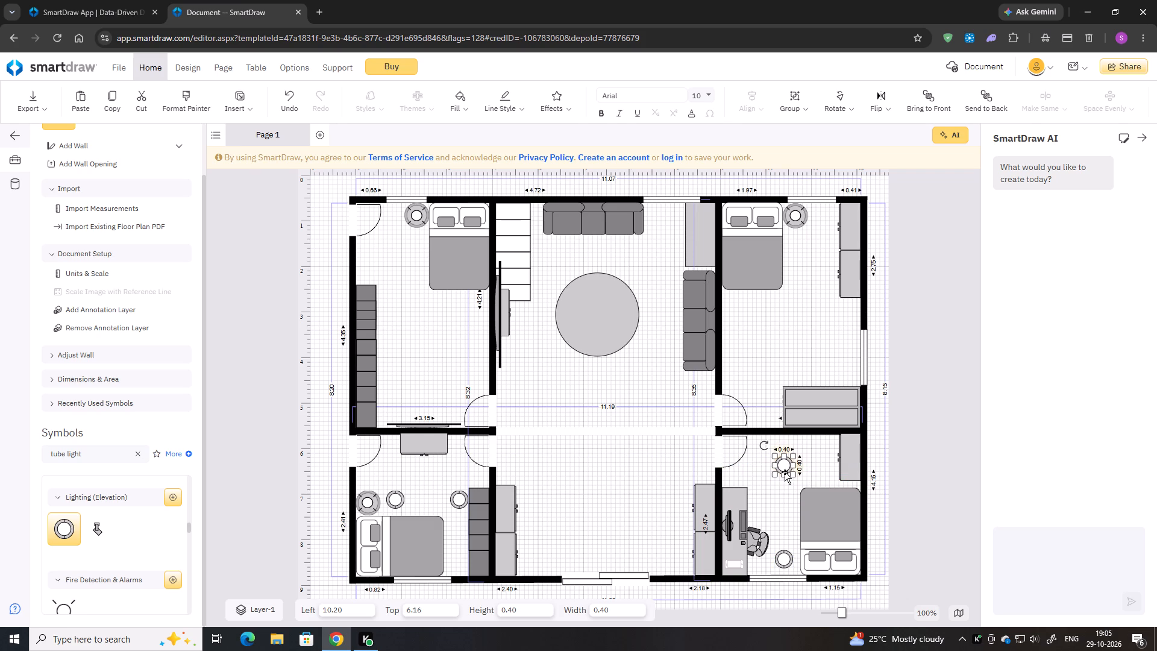
pyautogui.moveTo(783, 559); pyautogui.dragTo(783, 551)
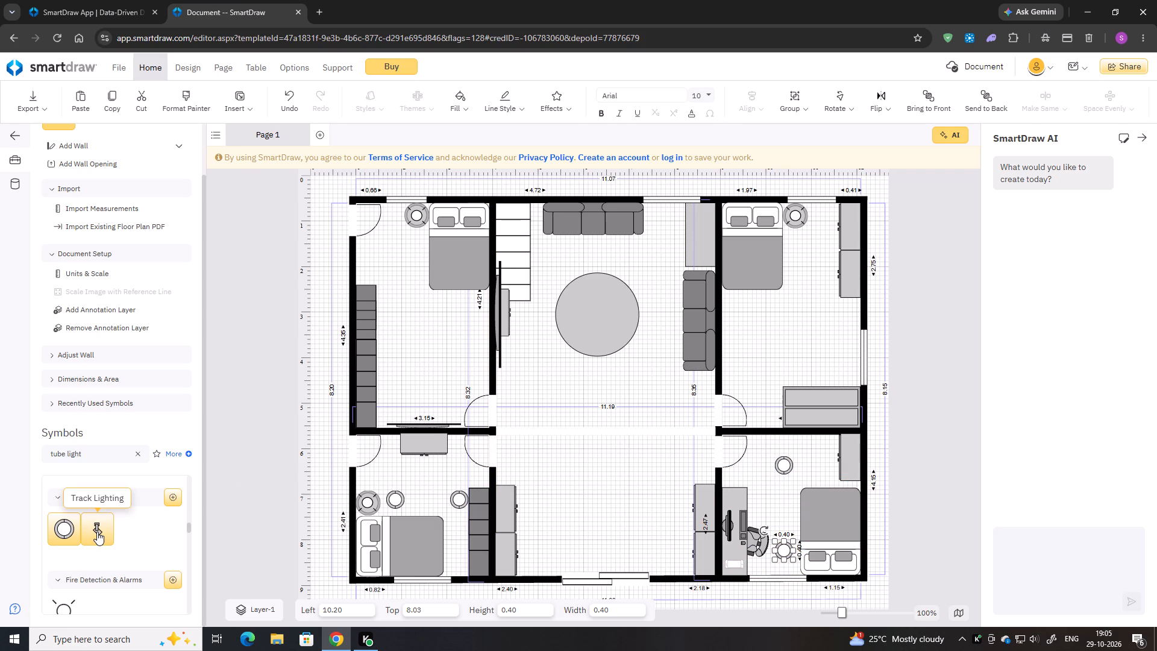
# Paste two more wall lights and place one beside the upper-right bedroom's bed, below the lamp, at about Left 10.45, Top 1.65.
pyautogui.hotkey('ctrl', 'v')
pyautogui.hotkey('ctrl', 'v')
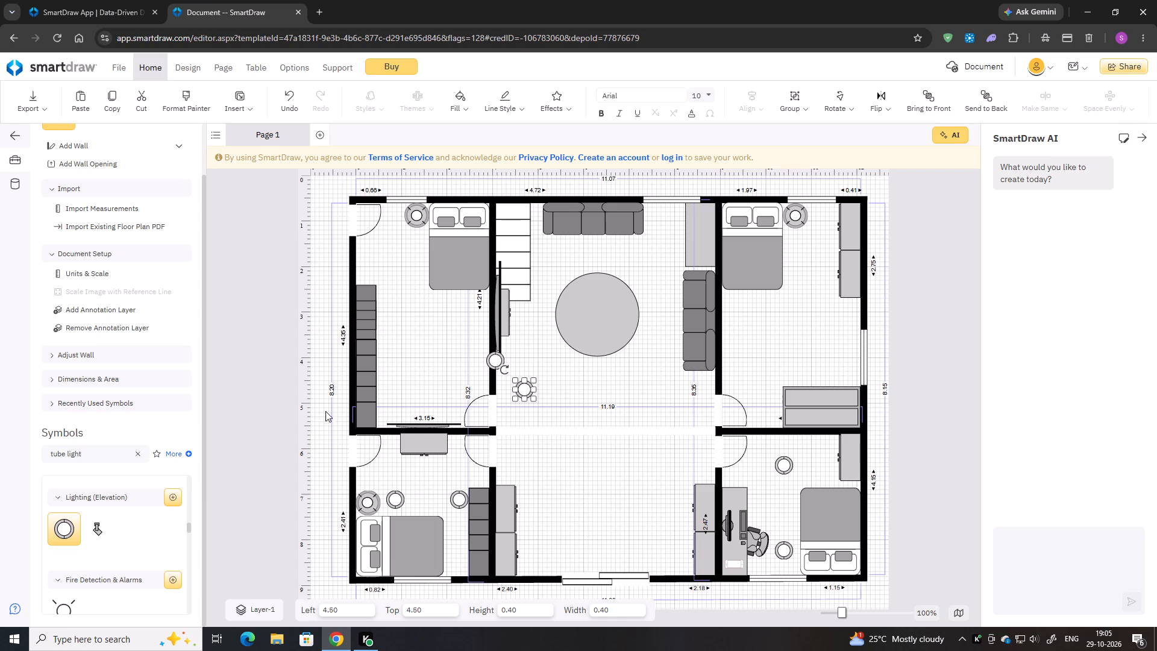
pyautogui.moveTo(497, 362); pyautogui.dragTo(735, 278)
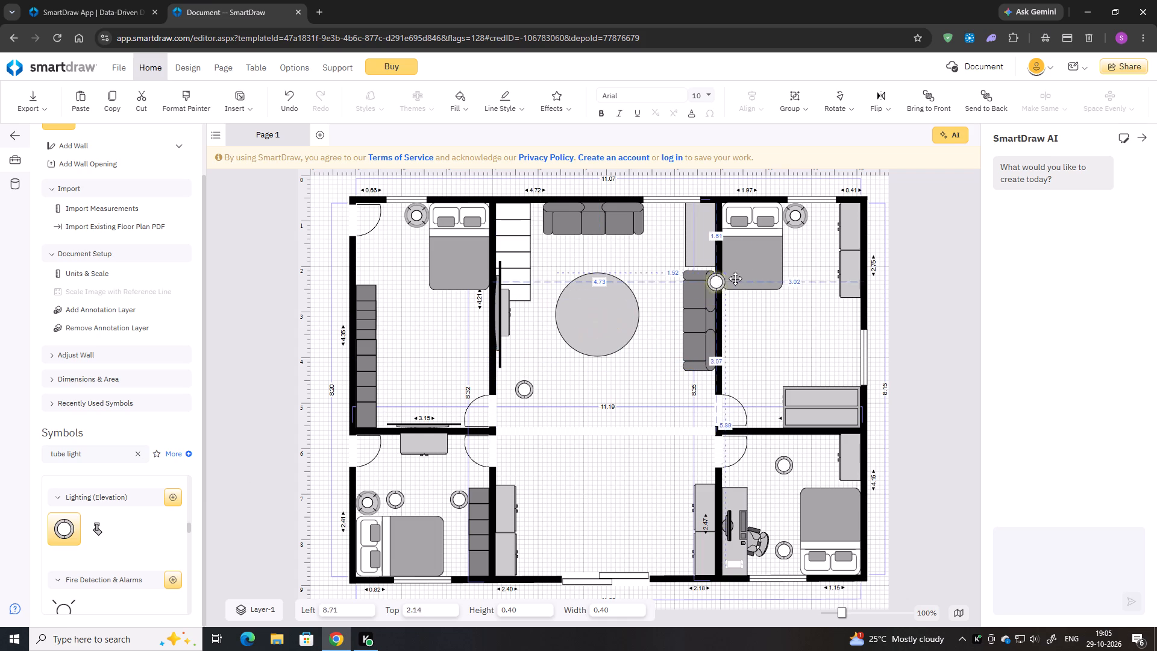
pyautogui.moveTo(735, 278); pyautogui.dragTo(794, 234)
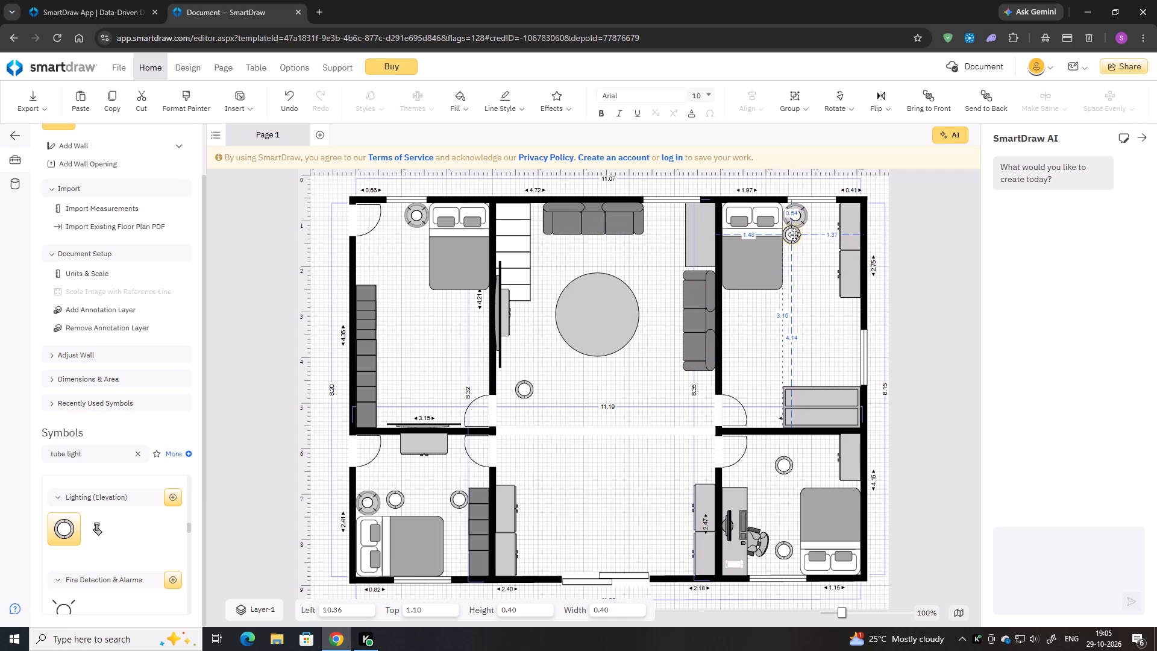
pyautogui.moveTo(794, 234); pyautogui.dragTo(794, 228)
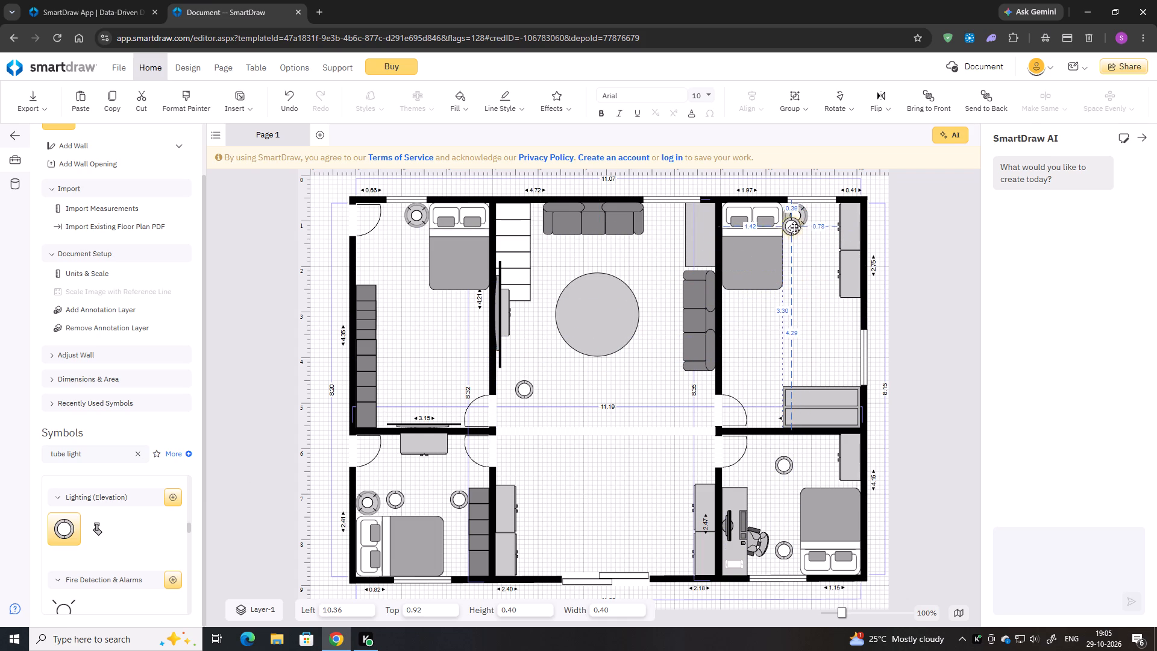
pyautogui.moveTo(794, 228); pyautogui.dragTo(798, 260)
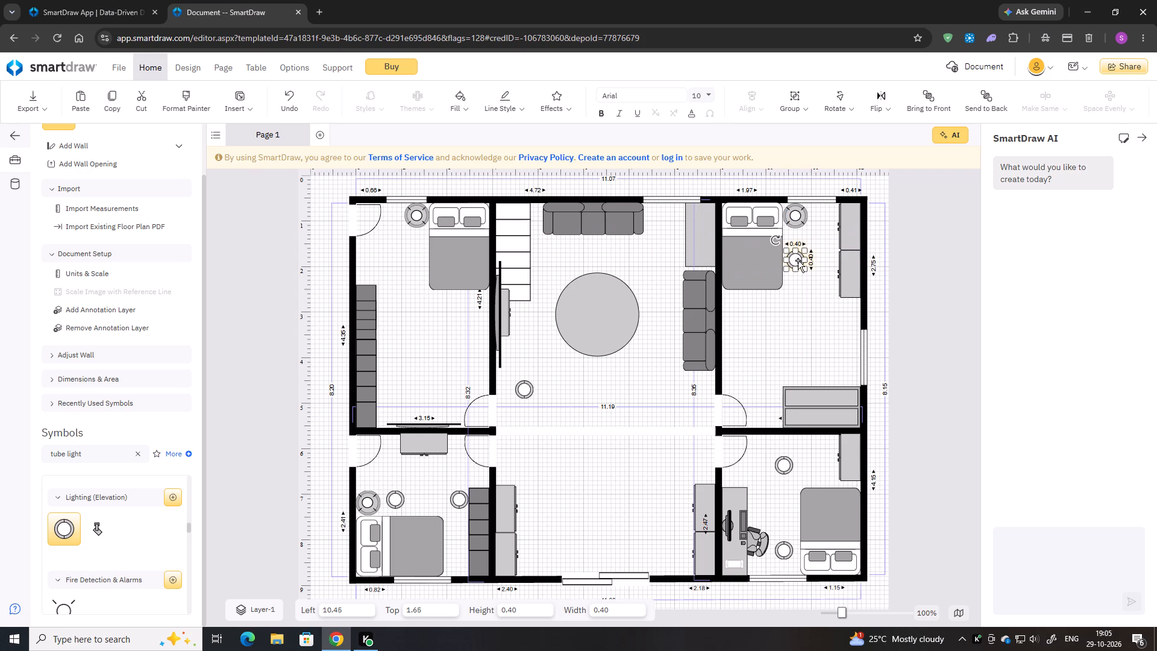
# Move the remaining wall light from the living room into the upper-right bedroom, directly below the other wall light and above the bench.
pyautogui.moveTo(522, 391); pyautogui.dragTo(800, 350)
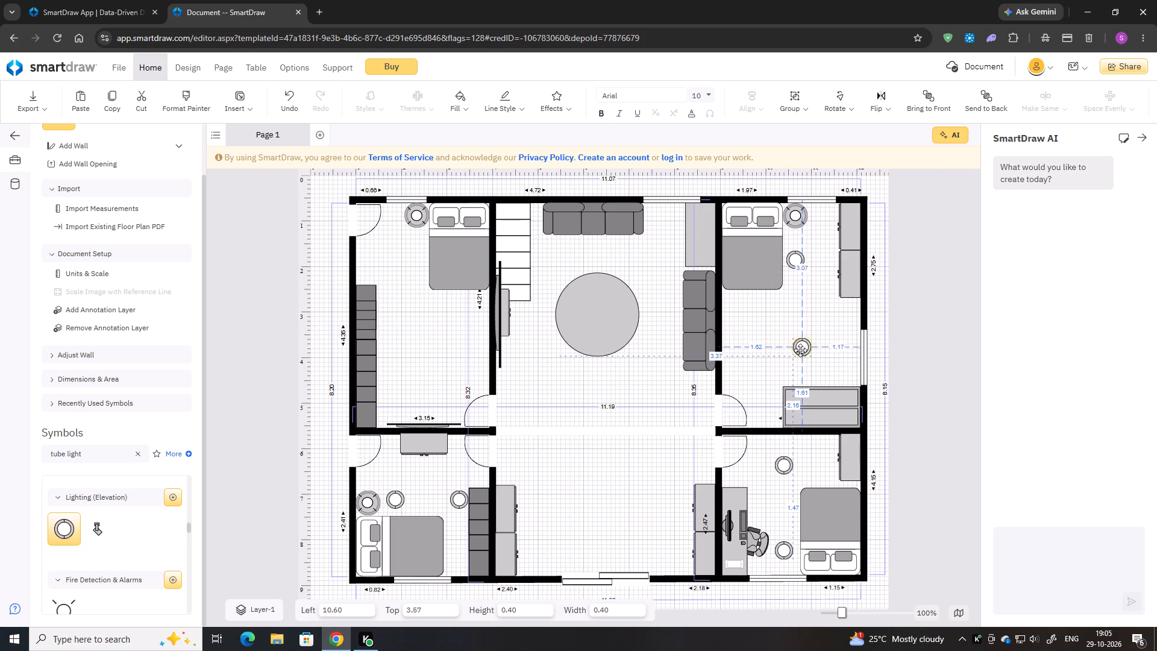
pyautogui.moveTo(800, 350); pyautogui.dragTo(793, 353)
pyautogui.click(760, 382)
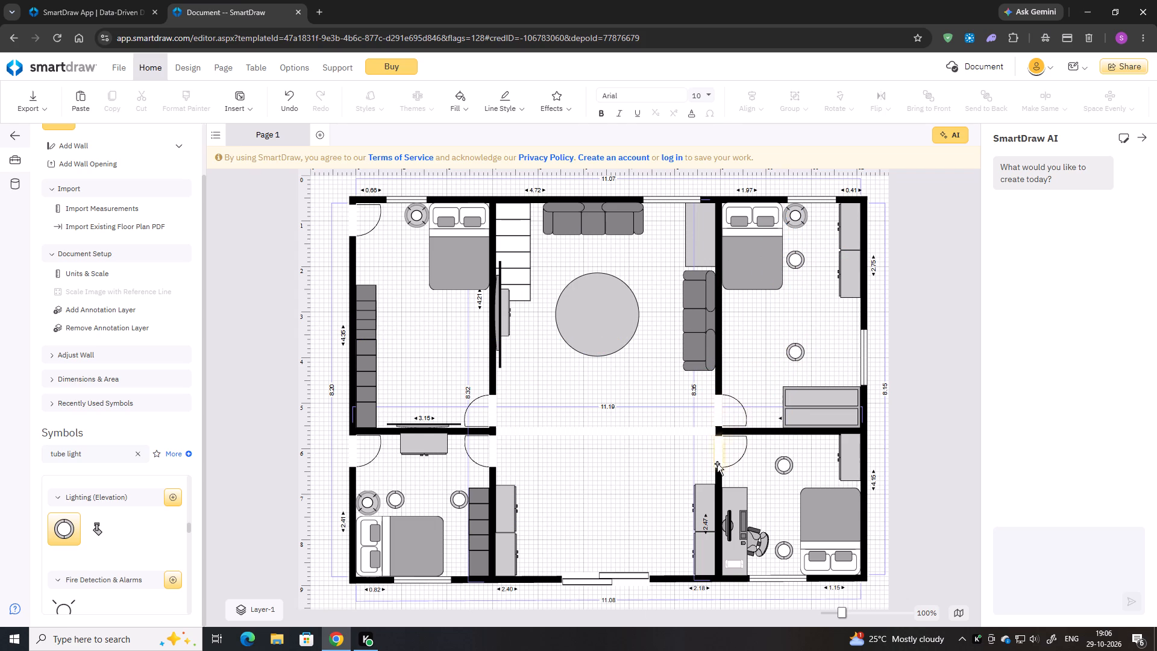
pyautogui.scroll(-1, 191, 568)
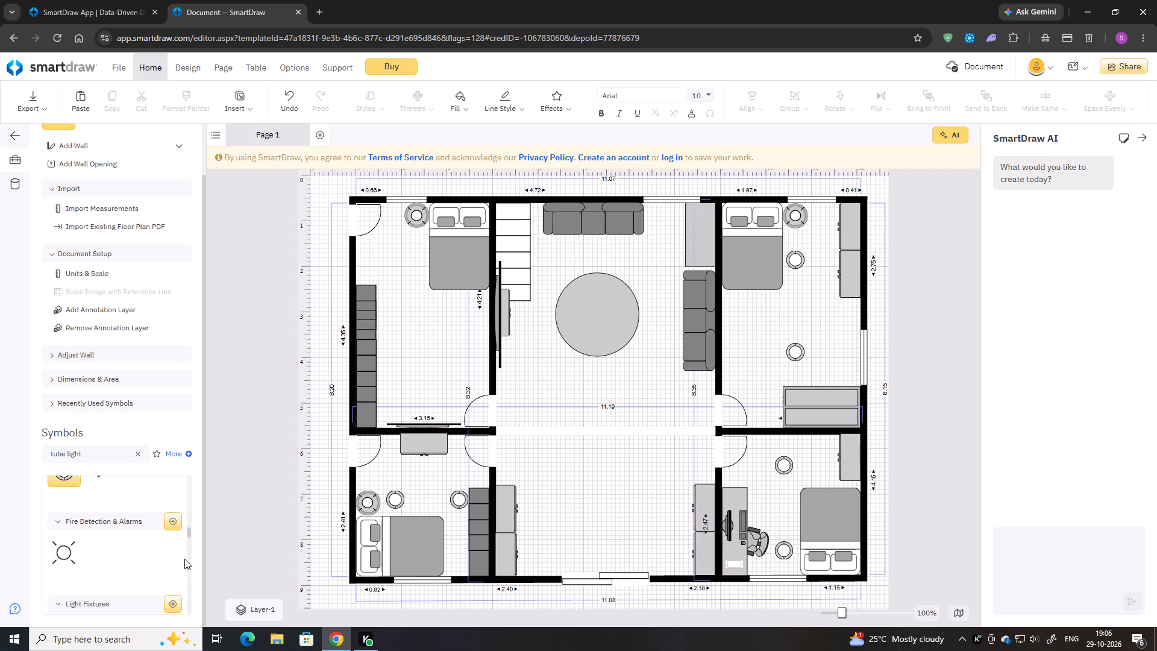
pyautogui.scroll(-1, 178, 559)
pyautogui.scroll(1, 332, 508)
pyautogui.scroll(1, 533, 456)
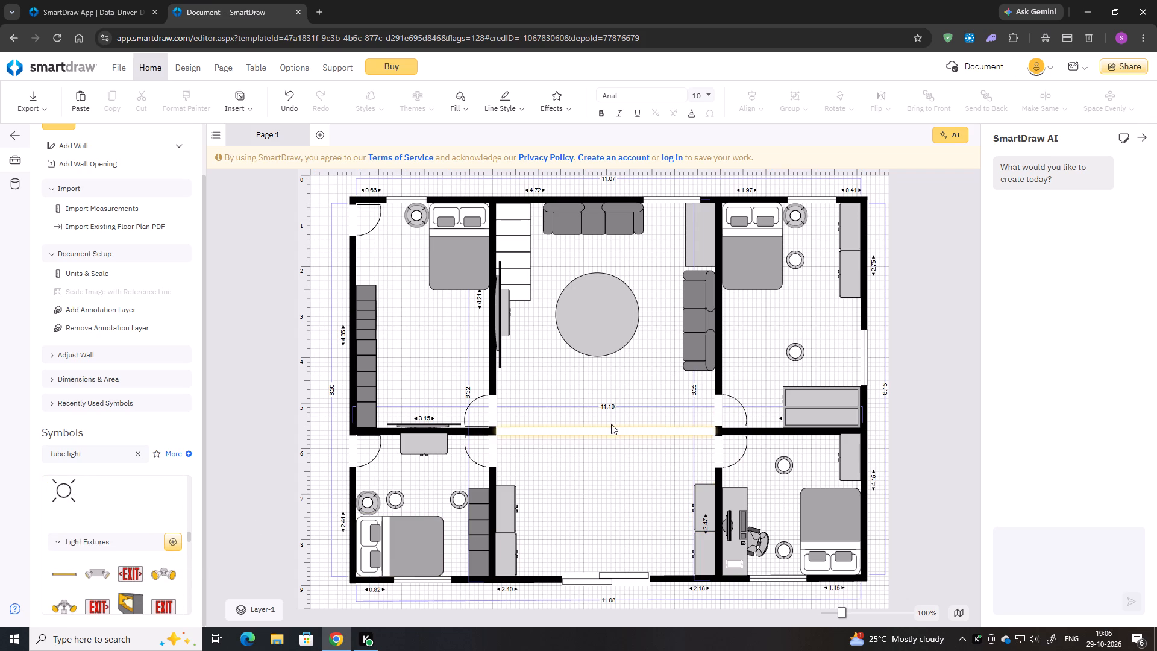
# Copy the lower-left bedroom's lamp, paste two copies, and place one on the upper-right bedroom's upper storage unit at about Left 11.66, Top 0.90.
pyautogui.click(366, 506)
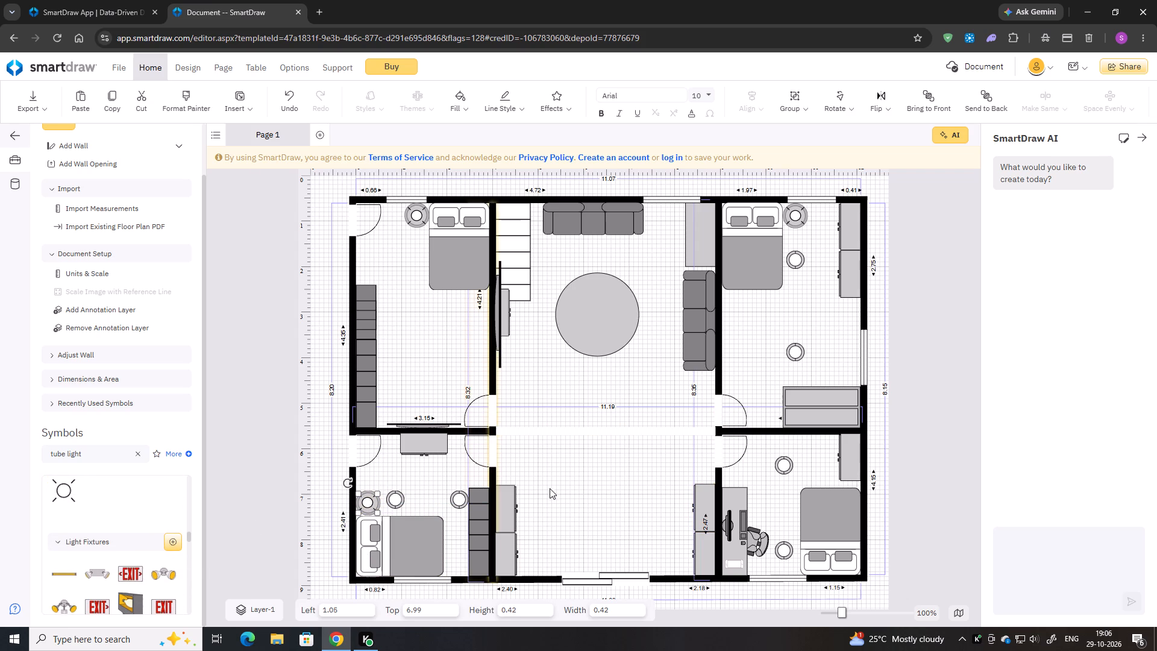
pyautogui.hotkey('ctrl', 'c')
pyautogui.hotkey('ctrl', 'v')
pyautogui.hotkey('ctrl', 'v')
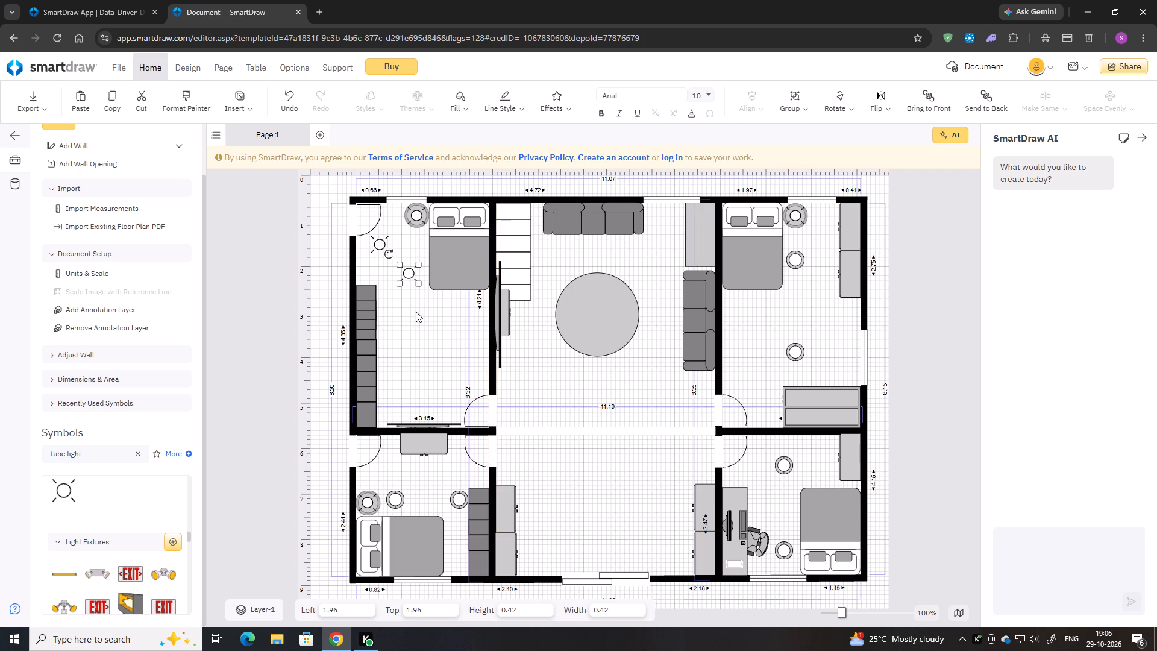
pyautogui.moveTo(380, 247); pyautogui.dragTo(842, 241)
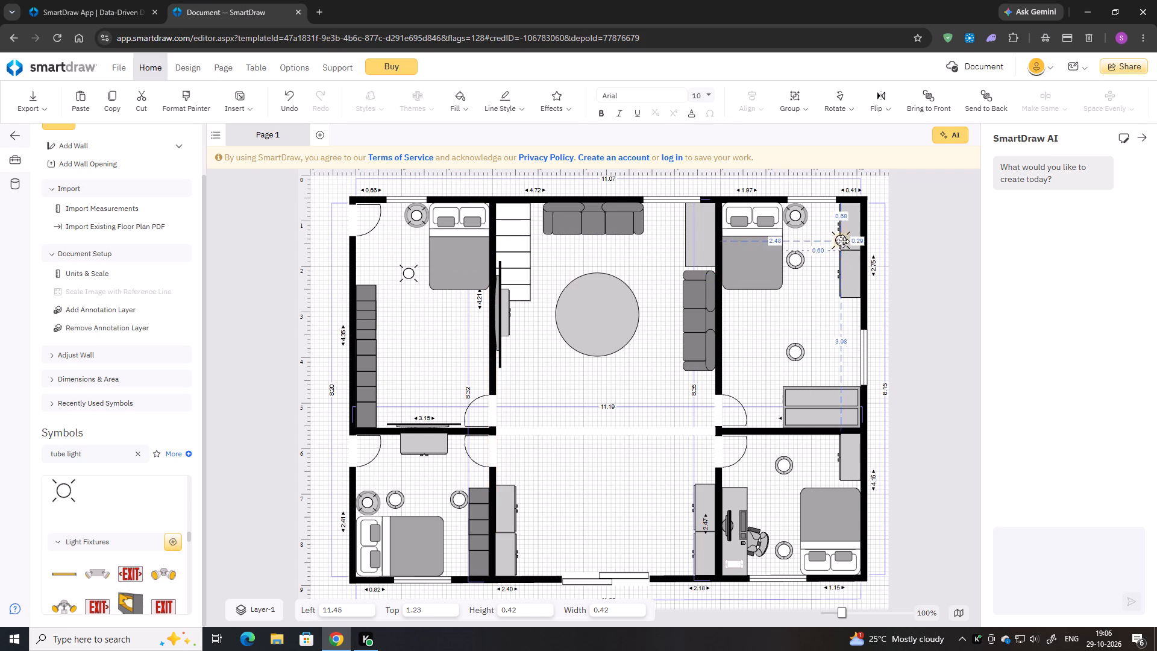
pyautogui.moveTo(842, 241); pyautogui.dragTo(851, 227)
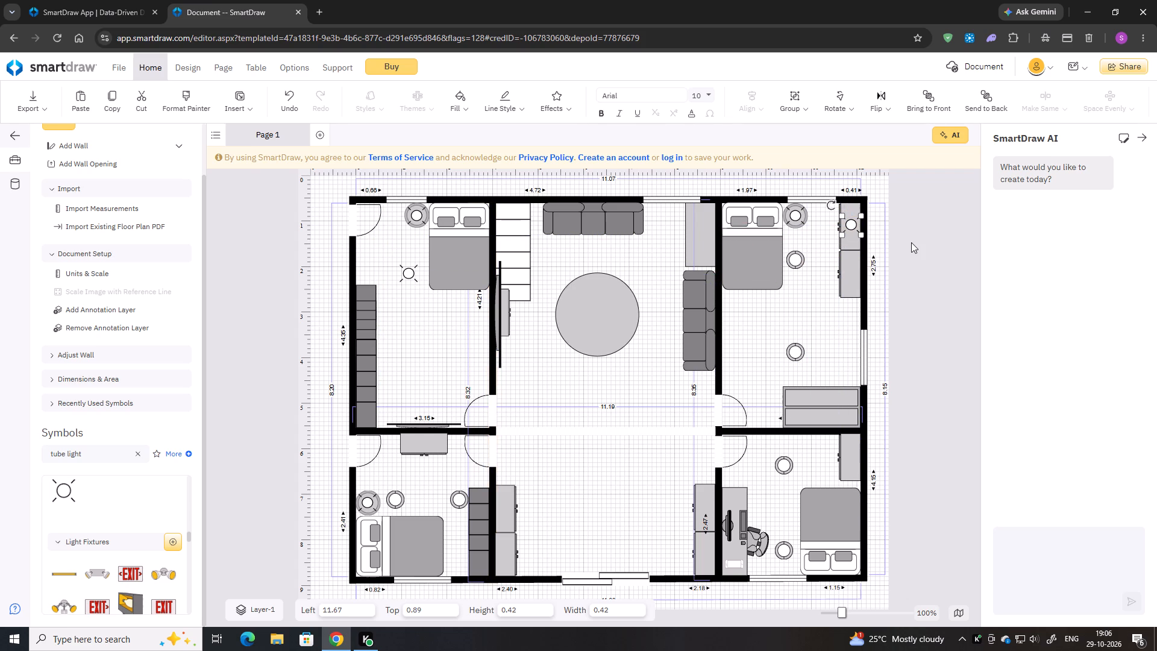
pyautogui.press('Down')
pyautogui.press('Left')
# Place the second lamp copy on the upper-right bedroom's lower storage unit, at about Left 11.66, Top 1.87.
pyautogui.moveTo(407, 276); pyautogui.dragTo(721, 299)
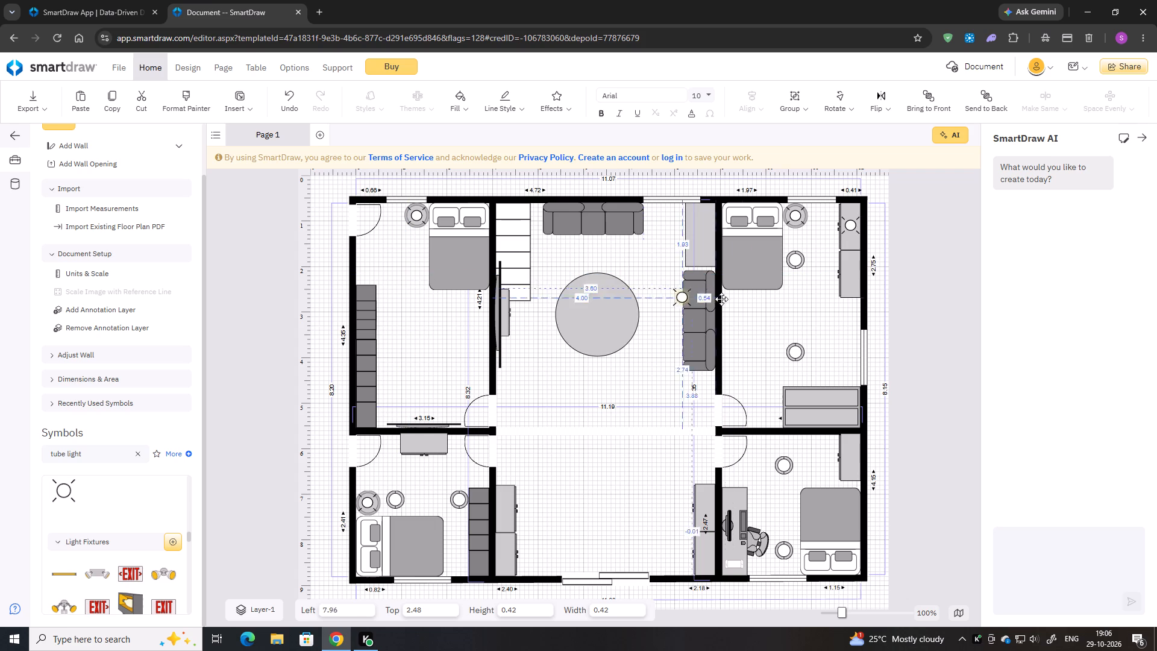
pyautogui.moveTo(721, 299); pyautogui.dragTo(851, 273)
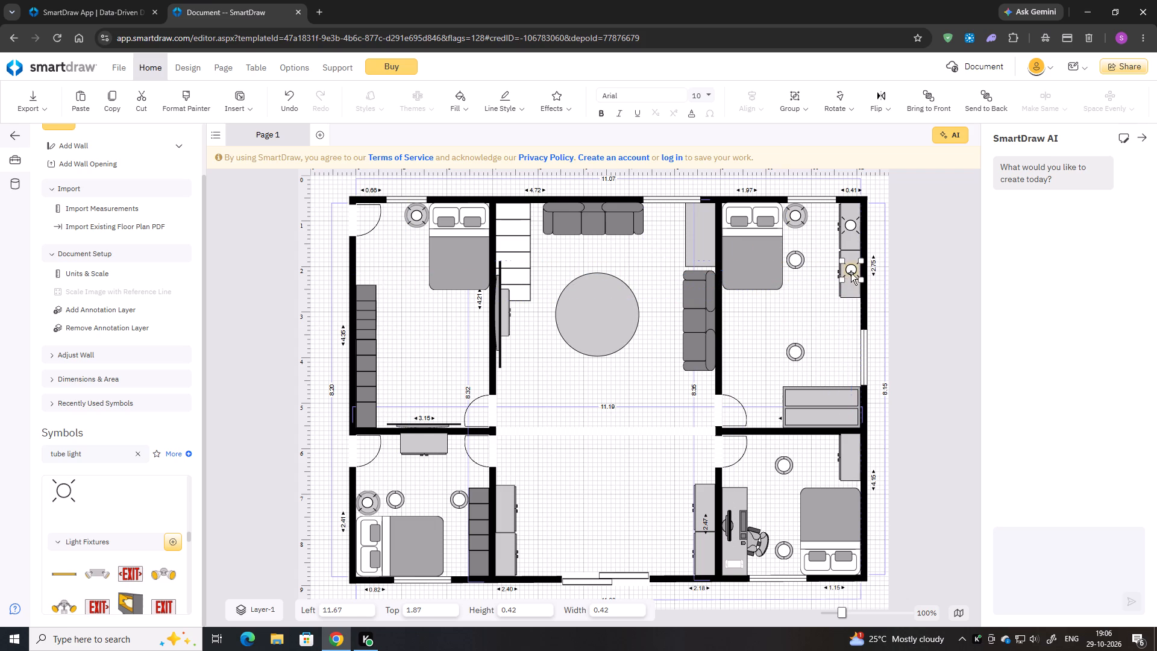
pyautogui.click(825, 308)
pyautogui.click(849, 275)
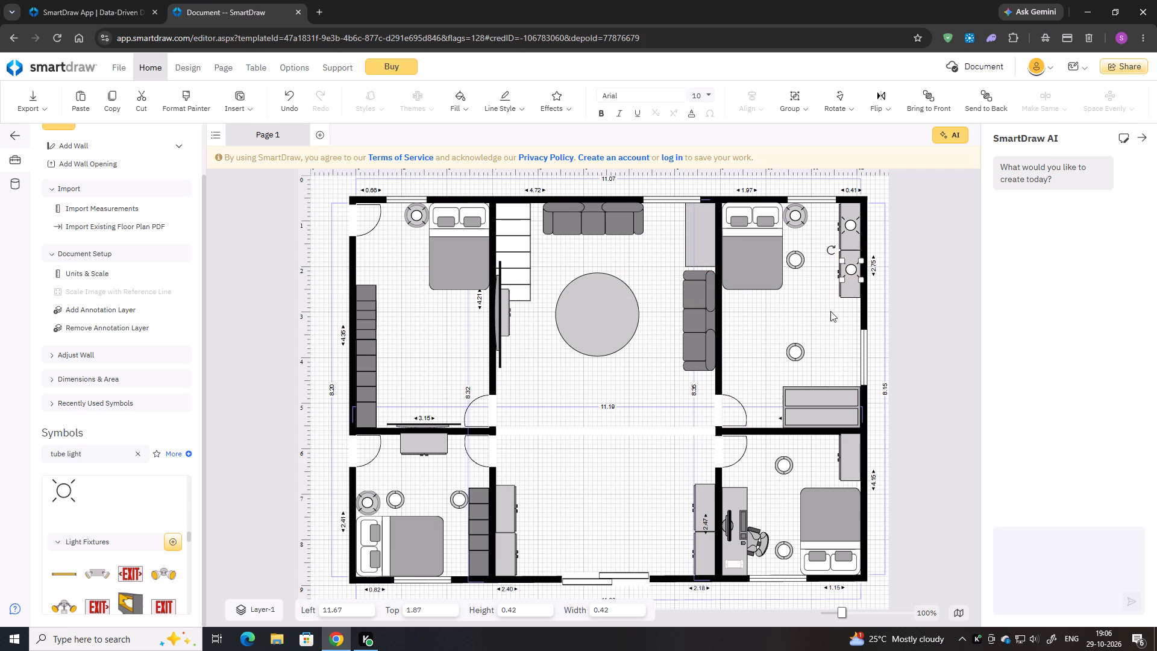
pyautogui.press('Left')
pyautogui.click(827, 318)
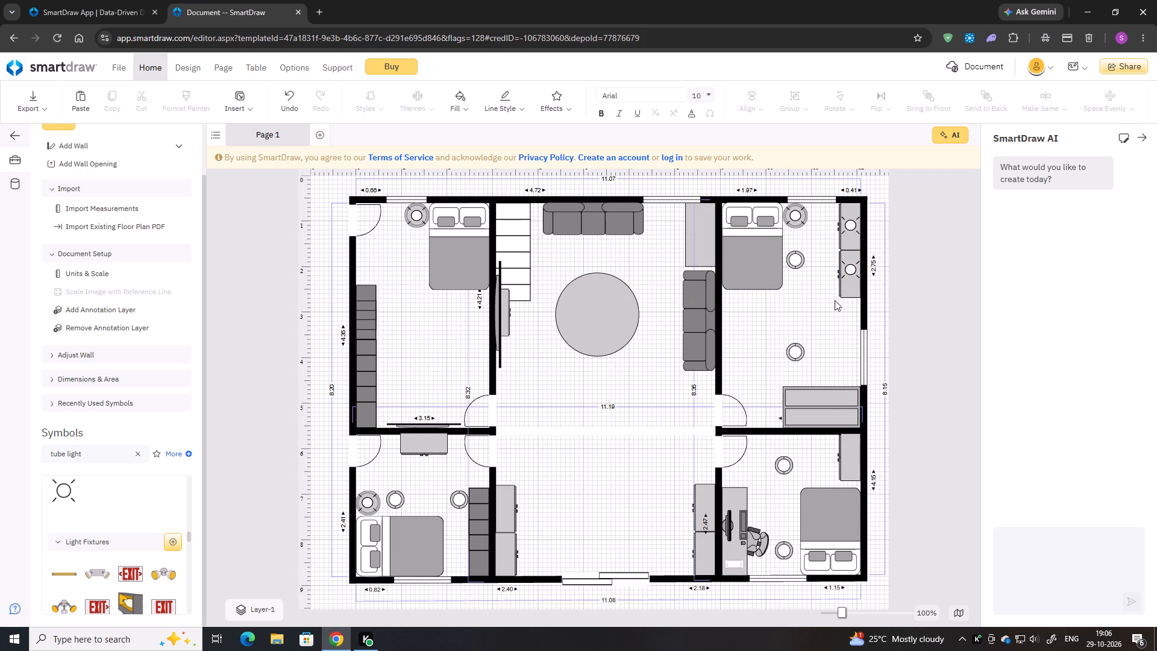
# Insert the double-ringed Light symbol from Reflected Ceilings and place it inside the bottom entrance at about Left 6.27, Top 7.65.
pyautogui.scroll(1, 106, 541)
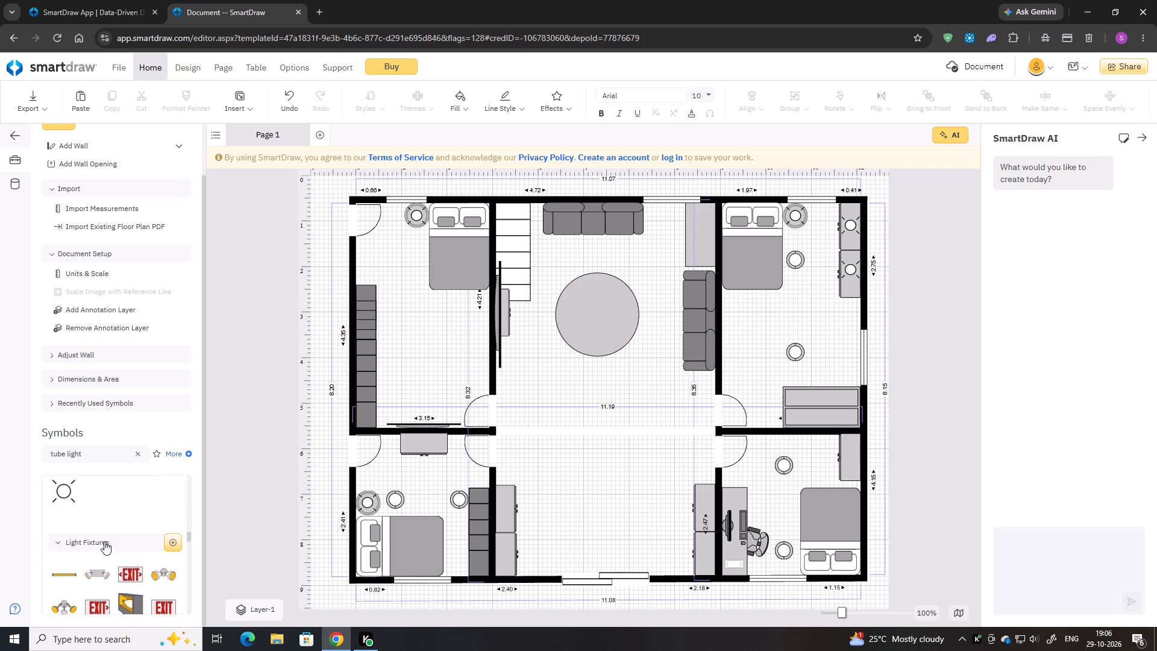
pyautogui.scroll(2, 104, 541)
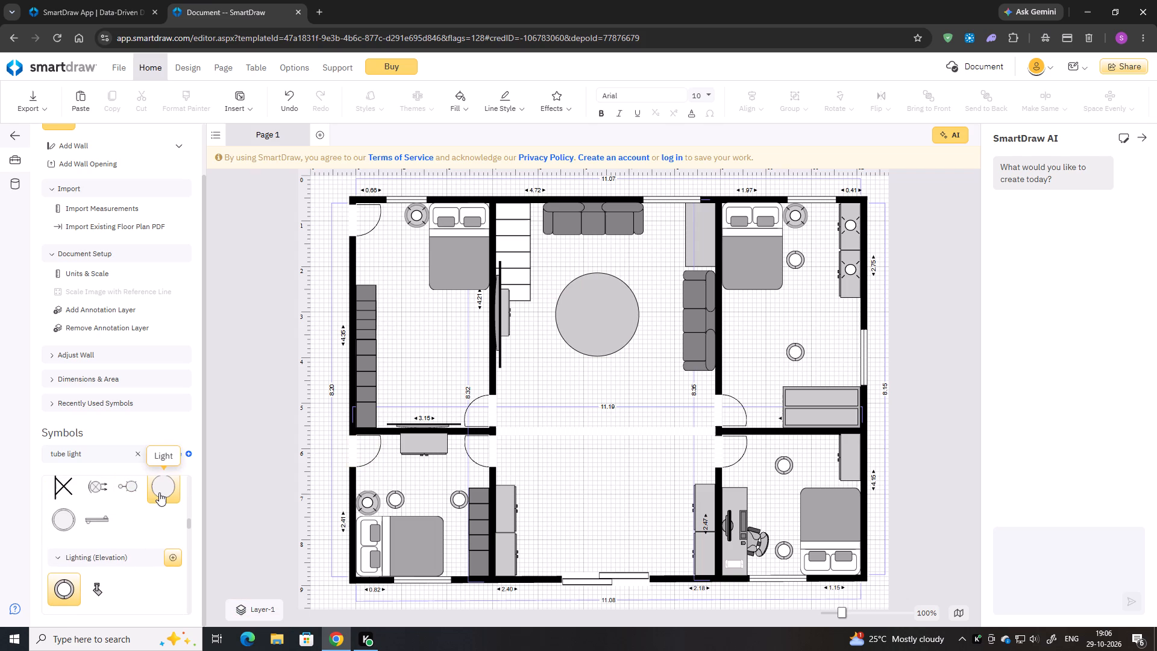
pyautogui.scroll(1, 120, 504)
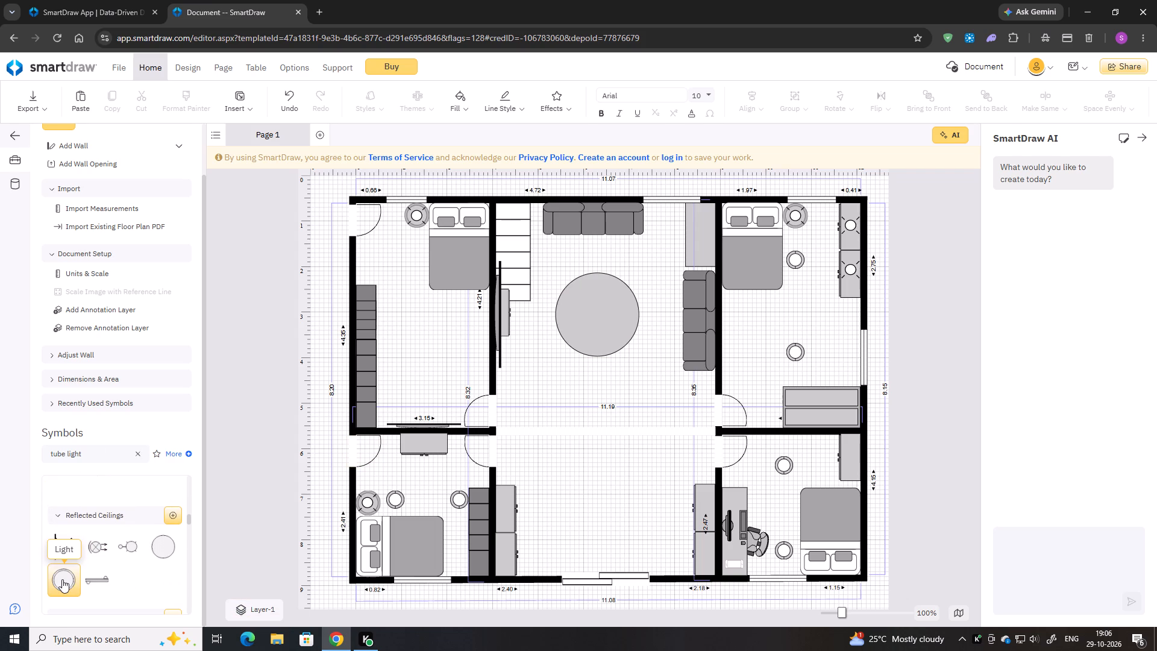
pyautogui.doubleClick(62, 579)
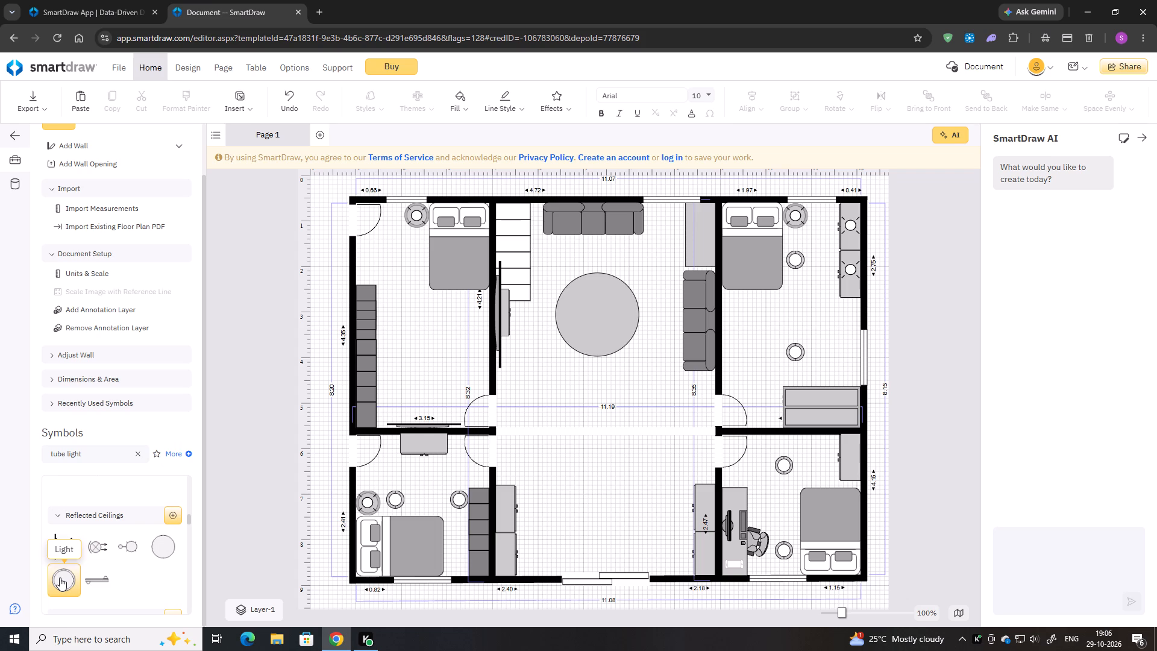
pyautogui.doubleClick(60, 577)
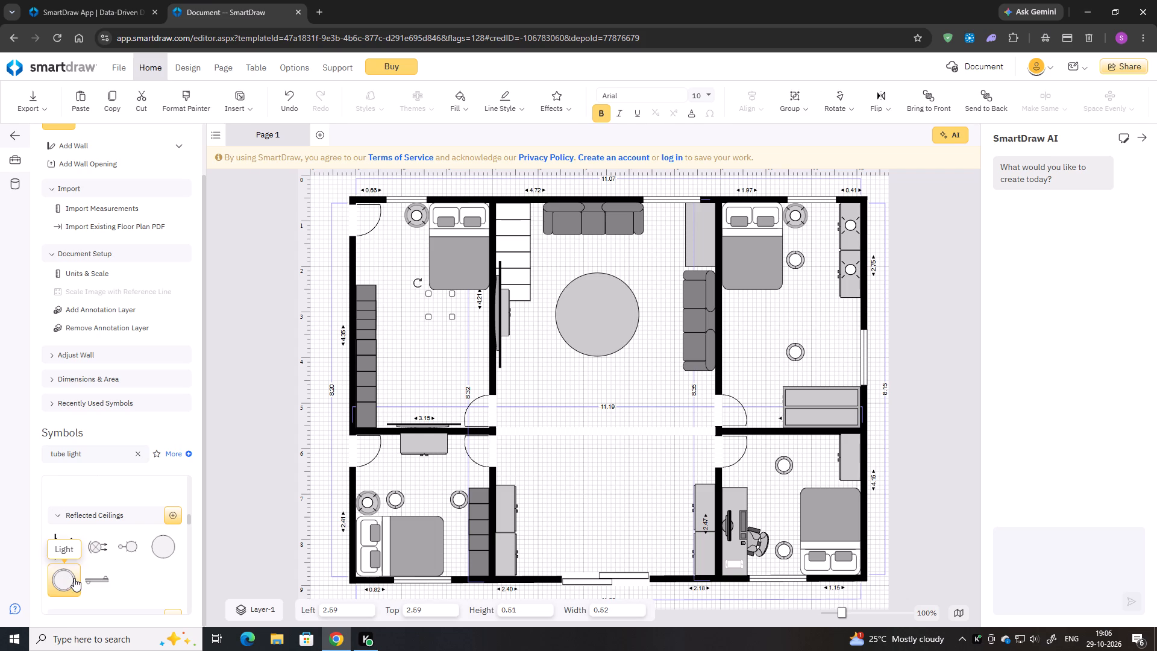
pyautogui.click(67, 577)
pyautogui.moveTo(441, 304); pyautogui.dragTo(486, 350)
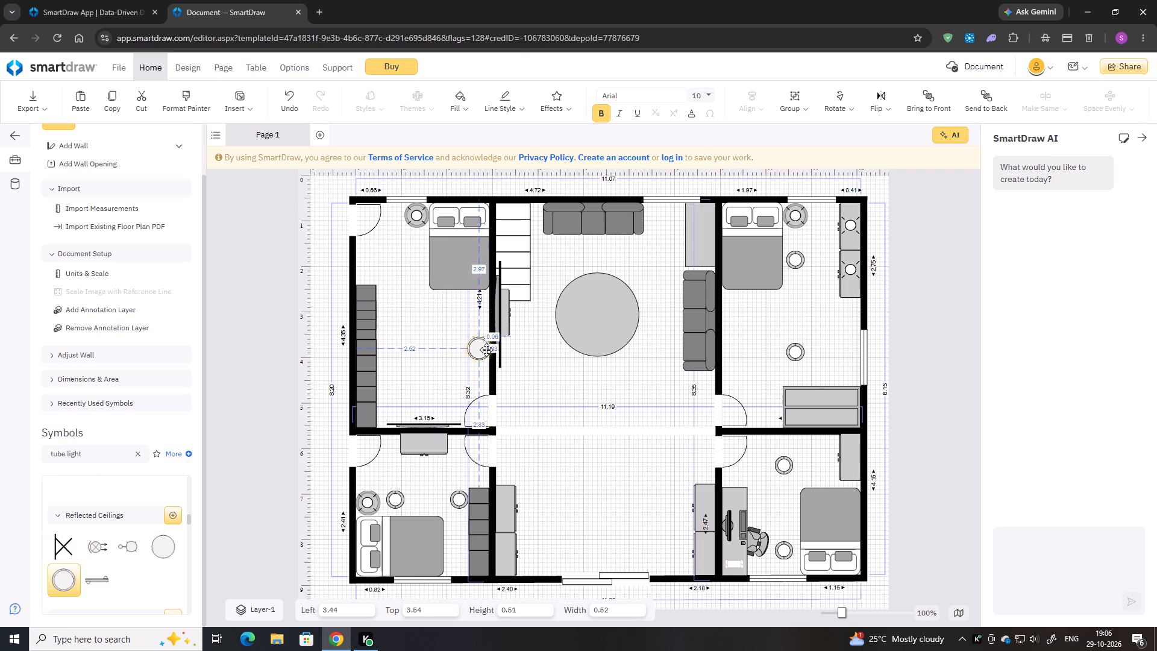
pyautogui.moveTo(486, 350); pyautogui.dragTo(609, 535)
pyautogui.rightClick(609, 535)
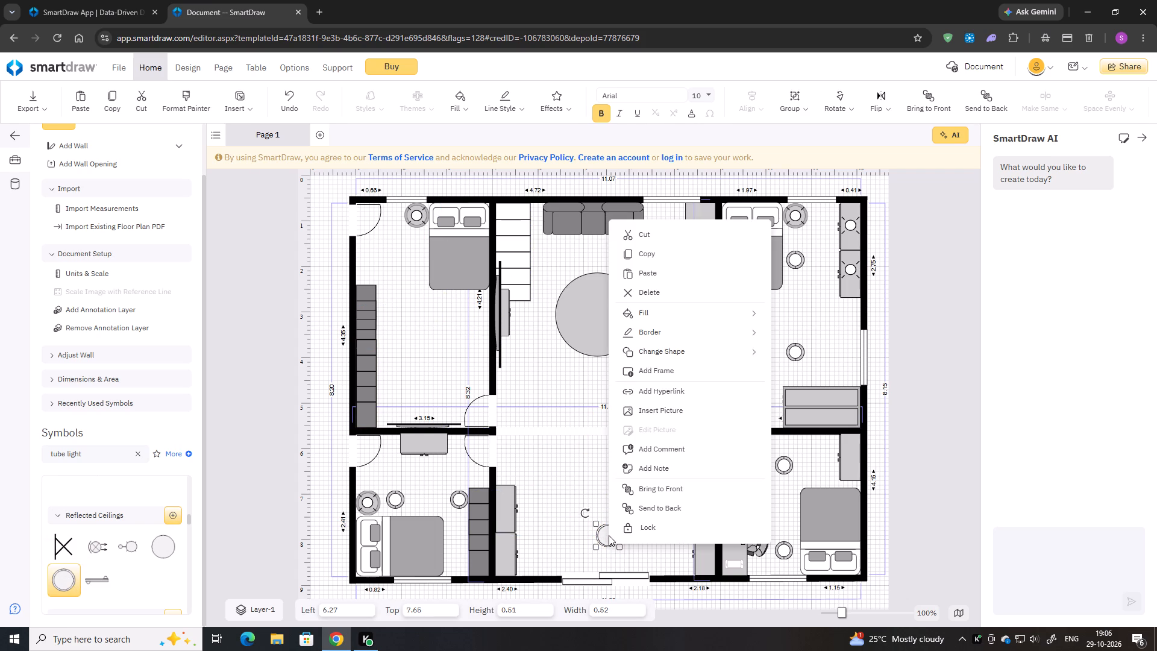
pyautogui.click(606, 524)
# Fill the entrance ceiling light with white.
pyautogui.click(469, 95)
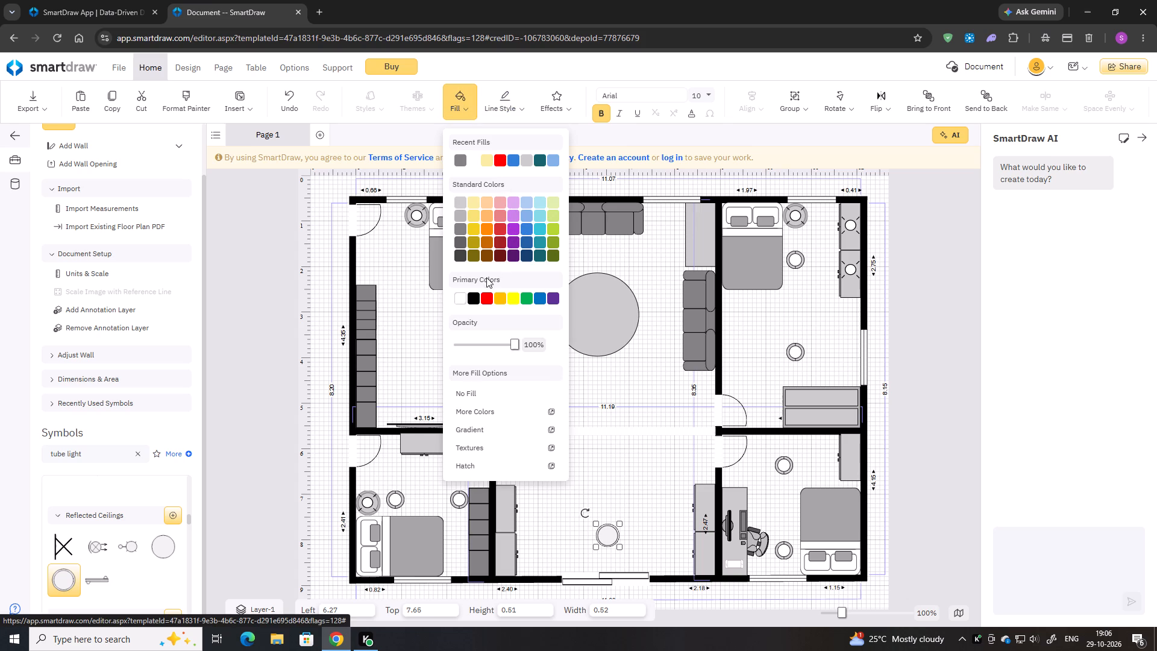
pyautogui.click(462, 300)
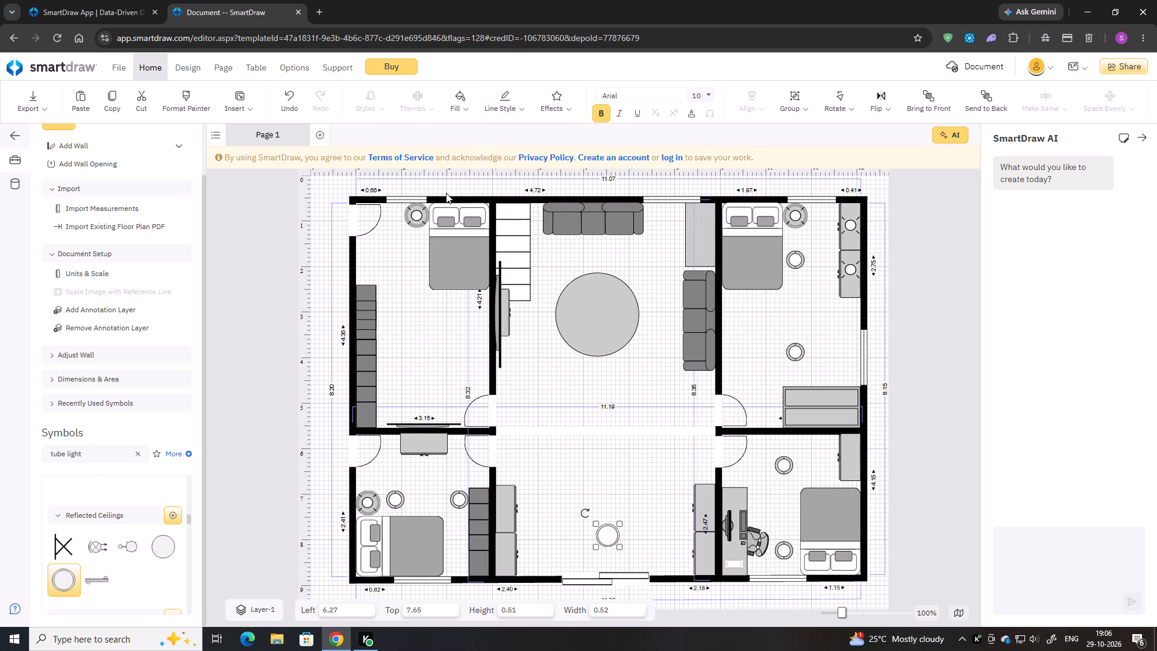
# Enlarge the entrance ceiling light to about 0.75 wide by 0.74 high and centre it in line with the round living-room table.
pyautogui.moveTo(608, 538); pyautogui.dragTo(595, 542)
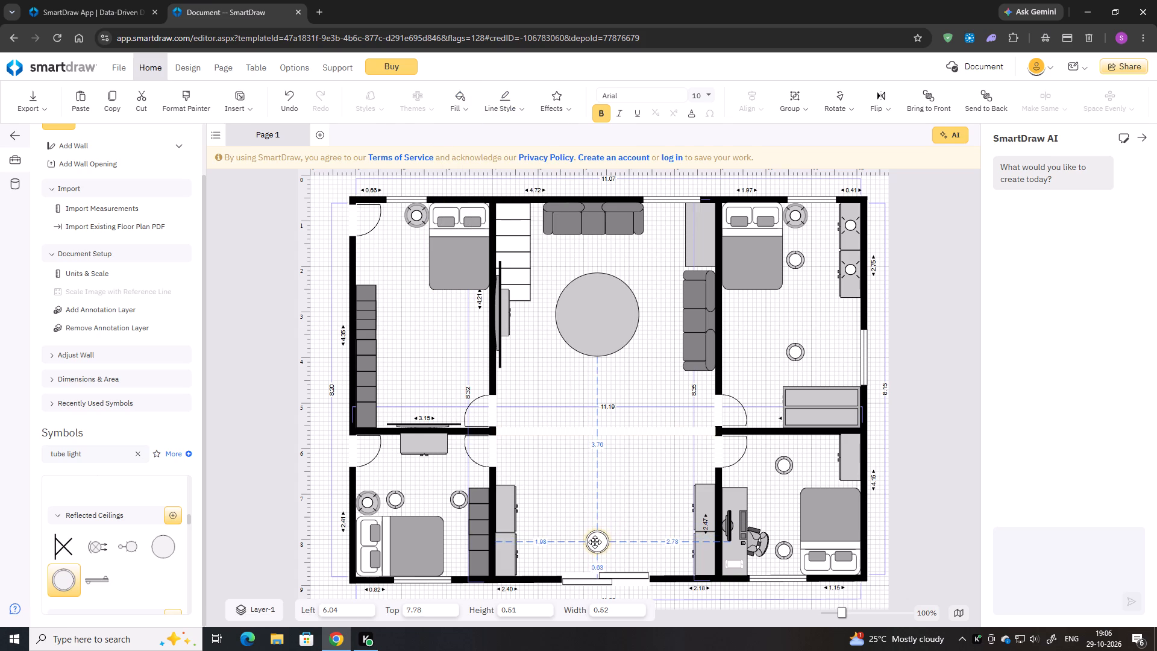
pyautogui.moveTo(595, 542); pyautogui.dragTo(597, 540)
pyautogui.moveTo(610, 550); pyautogui.dragTo(616, 553)
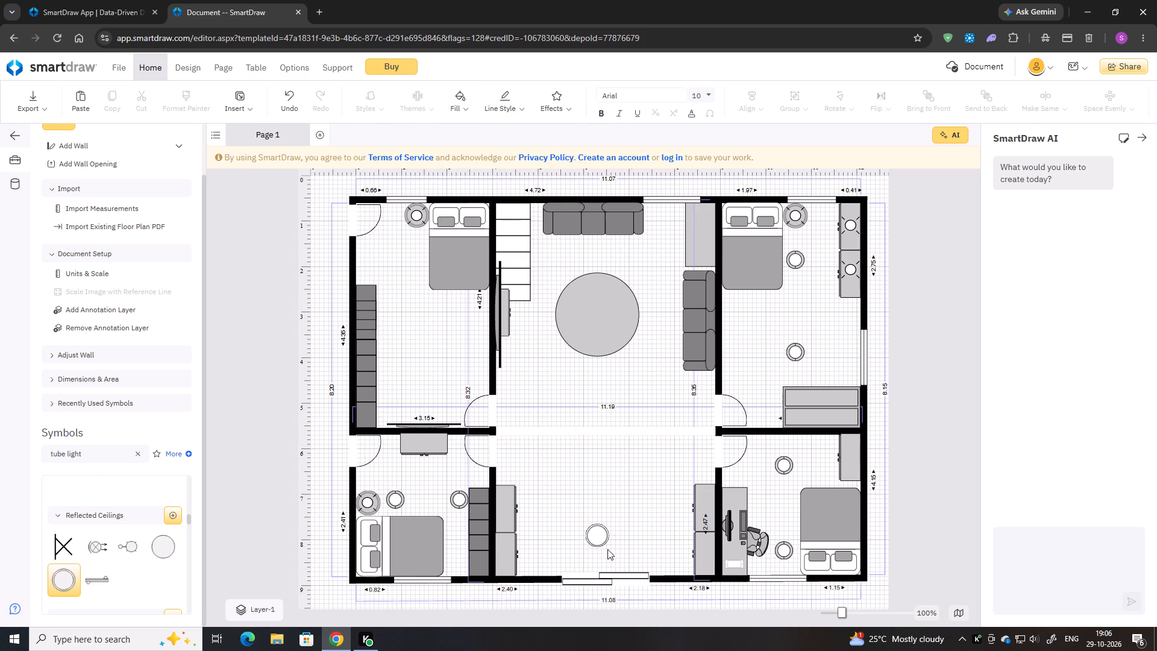
pyautogui.click(598, 543)
pyautogui.moveTo(607, 547); pyautogui.dragTo(618, 550)
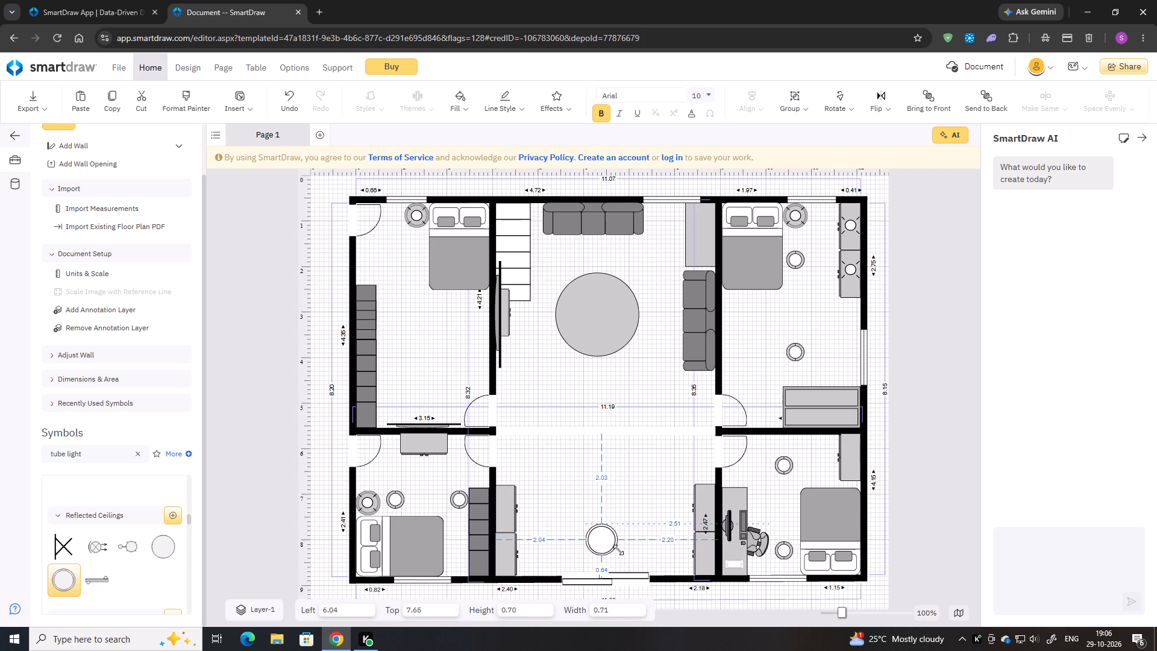
pyautogui.moveTo(618, 550); pyautogui.dragTo(619, 550)
pyautogui.moveTo(608, 541); pyautogui.dragTo(604, 547)
# Copy the enlarged ceiling light and place the copy directly above the original, at about Left 5.93, Top 5.83.
pyautogui.hotkey('ctrl', 'c')
pyautogui.hotkey('ctrl', 'v')
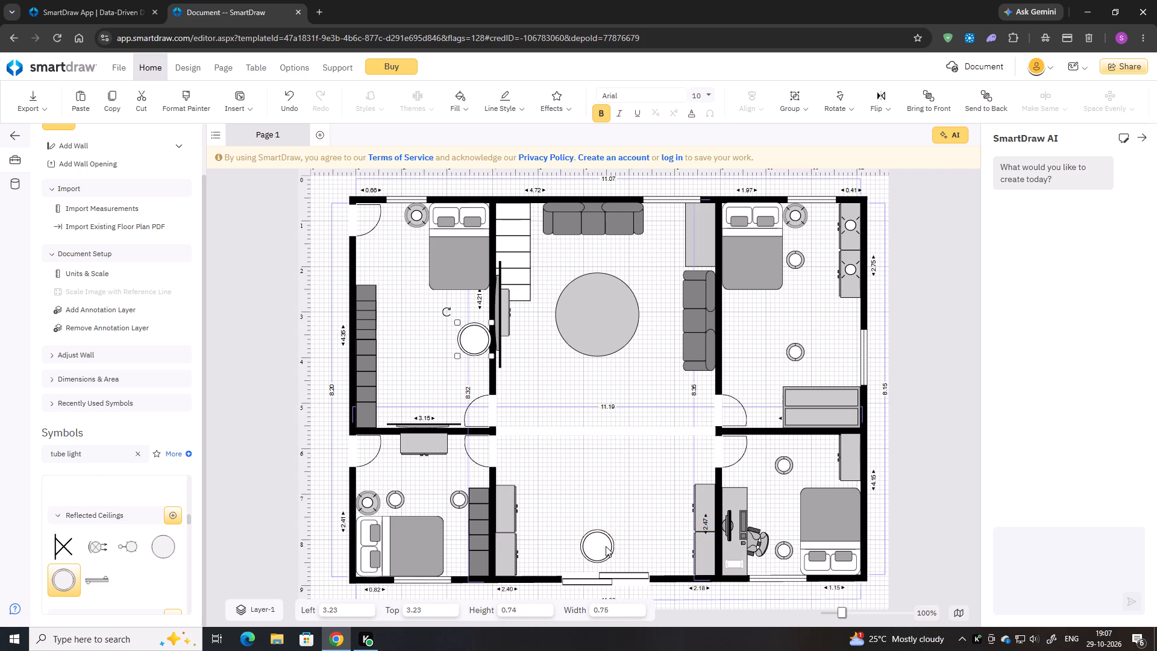
pyautogui.moveTo(481, 341); pyautogui.dragTo(600, 471)
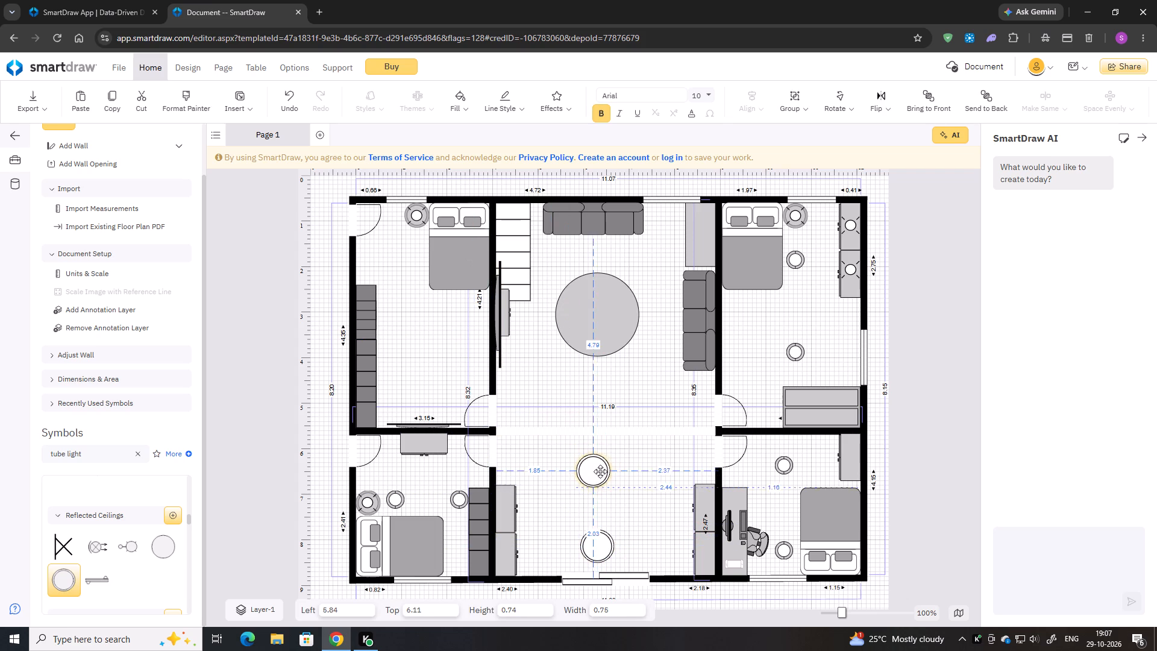
pyautogui.moveTo(600, 471); pyautogui.dragTo(604, 462)
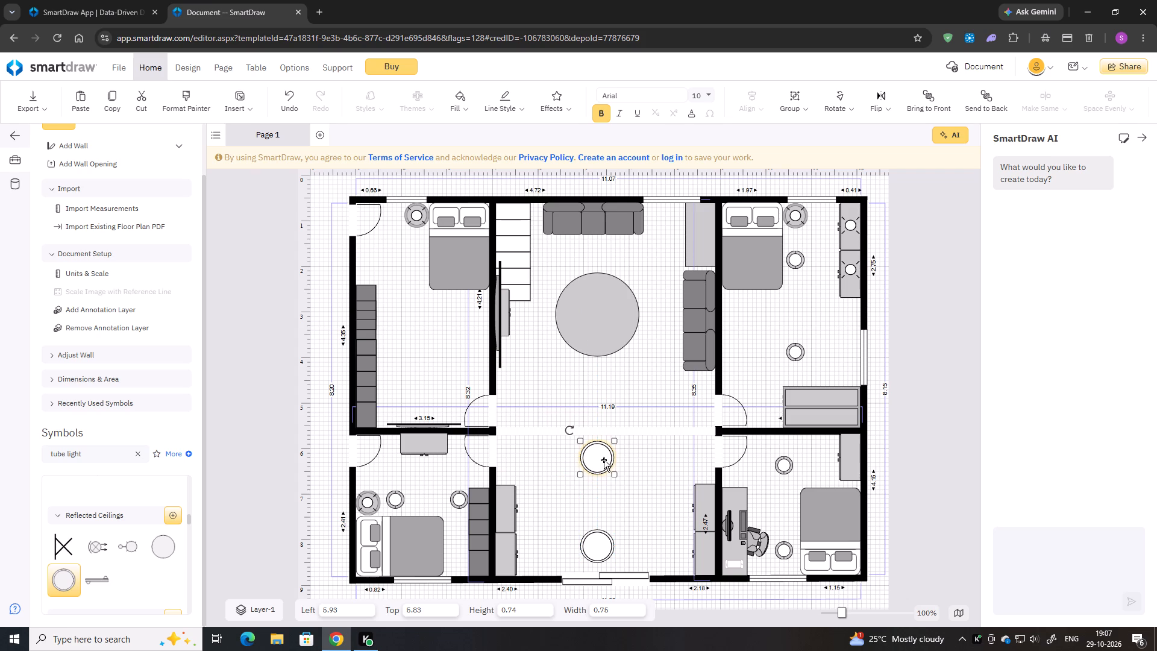
pyautogui.click(614, 387)
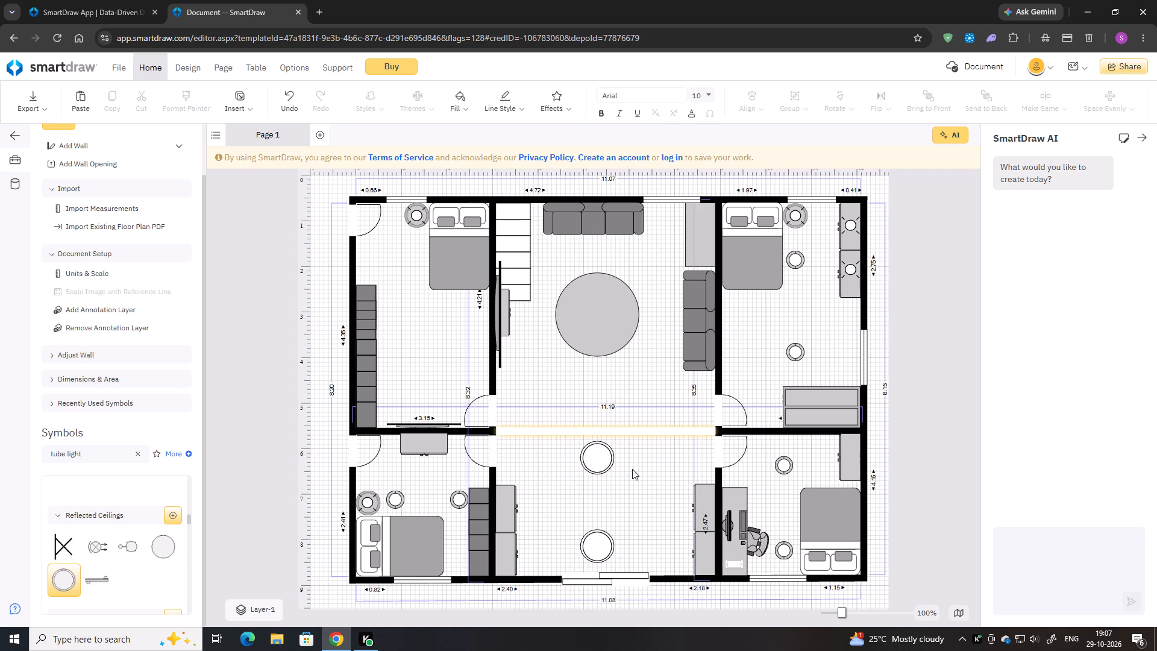
# Clear the "tube light" symbol search and look over the earlier search terms.
pyautogui.scroll(-1, 143, 482)
pyautogui.scroll(1, 138, 487)
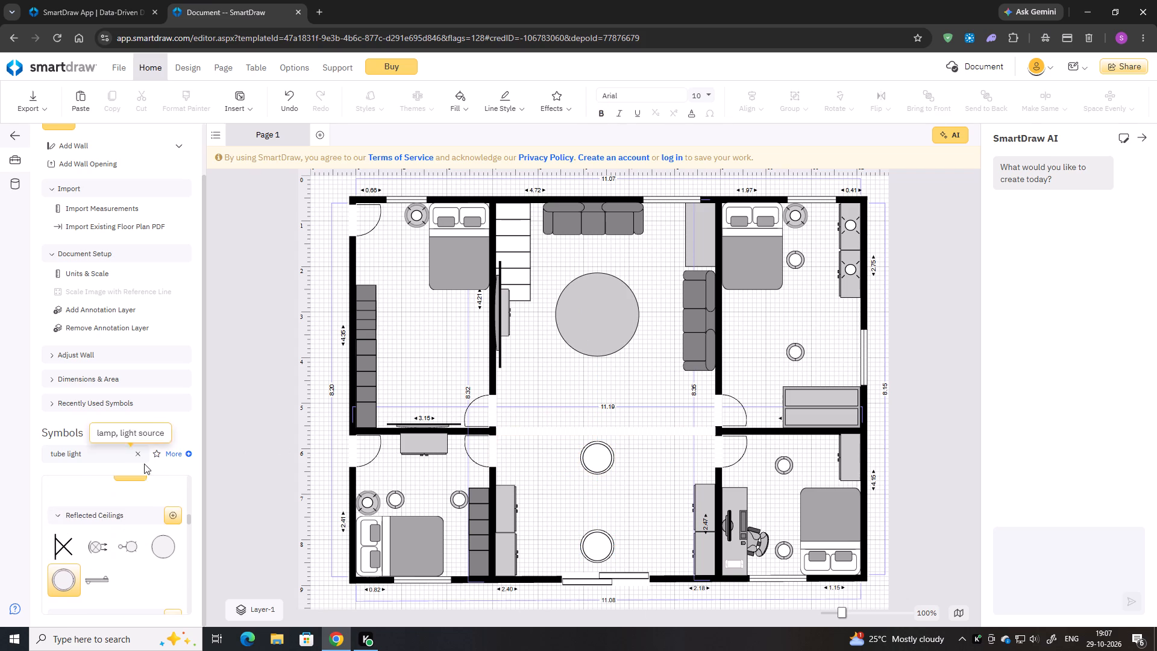
pyautogui.click(142, 457)
pyautogui.click(98, 461)
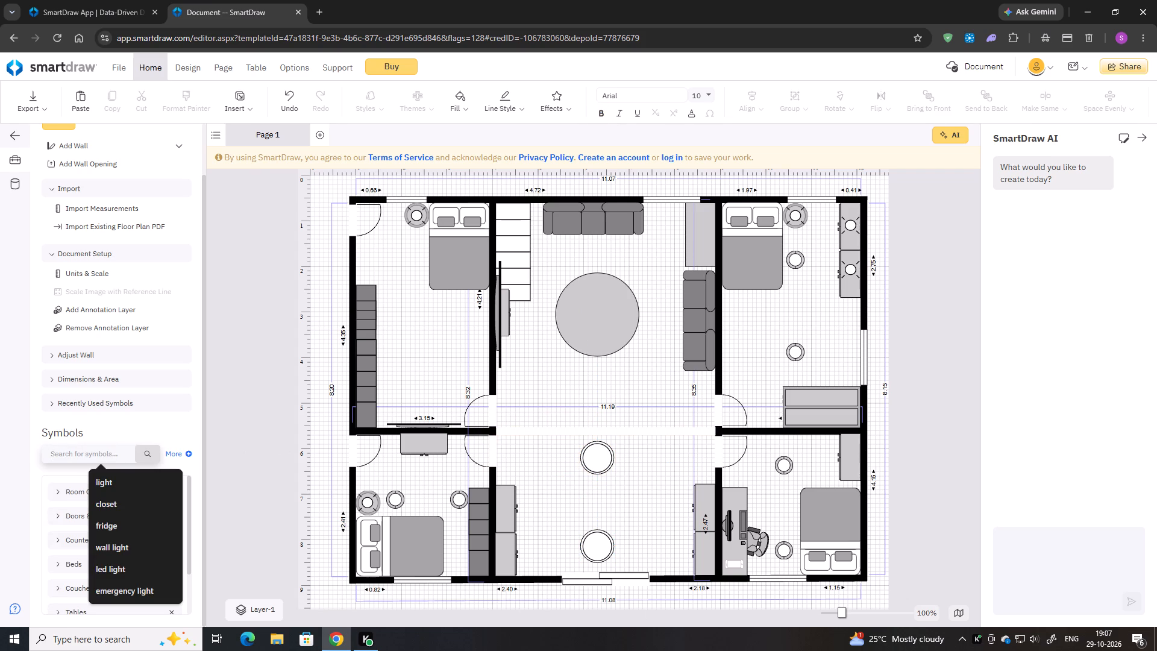
pyautogui.scroll(-1, 504, 306)
pyautogui.scroll(-2, 850, 363)
pyautogui.scroll(-1, 133, 516)
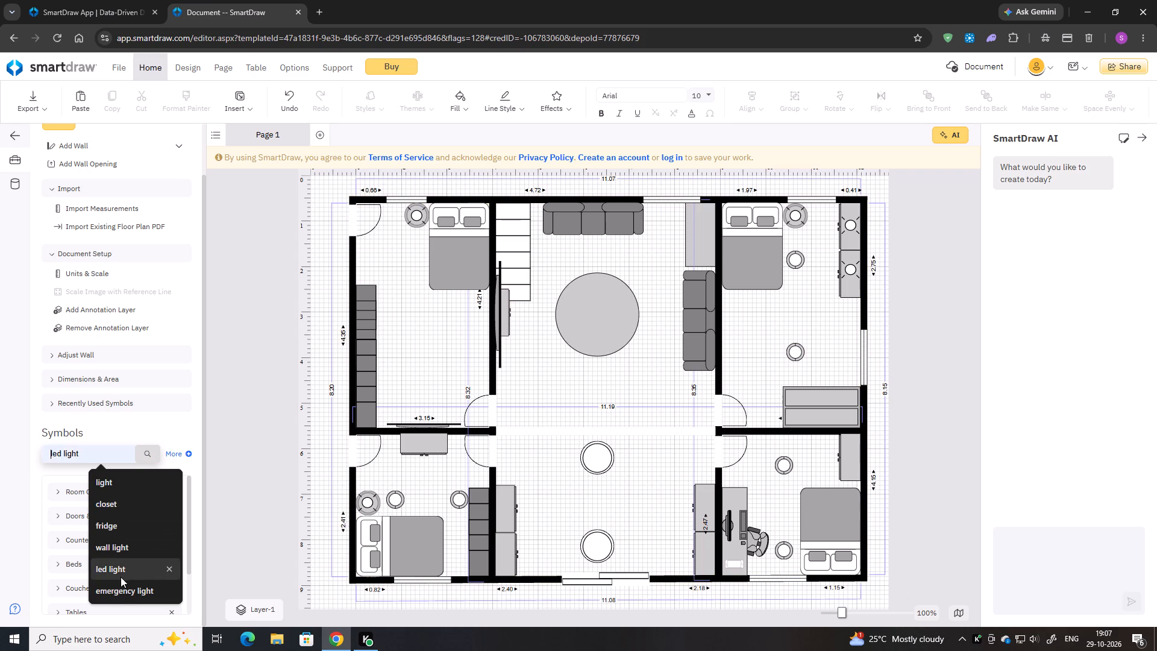
pyautogui.click(91, 451)
pyautogui.click(108, 448)
pyautogui.click(124, 431)
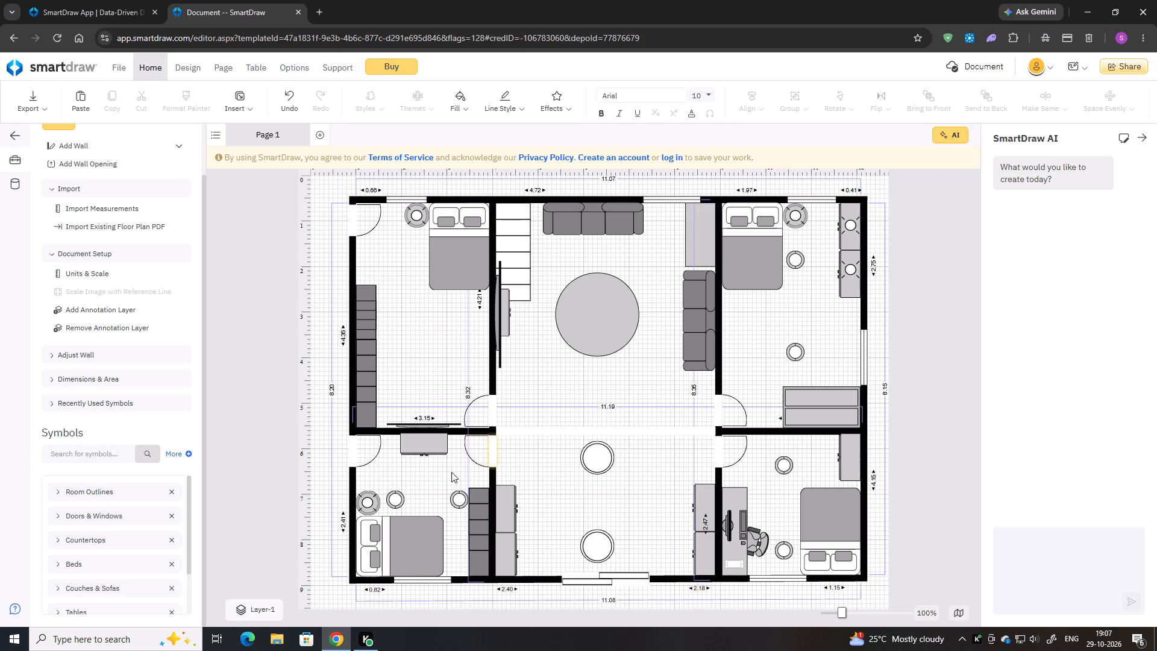
# Paste two copies of the lower-left bedroom's small ceiling light and place one in the upper-left bedroom at about Left 1.84, Top 1.48.
pyautogui.click(387, 502)
pyautogui.hotkey('ctrl', 'c')
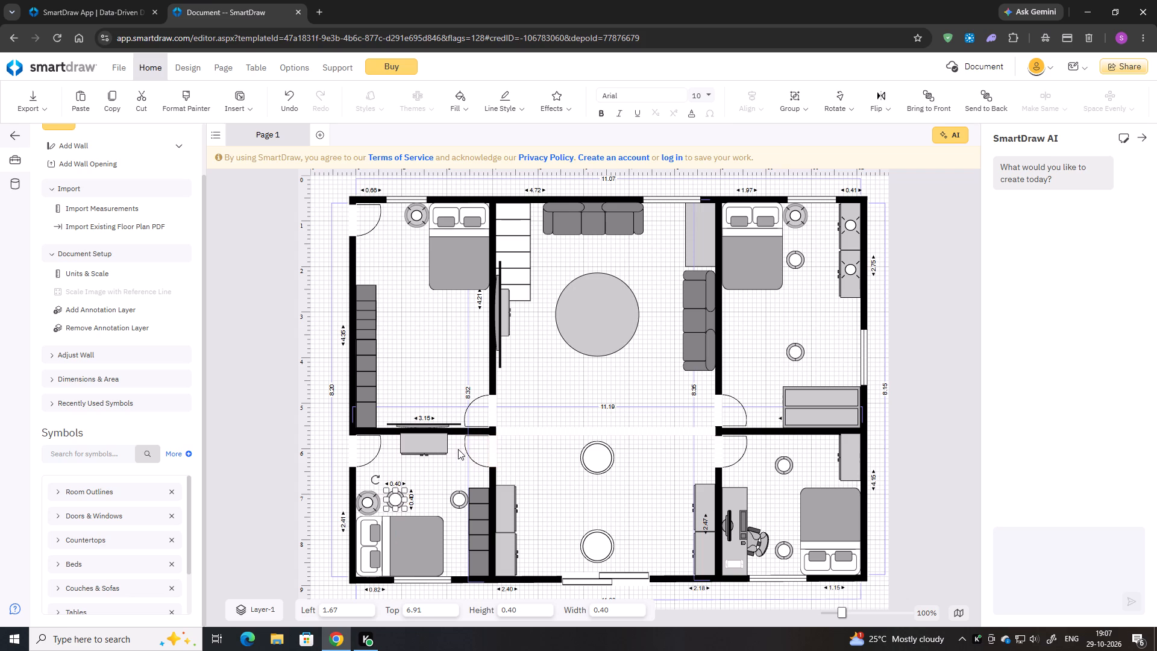
pyautogui.hotkey('ctrl', 'v')
pyautogui.hotkey('ctrl', 'v')
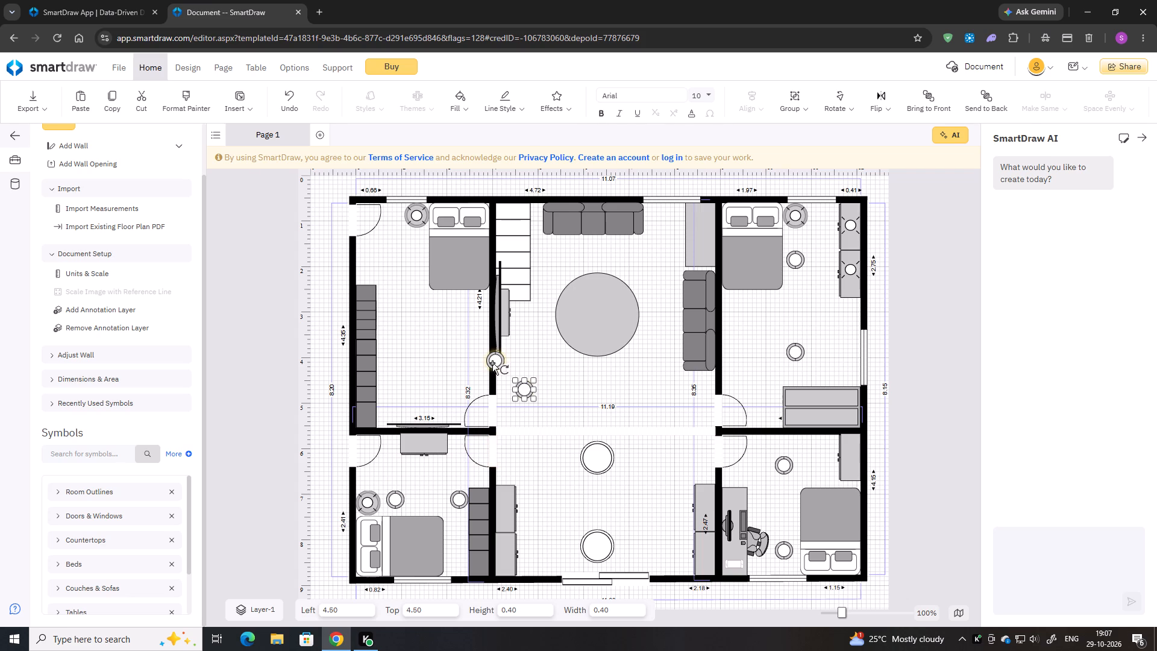
pyautogui.moveTo(492, 363); pyautogui.dragTo(409, 280)
pyautogui.press('Left')
pyautogui.press('Left')
pyautogui.press('Left')
pyautogui.press('Left')
pyautogui.press('Left')
pyautogui.press('Left')
pyautogui.press('Left')
pyautogui.press('Left')
pyautogui.press('Left')
pyautogui.press('Left')
pyautogui.press('Left')
pyautogui.press('Left')
pyautogui.press('Left')
pyautogui.press('Left')
pyautogui.press('Left')
pyautogui.press('Left')
pyautogui.press('Left')
pyautogui.press('Left')
pyautogui.press('Left')
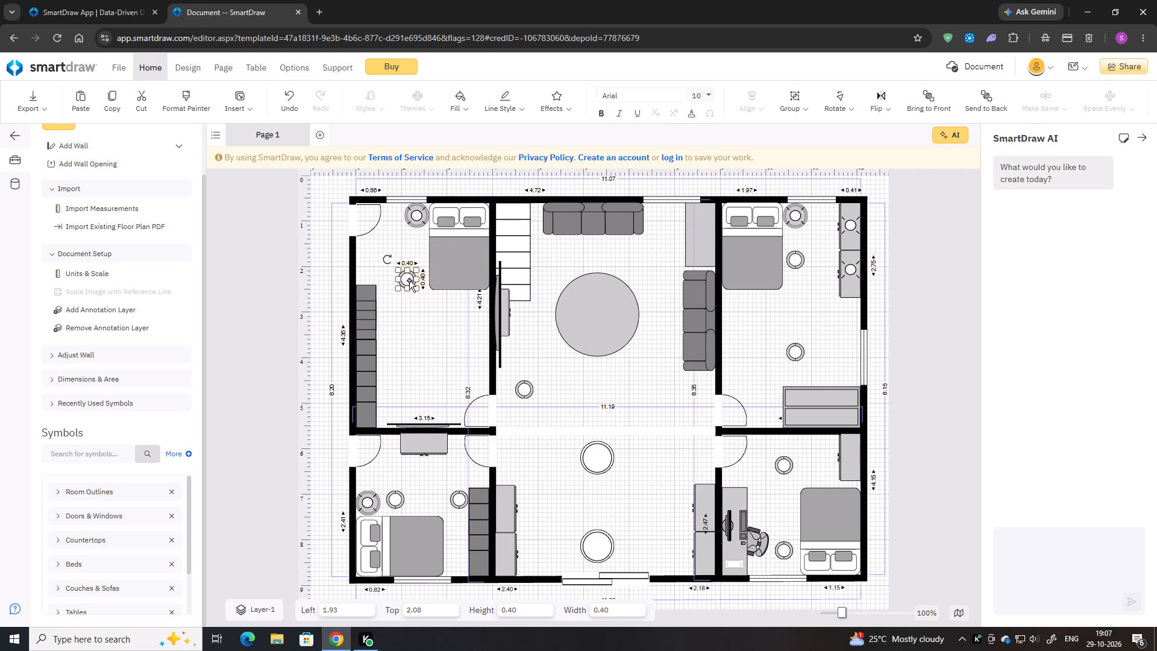
pyautogui.press('Right')
pyautogui.press('Up')
pyautogui.press('Up')
pyautogui.press('Up')
pyautogui.press('Up')
pyautogui.press('Up')
pyautogui.press('Up')
pyautogui.press('Up')
pyautogui.press('Up')
pyautogui.press('Up')
pyautogui.press('Up')
pyautogui.press('Up')
pyautogui.press('Up')
pyautogui.press('Up')
pyautogui.press('Up')
pyautogui.press('Up')
pyautogui.press('Up')
pyautogui.press('Up')
pyautogui.press('Up')
pyautogui.press('Up')
pyautogui.press('Up')
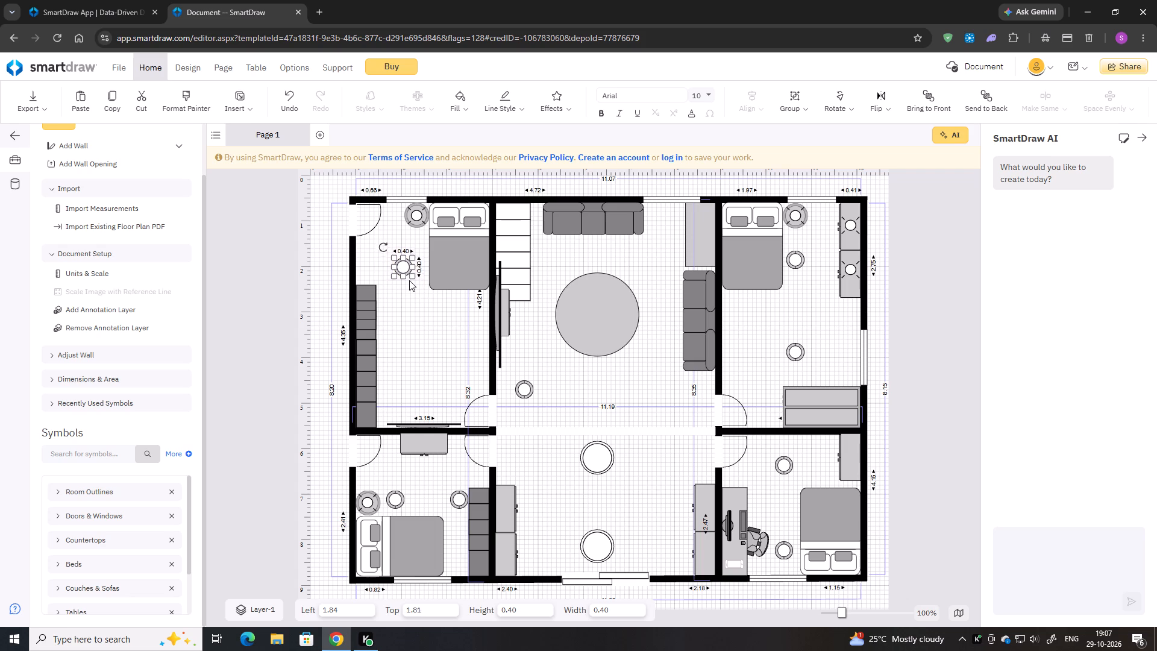
pyautogui.press('Right')
pyautogui.press('Right')
pyautogui.press('Up')
pyautogui.press('Up')
pyautogui.press('Up')
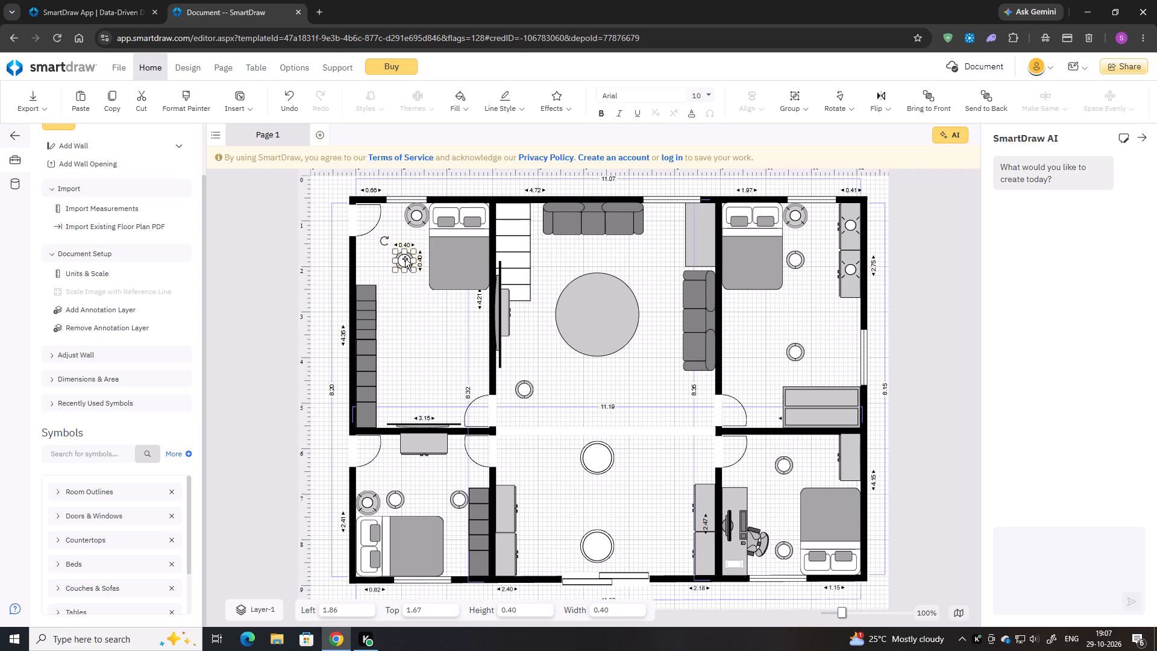
pyautogui.moveTo(405, 258); pyautogui.dragTo(404, 252)
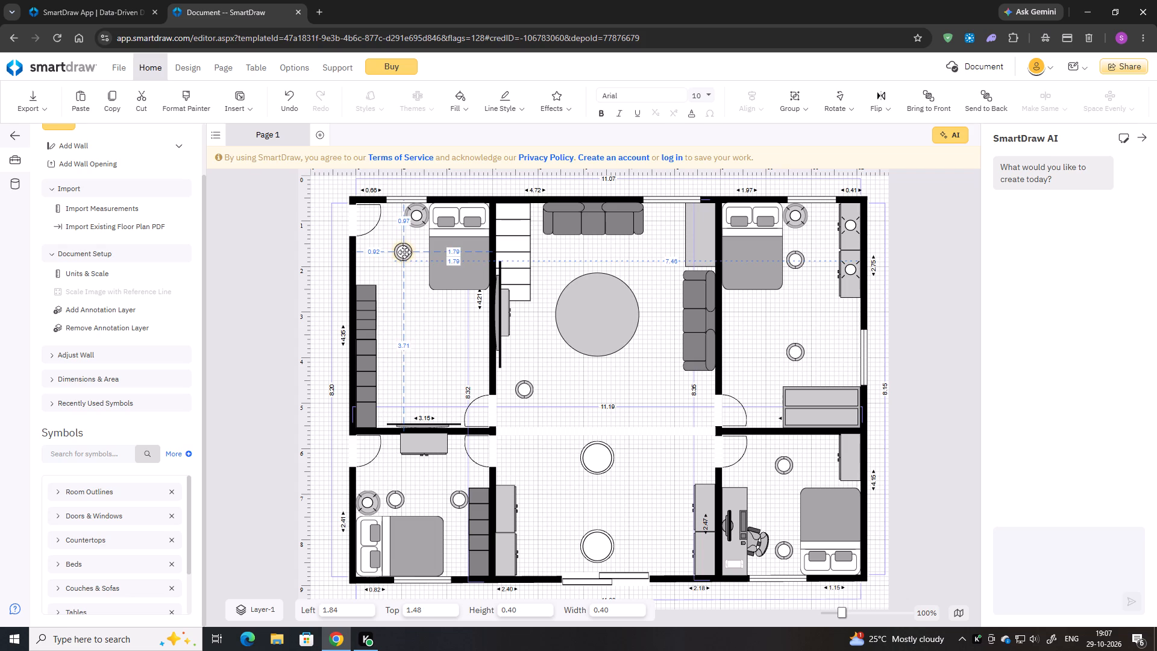
pyautogui.moveTo(404, 252); pyautogui.dragTo(404, 250)
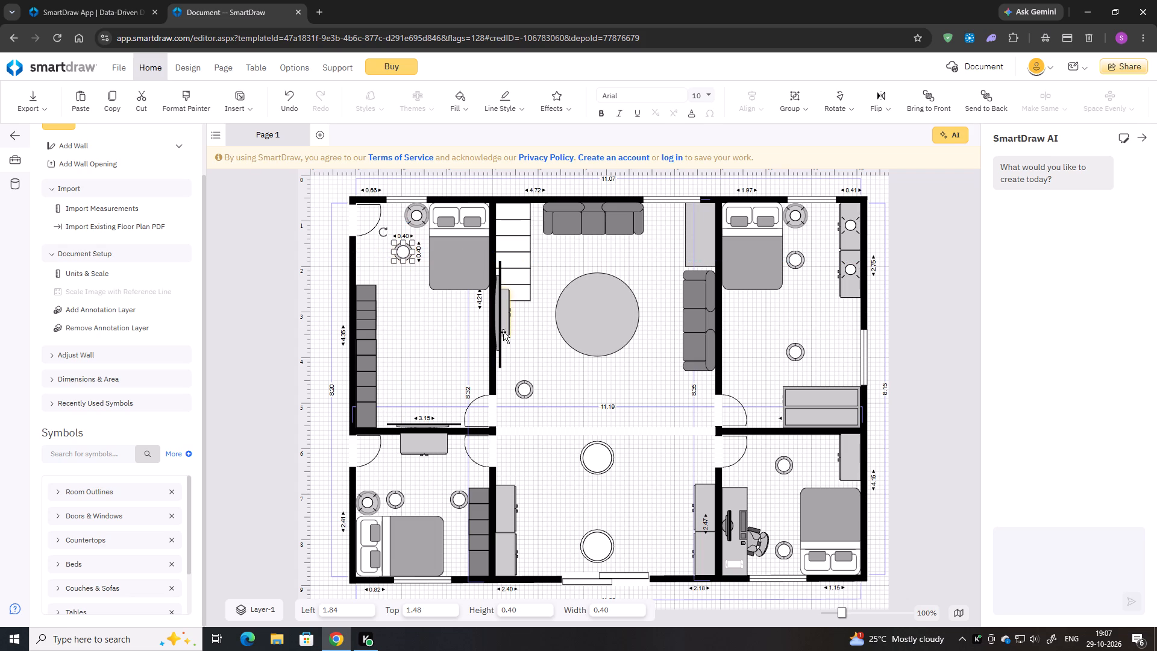
# Place the second pasted ceiling light directly below the first in the upper-left bedroom, at about Left 1.84, Top 3.97.
pyautogui.moveTo(528, 388); pyautogui.dragTo(436, 356)
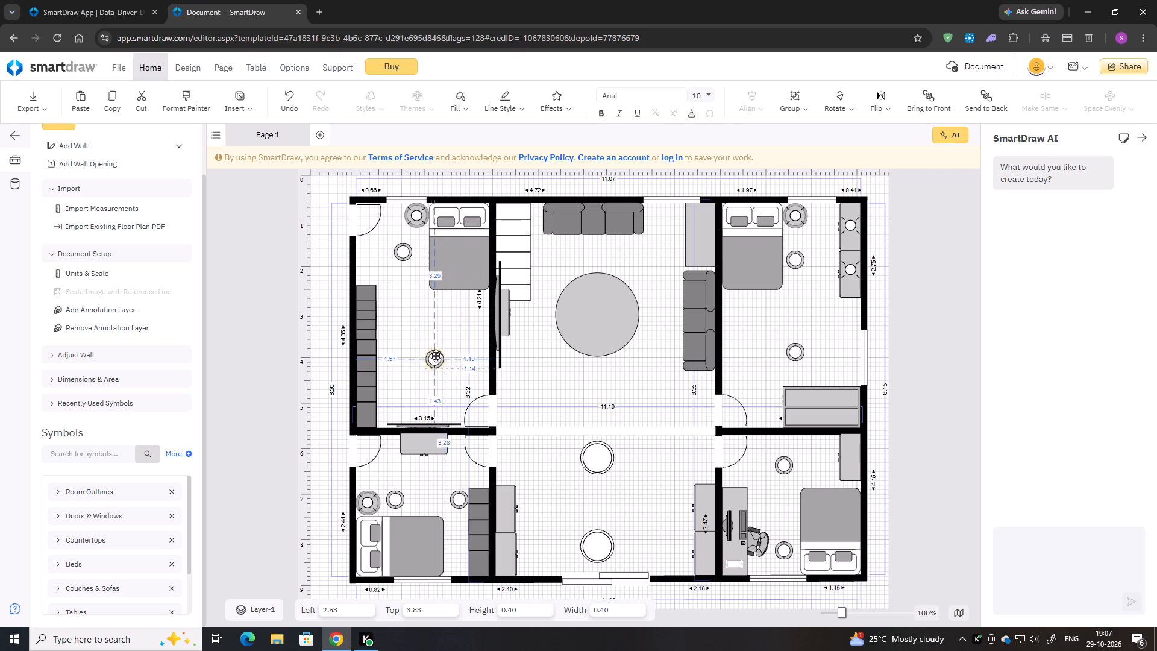
pyautogui.moveTo(436, 356); pyautogui.dragTo(408, 355)
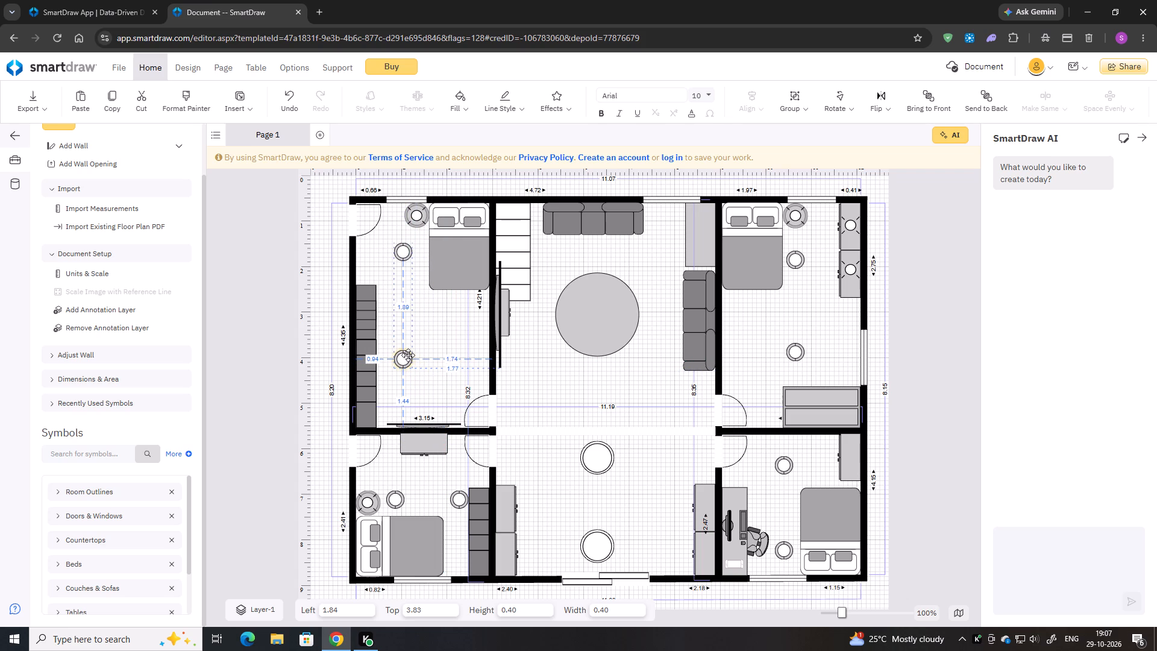
pyautogui.moveTo(408, 355); pyautogui.dragTo(405, 365)
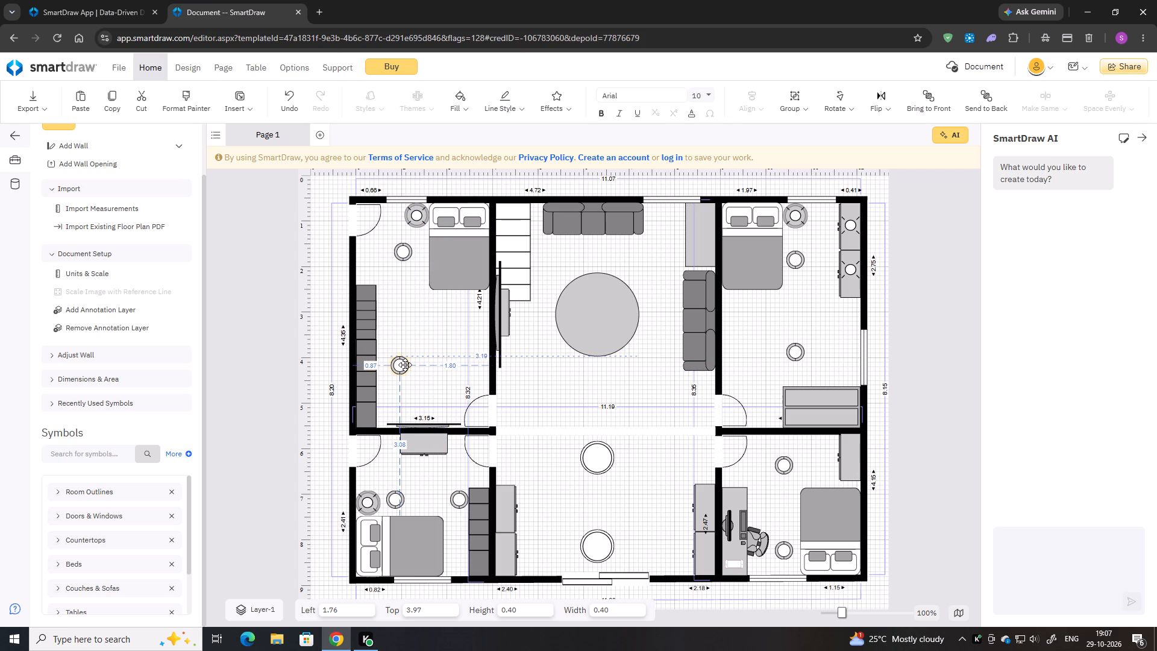
pyautogui.moveTo(405, 365); pyautogui.dragTo(407, 365)
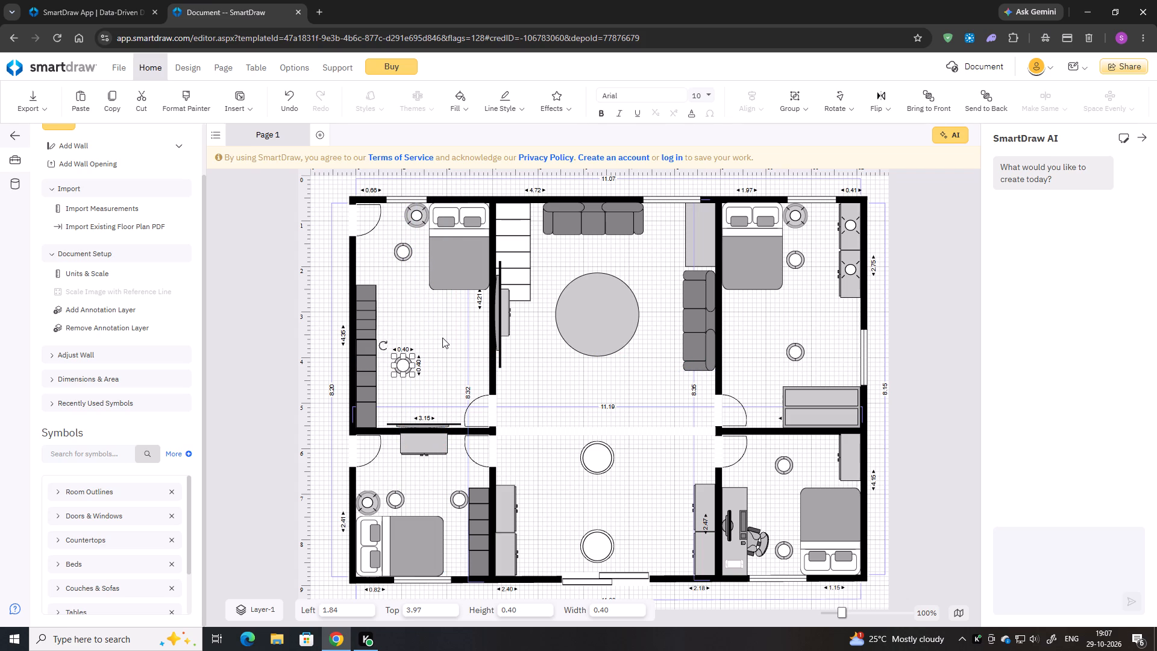
# Paste a third small ceiling light and align it beside the lower one in the upper-left bedroom, at about Left 3.23, Top 3.97.
pyautogui.hotkey('ctrl', 'v')
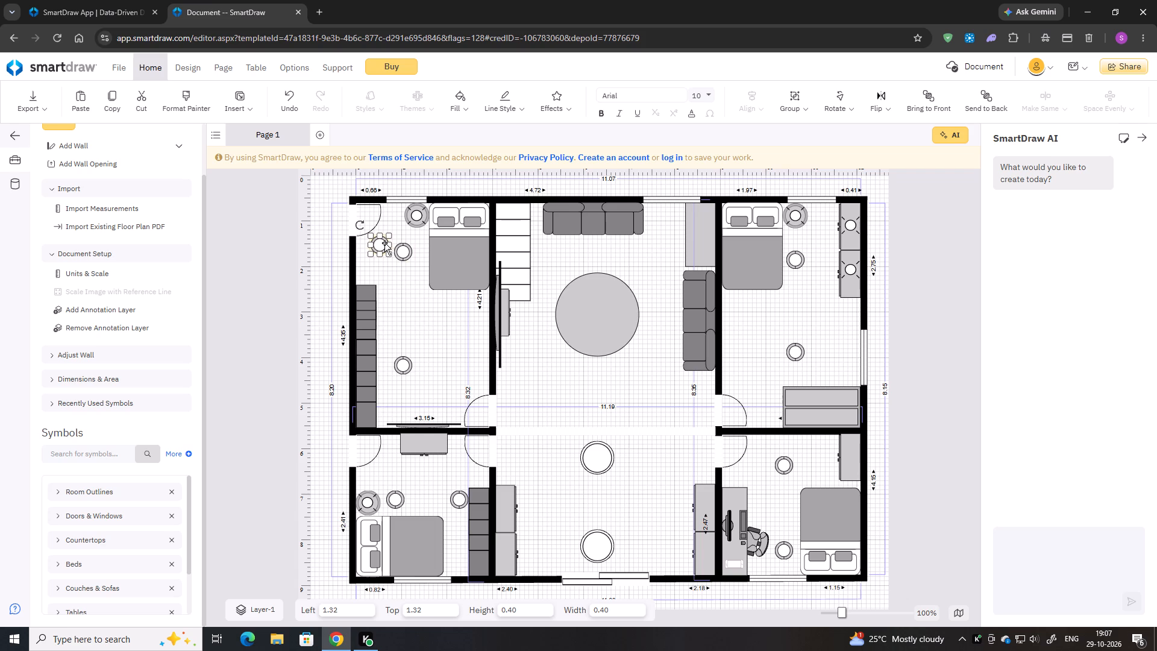
pyautogui.moveTo(381, 243); pyautogui.dragTo(460, 339)
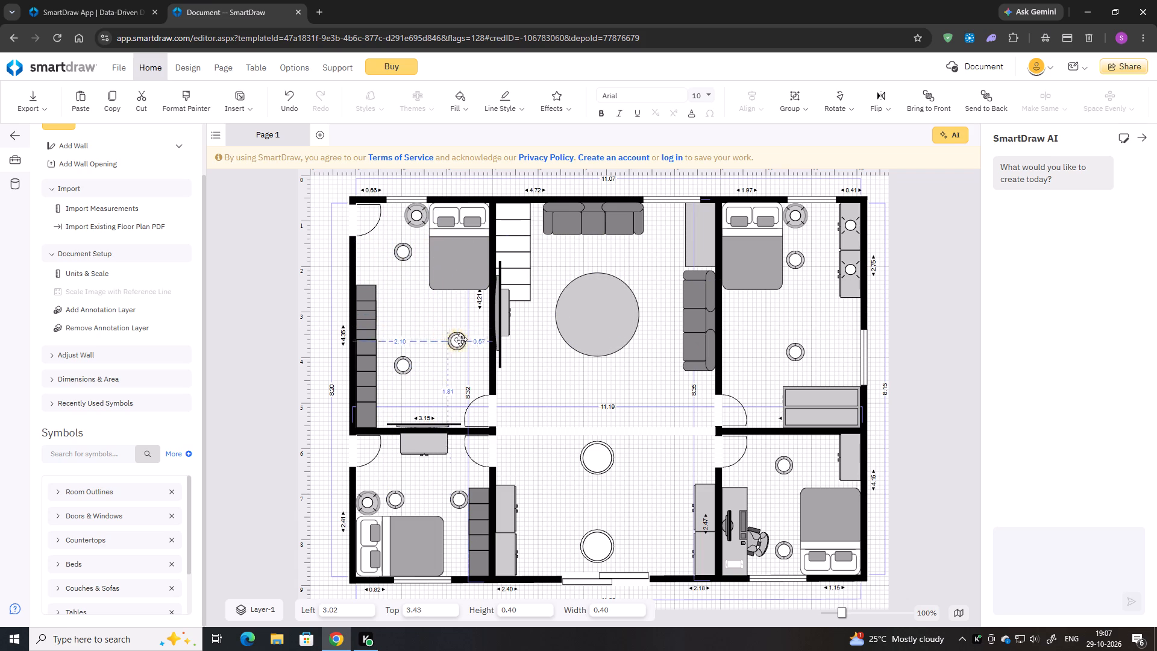
pyautogui.moveTo(460, 339); pyautogui.dragTo(474, 365)
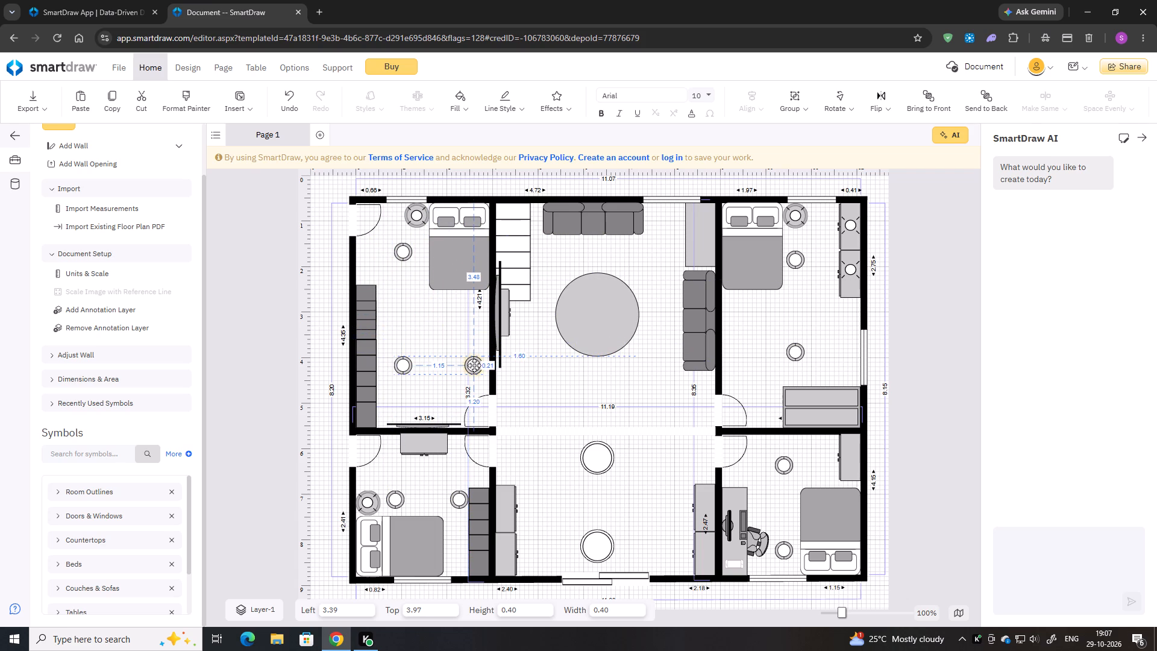
pyautogui.moveTo(474, 365); pyautogui.dragTo(468, 365)
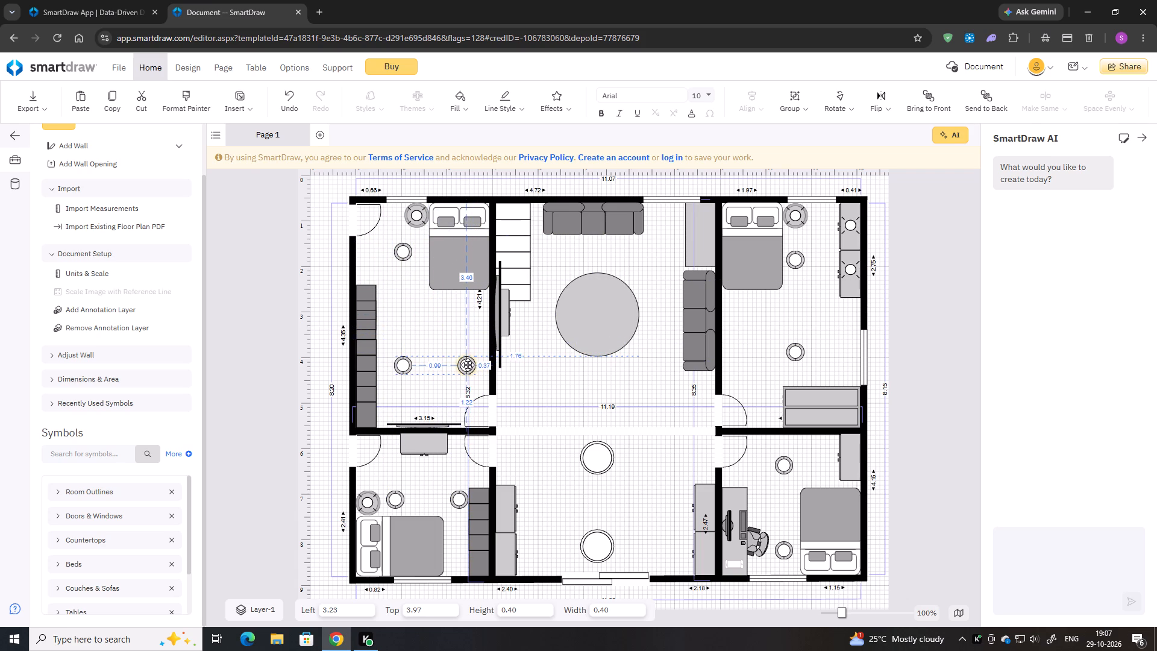
pyautogui.moveTo(468, 365); pyautogui.dragTo(468, 363)
pyautogui.click(535, 365)
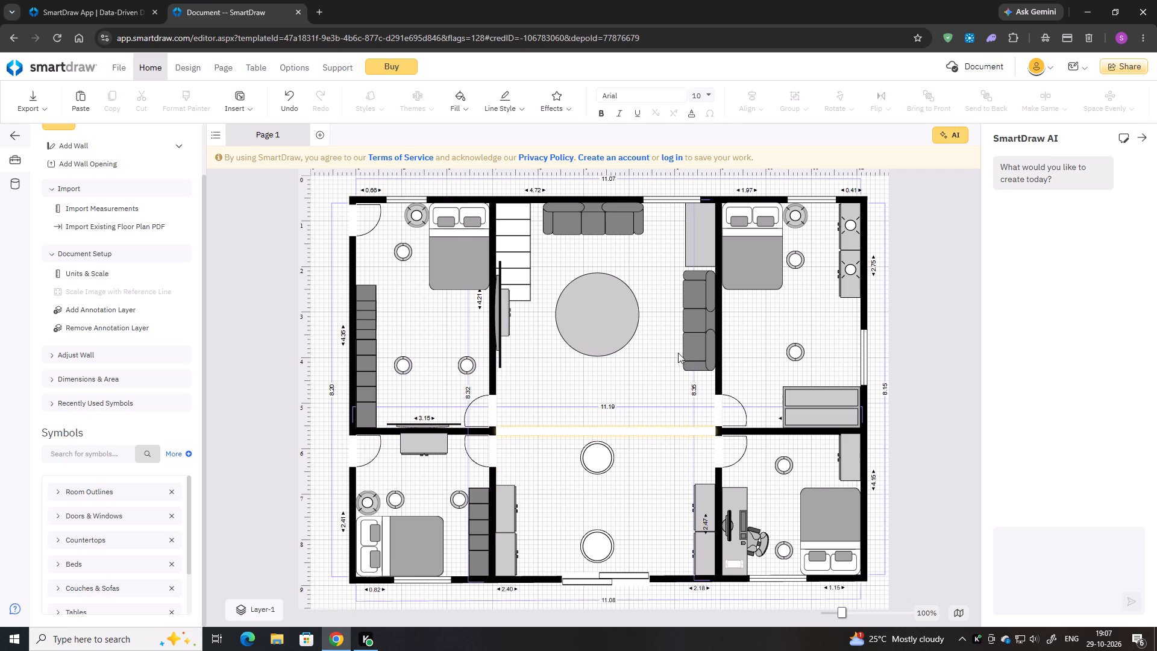
# Copy the large entrance ceiling light and centre the copy on the round living-room table, at about Left 5.93, Top 2.71.
pyautogui.click(597, 452)
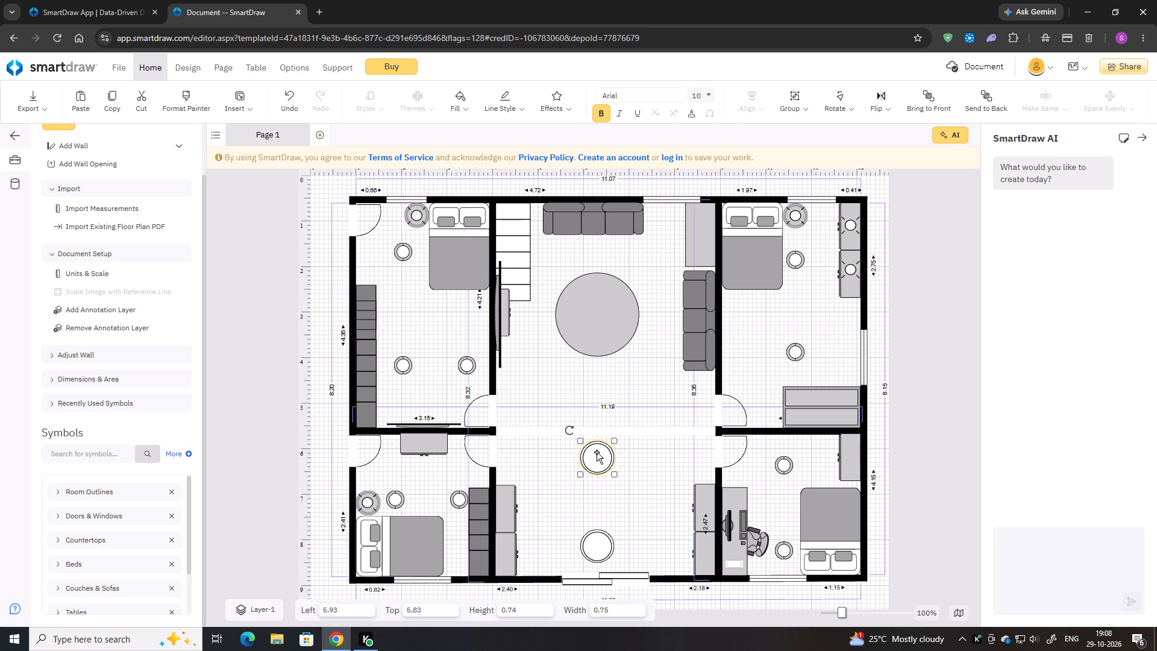
pyautogui.hotkey('ctrl', 'c')
pyautogui.hotkey('ctrl', 'v')
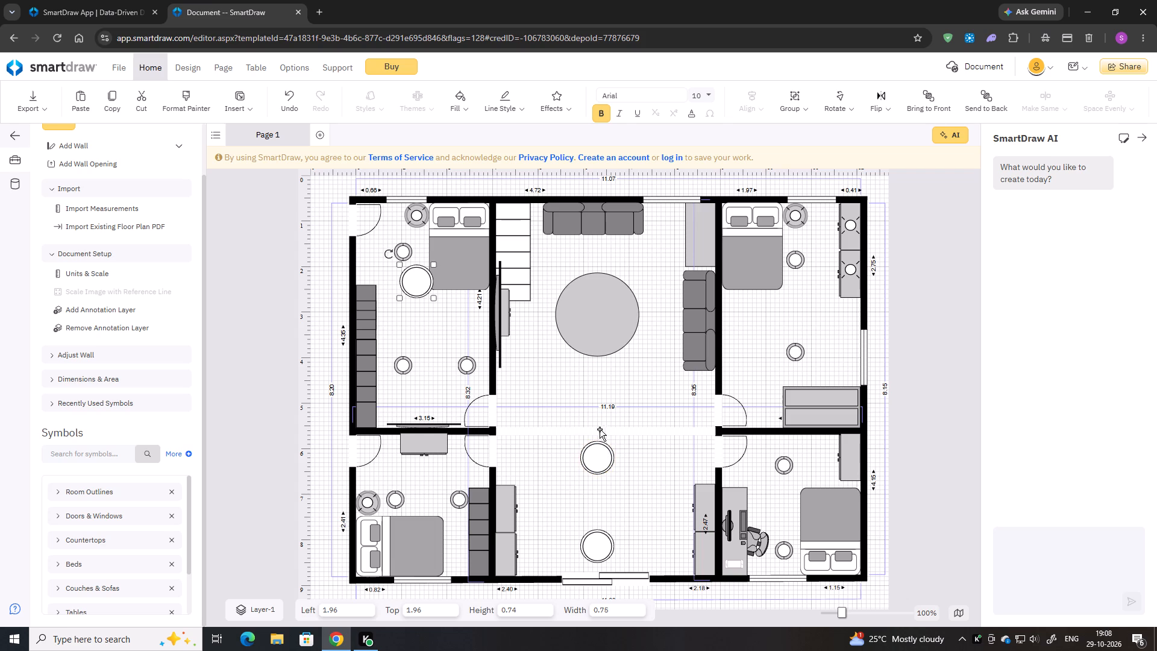
pyautogui.moveTo(416, 283); pyautogui.dragTo(524, 301)
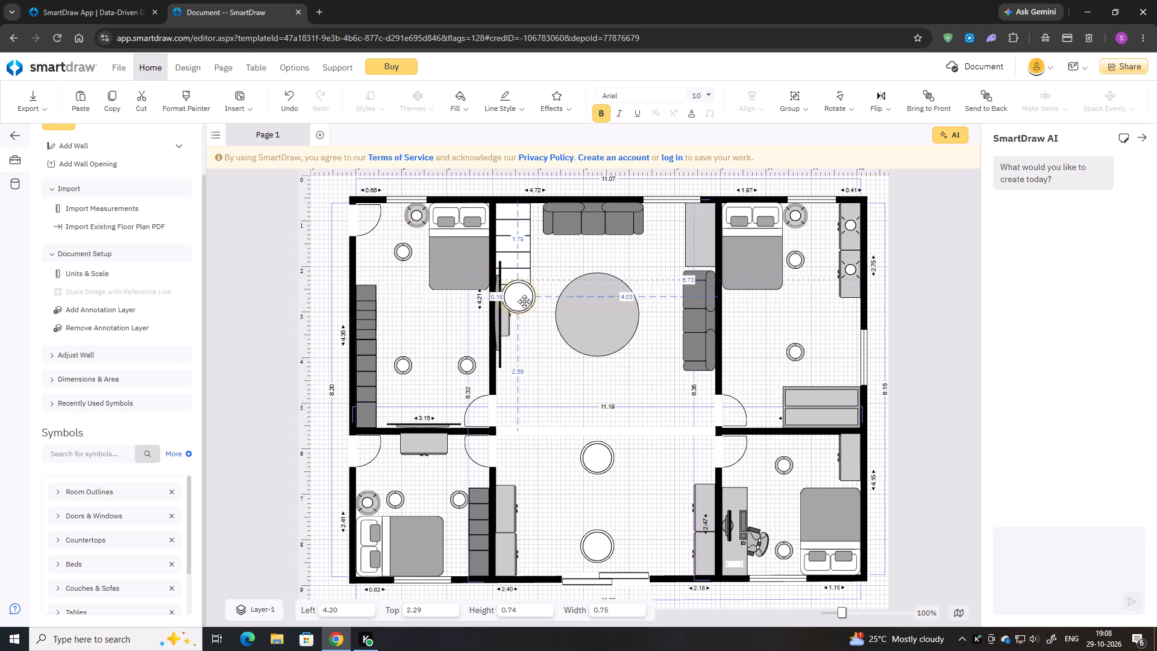
pyautogui.moveTo(524, 301); pyautogui.dragTo(595, 316)
pyautogui.press('Down')
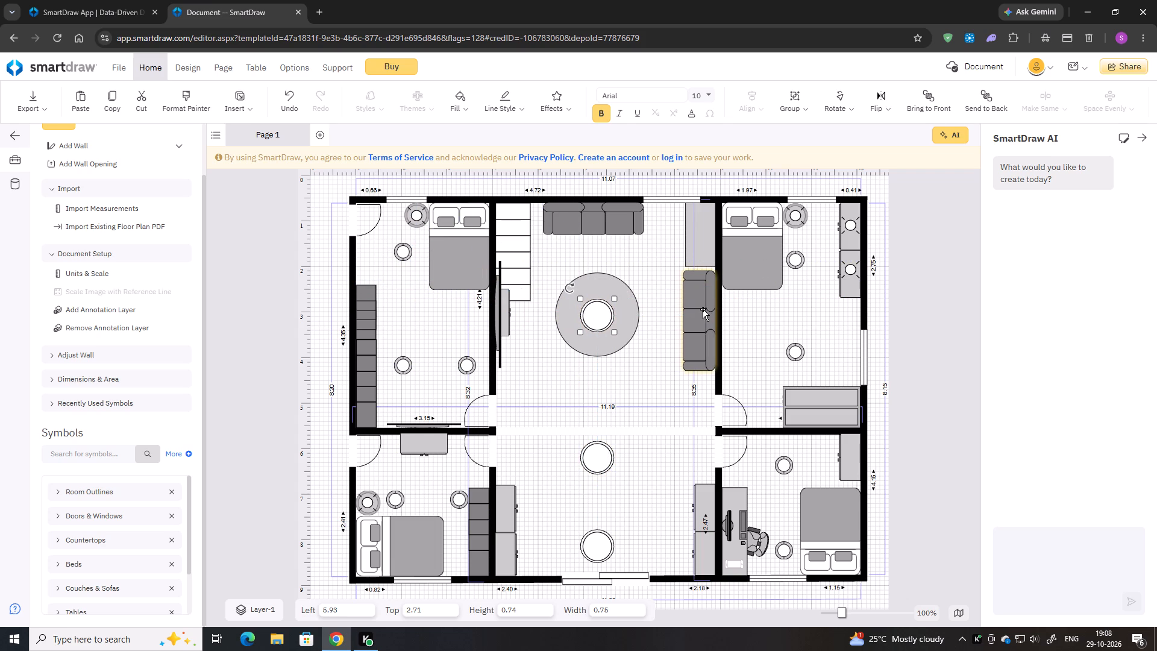
pyautogui.click(641, 291)
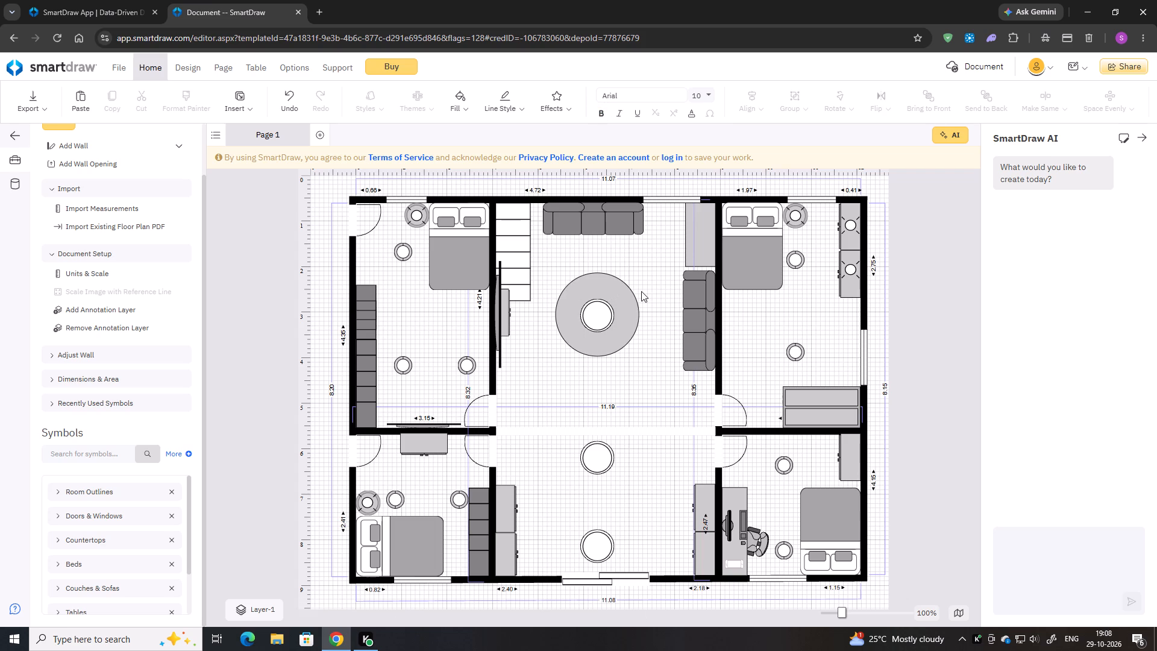
# Paste four copies of the upper-left bedroom's small ceiling light and place one beside the living-room stairs, at about Left 4.83, Top 1.36.
pyautogui.click(398, 249)
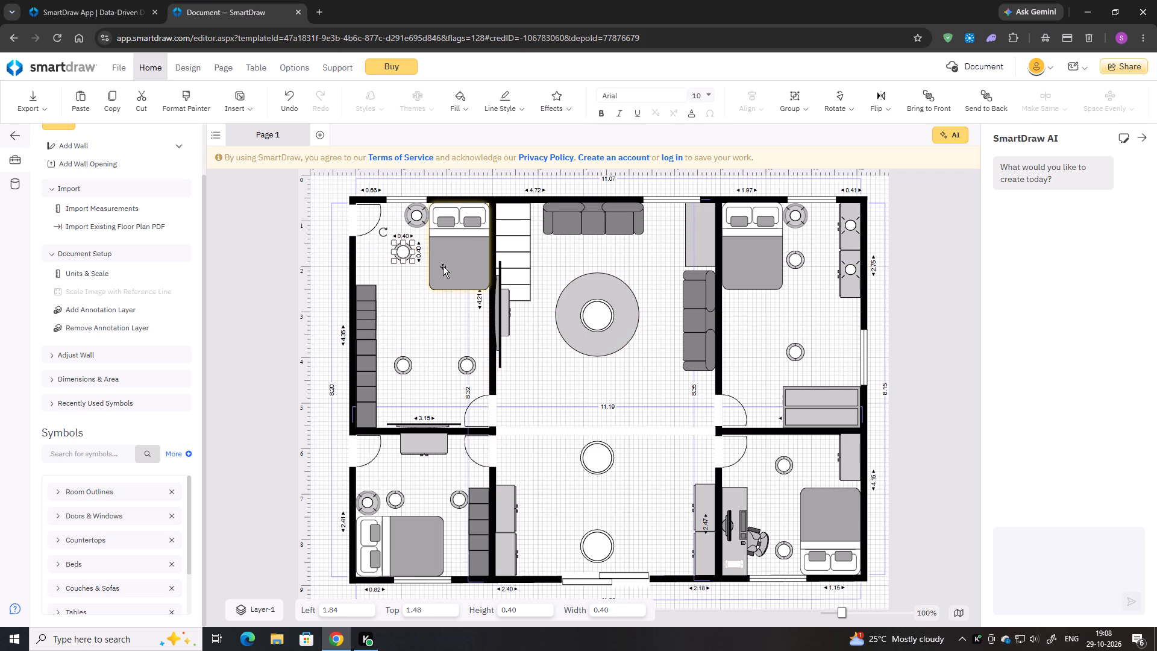
pyautogui.hotkey('ctrl', 'c')
pyautogui.hotkey('ctrl', 'v')
pyautogui.hotkey('ctrl', 'v')
pyautogui.hotkey('ctrl', 'v')
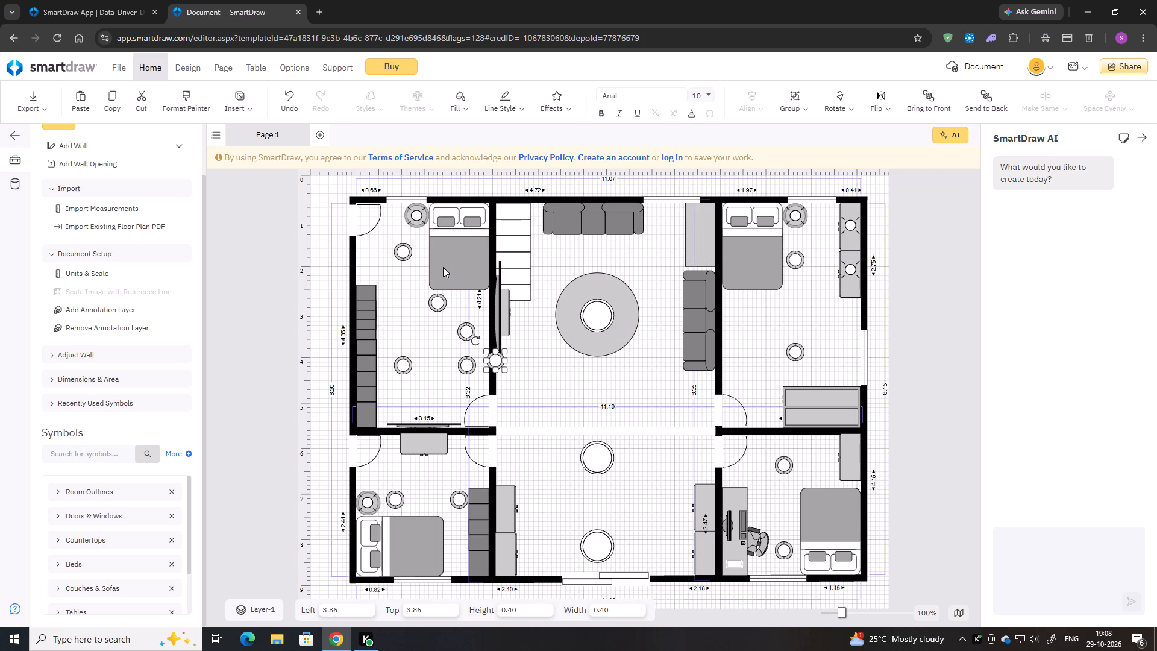
pyautogui.hotkey('ctrl', 'v')
pyautogui.moveTo(437, 302); pyautogui.dragTo(454, 283)
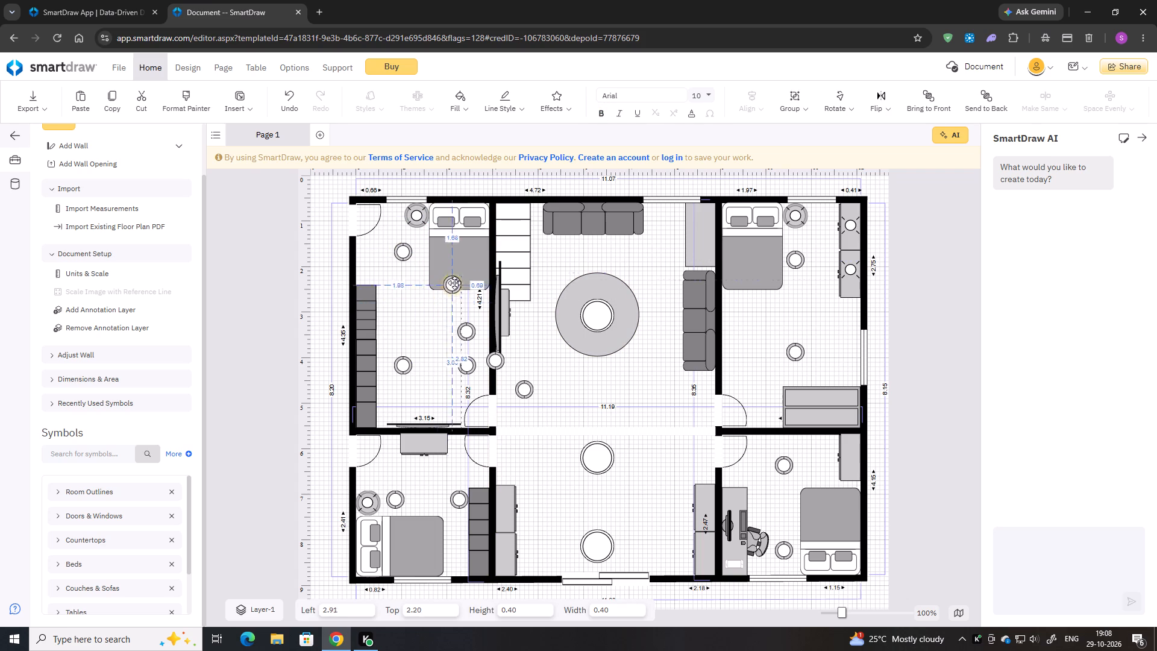
pyautogui.moveTo(454, 283); pyautogui.dragTo(539, 247)
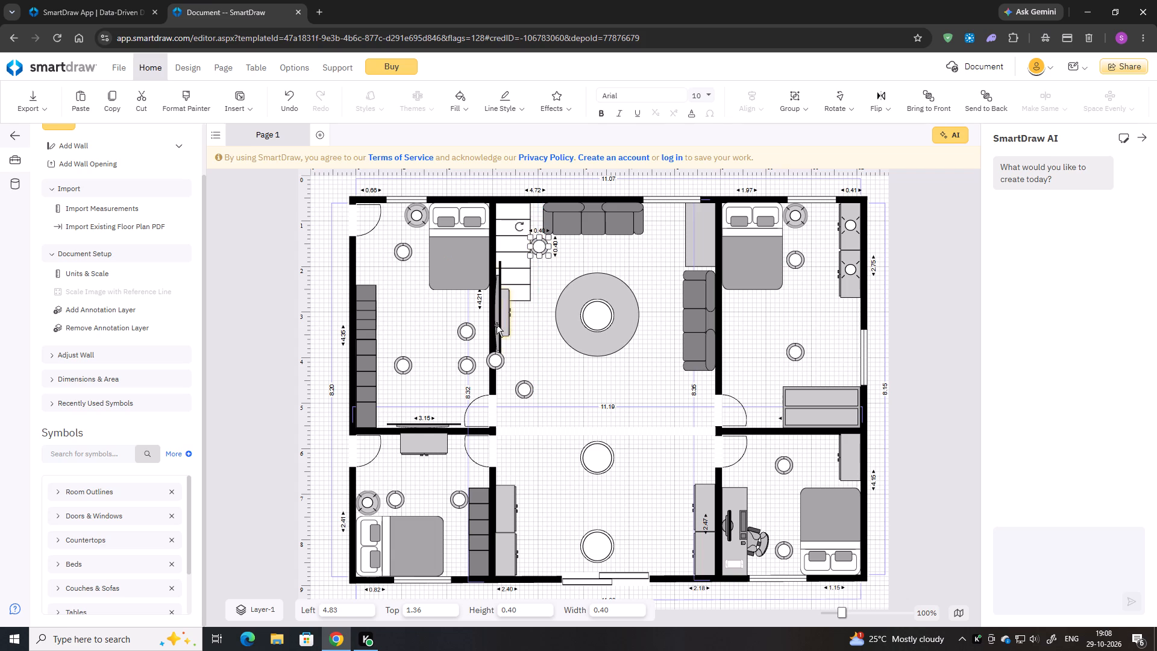
# Place another small ceiling light copy below the one by the stairs in the living room, at about Left 4.83, Top 4.47.
pyautogui.moveTo(522, 385); pyautogui.dragTo(531, 371)
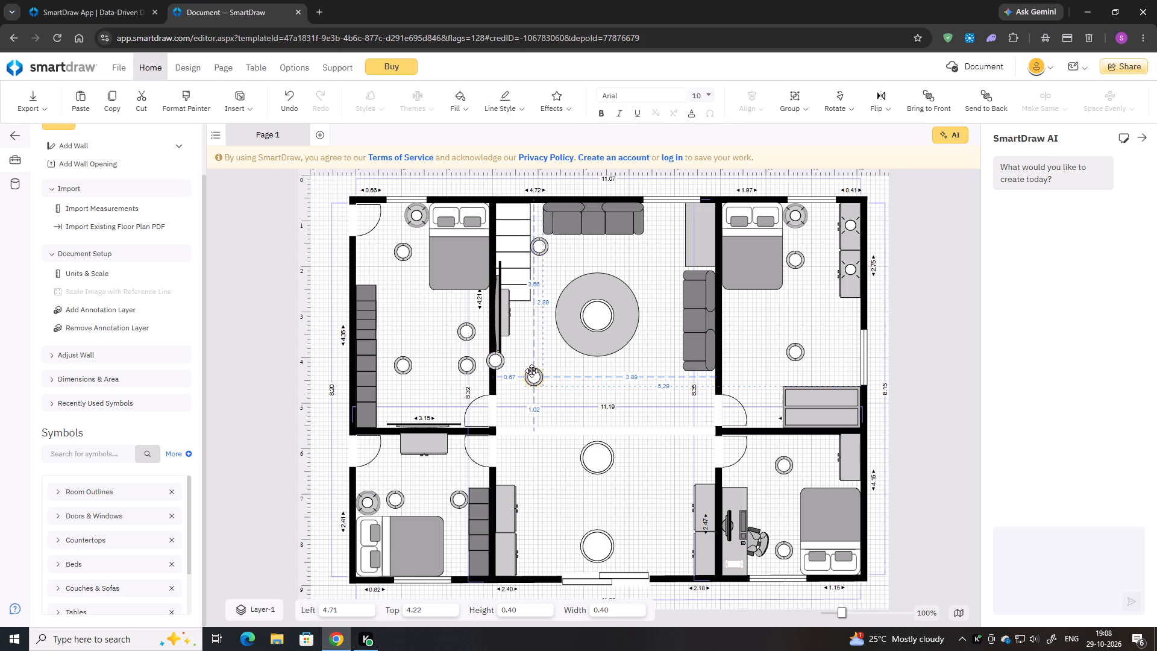
pyautogui.moveTo(531, 371); pyautogui.dragTo(539, 370)
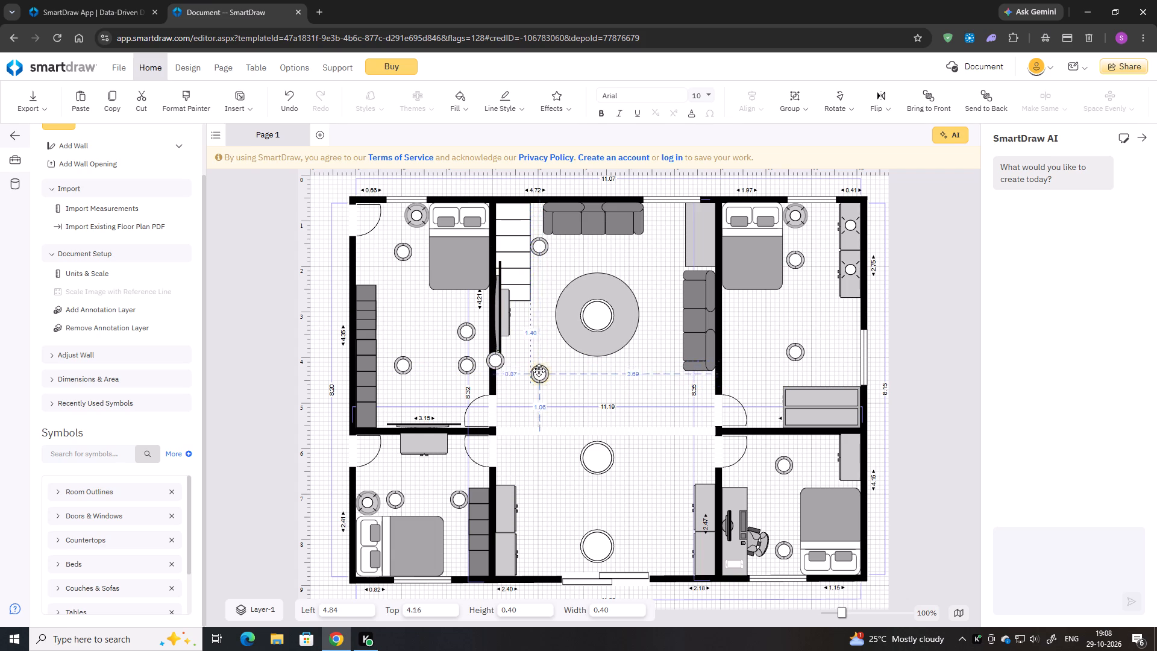
pyautogui.moveTo(539, 370); pyautogui.dragTo(535, 380)
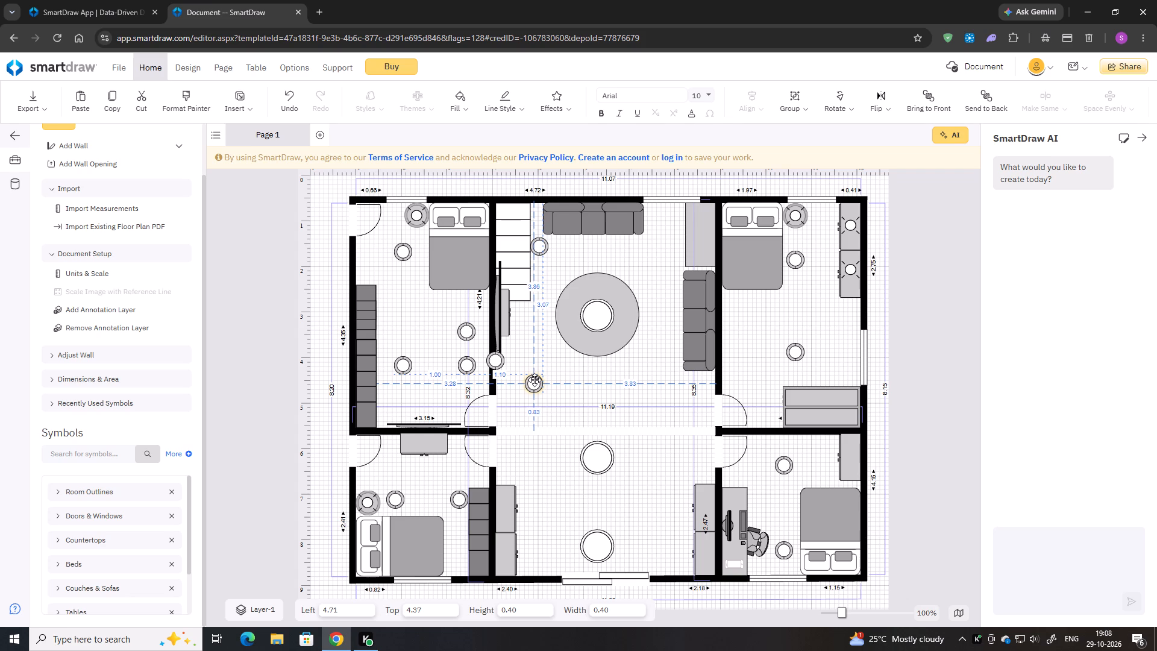
pyautogui.moveTo(535, 380); pyautogui.dragTo(534, 384)
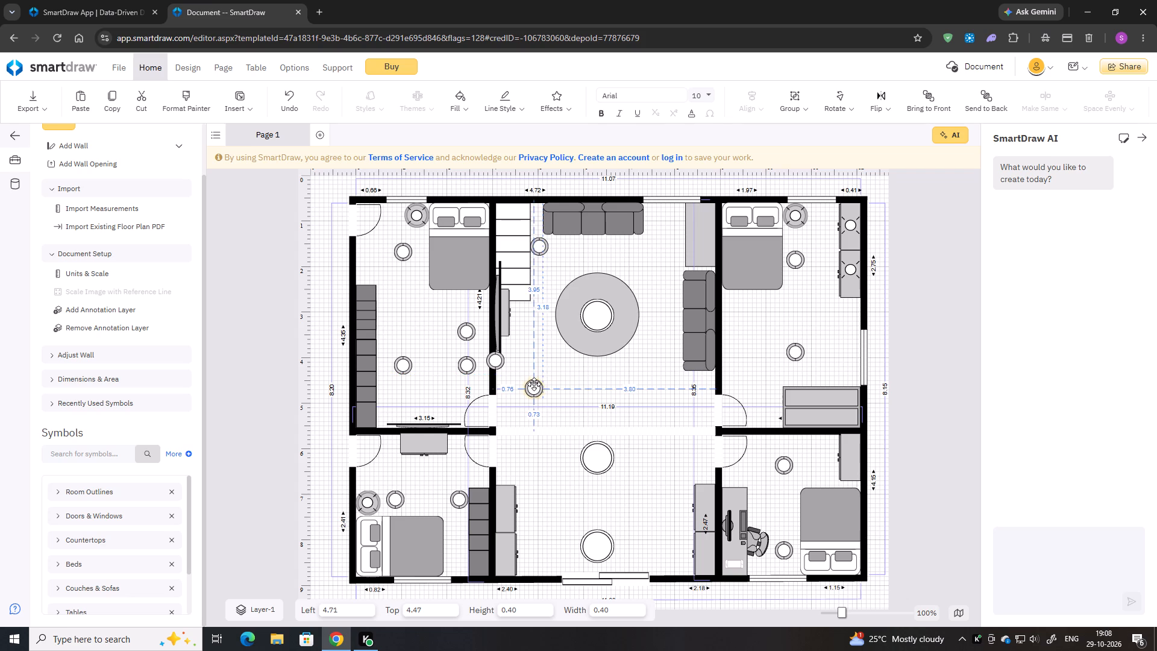
pyautogui.moveTo(534, 384); pyautogui.dragTo(536, 384)
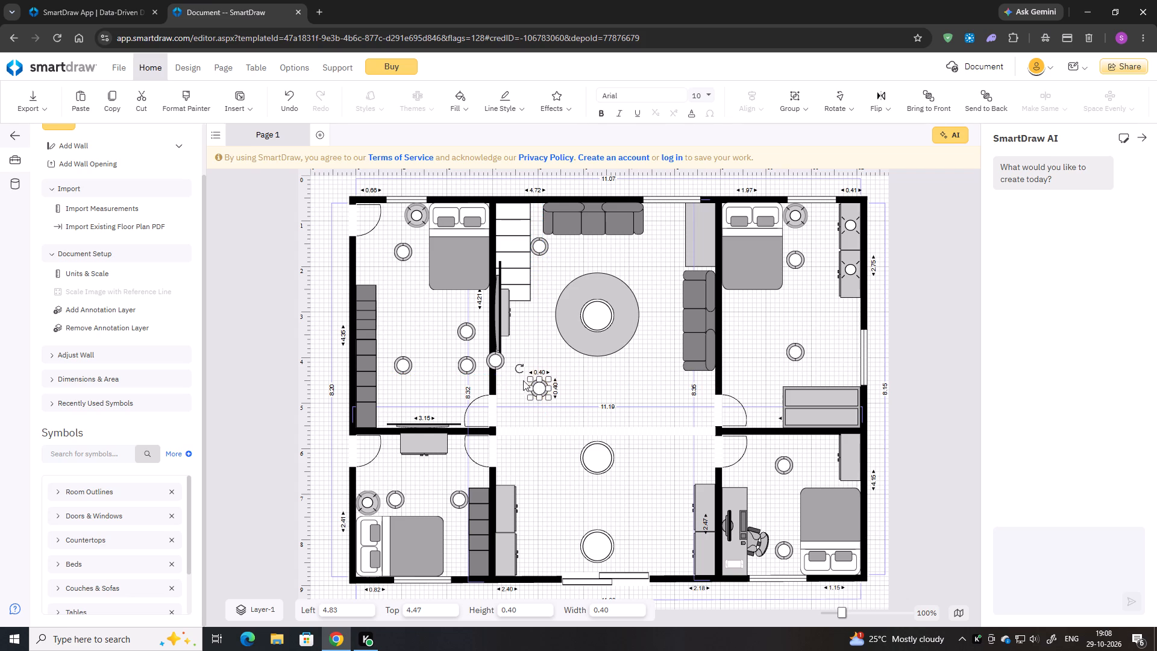
# Place the copy overlapping the left living-room wall at the room's lower-right corner, level with the lower-left light, at about Left 7.43, Top 4.47.
pyautogui.moveTo(498, 363); pyautogui.dragTo(629, 390)
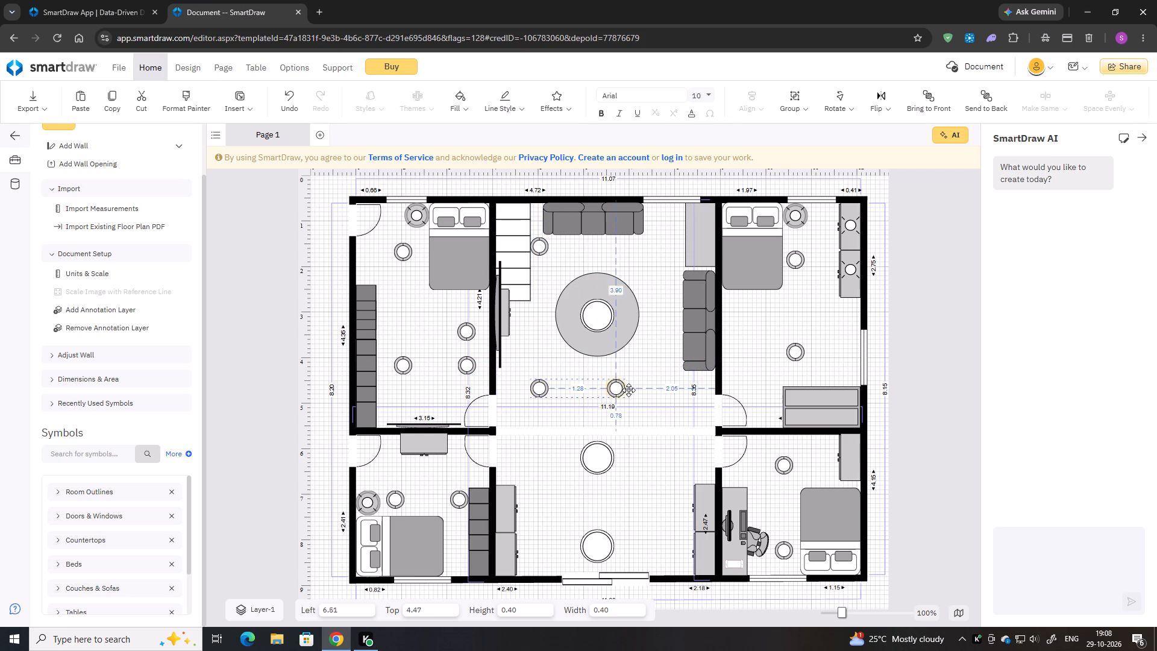
pyautogui.moveTo(629, 390); pyautogui.dragTo(660, 389)
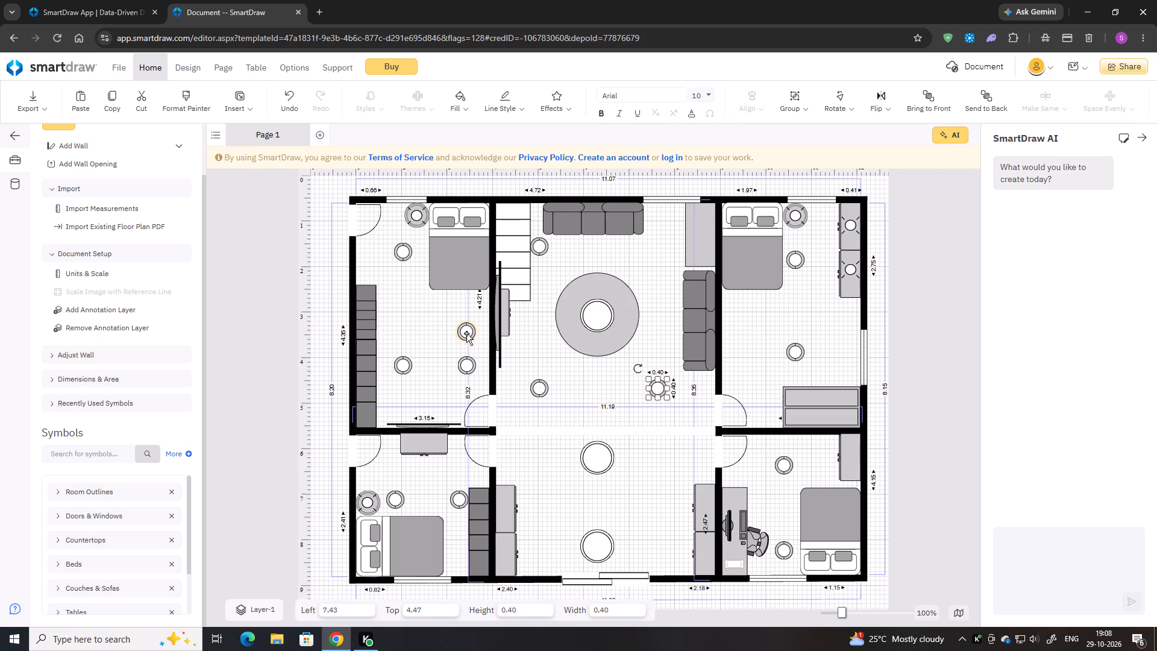
# Move the spare small ceiling light from the upper-left bedroom to the living room's upper-right area, above the lower-right light, at about Top 1.36.
pyautogui.moveTo(468, 330); pyautogui.dragTo(495, 323)
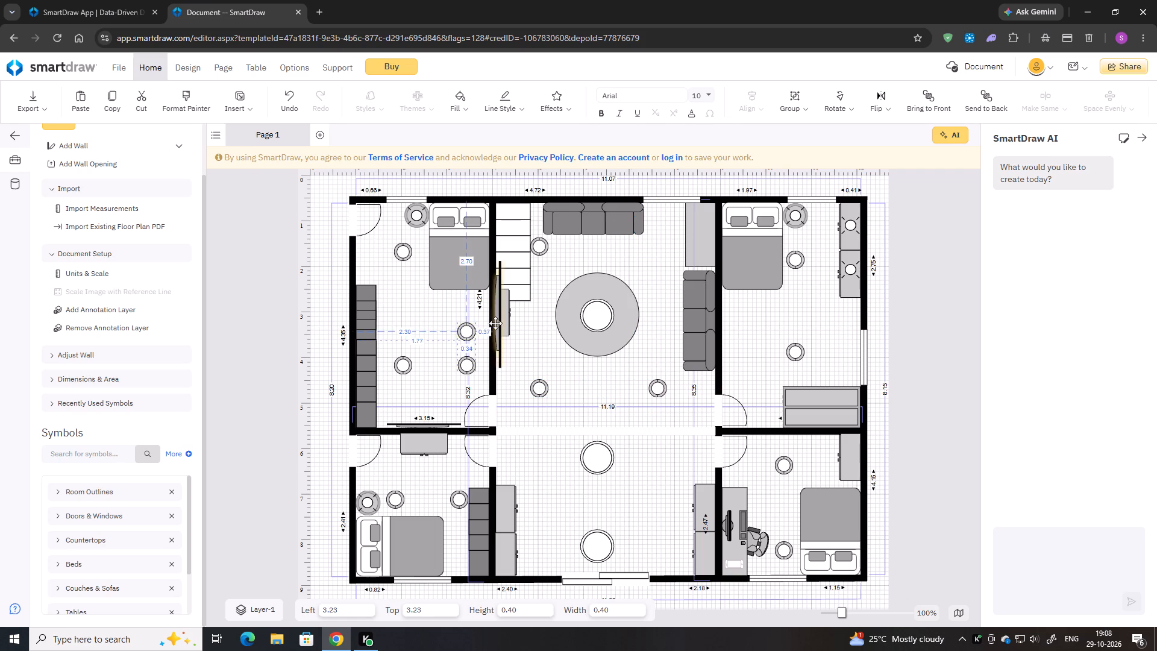
pyautogui.moveTo(495, 323); pyautogui.dragTo(665, 241)
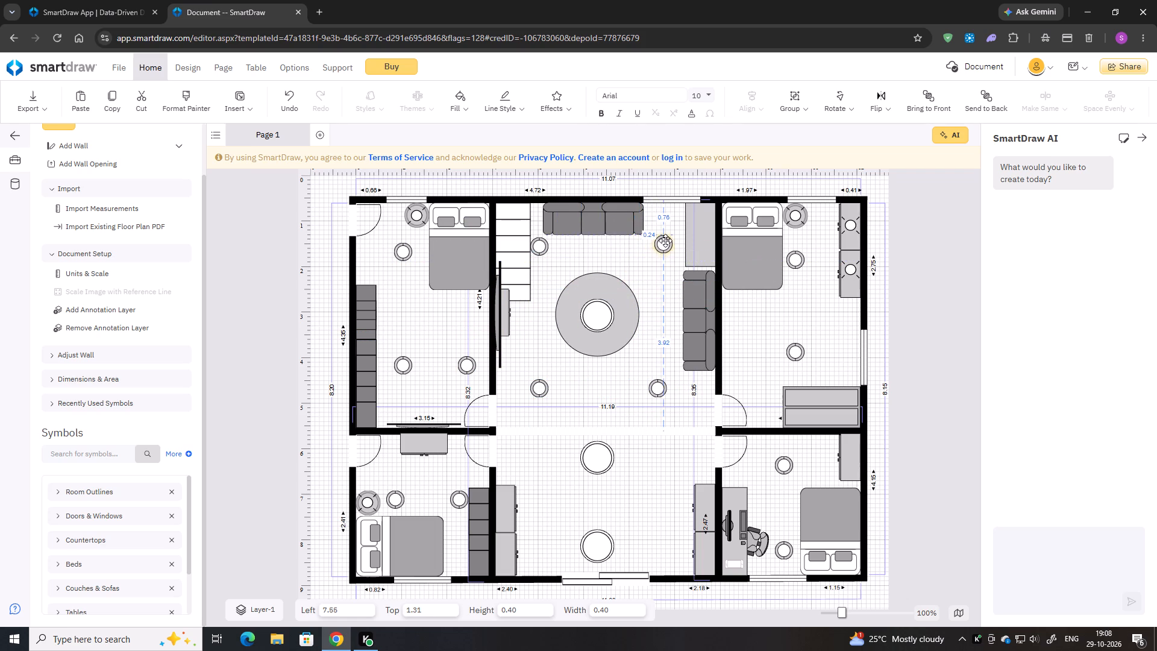
pyautogui.moveTo(665, 241); pyautogui.dragTo(663, 244)
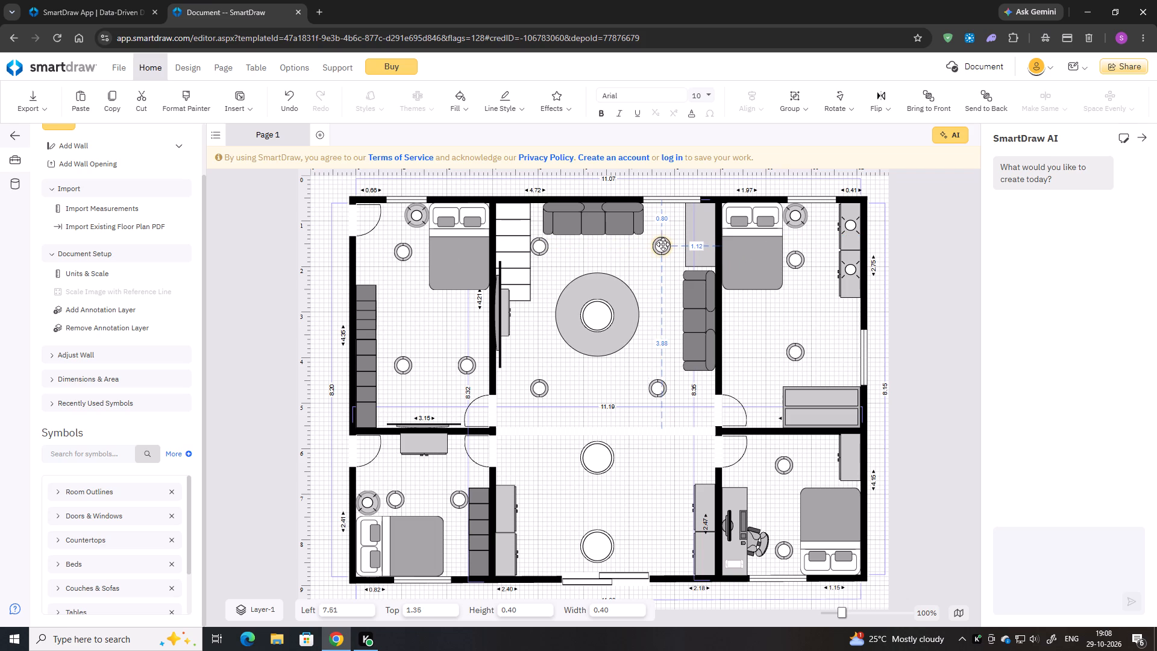
pyautogui.moveTo(663, 244); pyautogui.dragTo(656, 246)
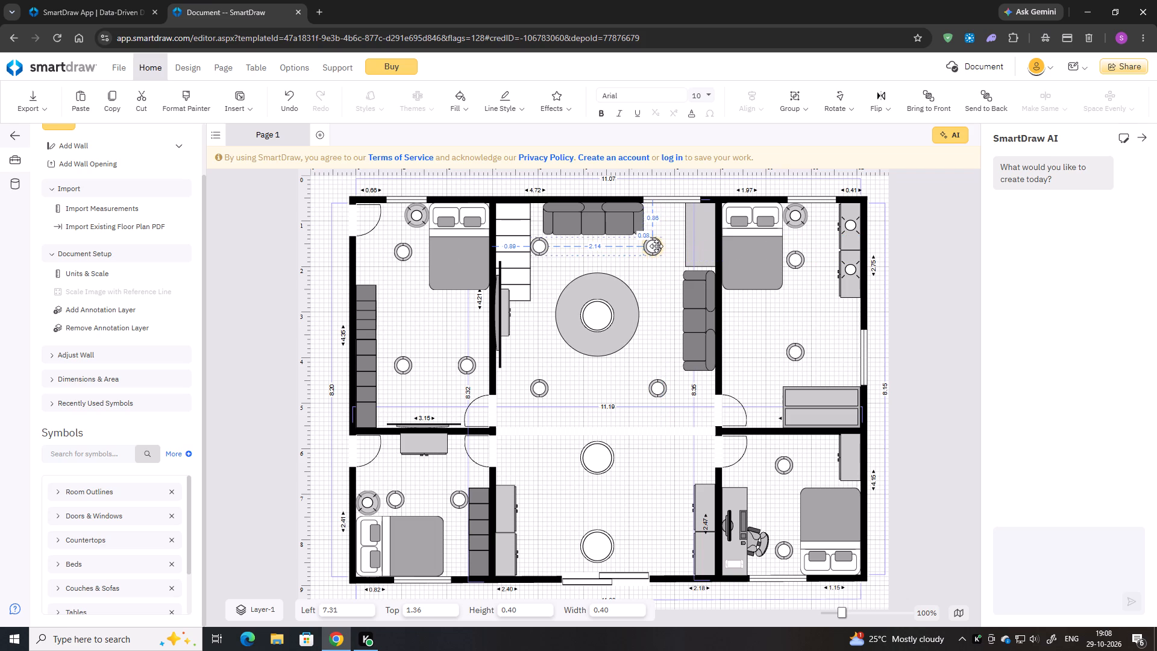
pyautogui.moveTo(656, 246); pyautogui.dragTo(657, 246)
pyautogui.click(607, 376)
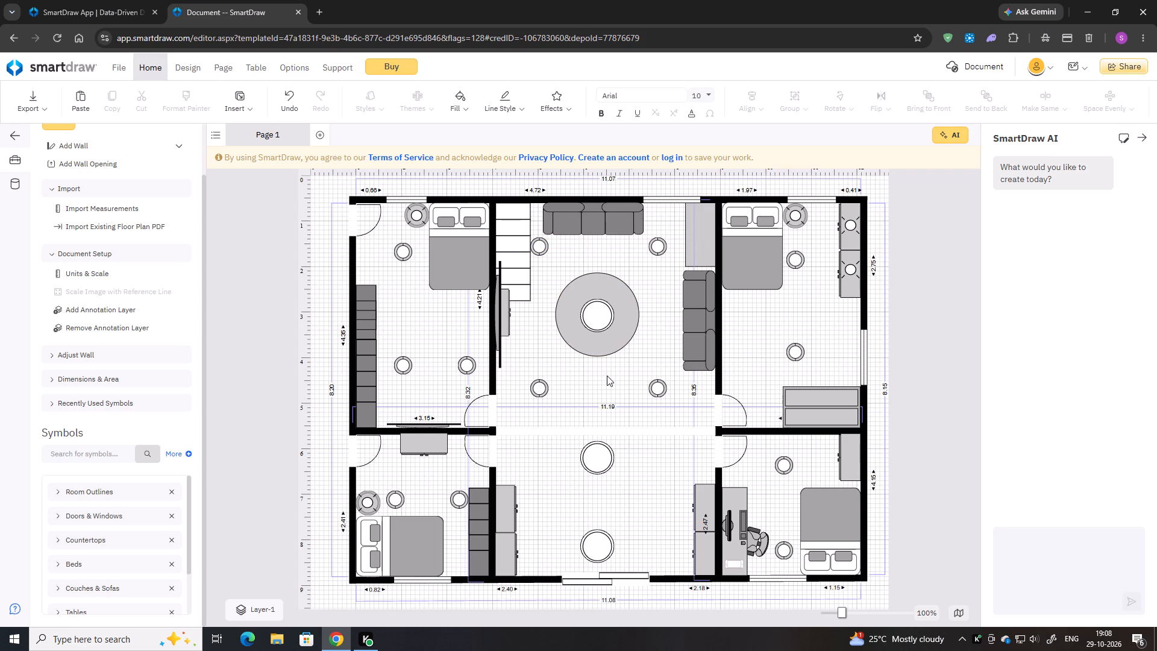
# Copy the lower-left bedroom's lamp and place the copy on the table in the living room's upper-right corner, at about Left 8.38, Top 0.69.
pyautogui.scroll(-1, 592, 410)
pyautogui.click(369, 503)
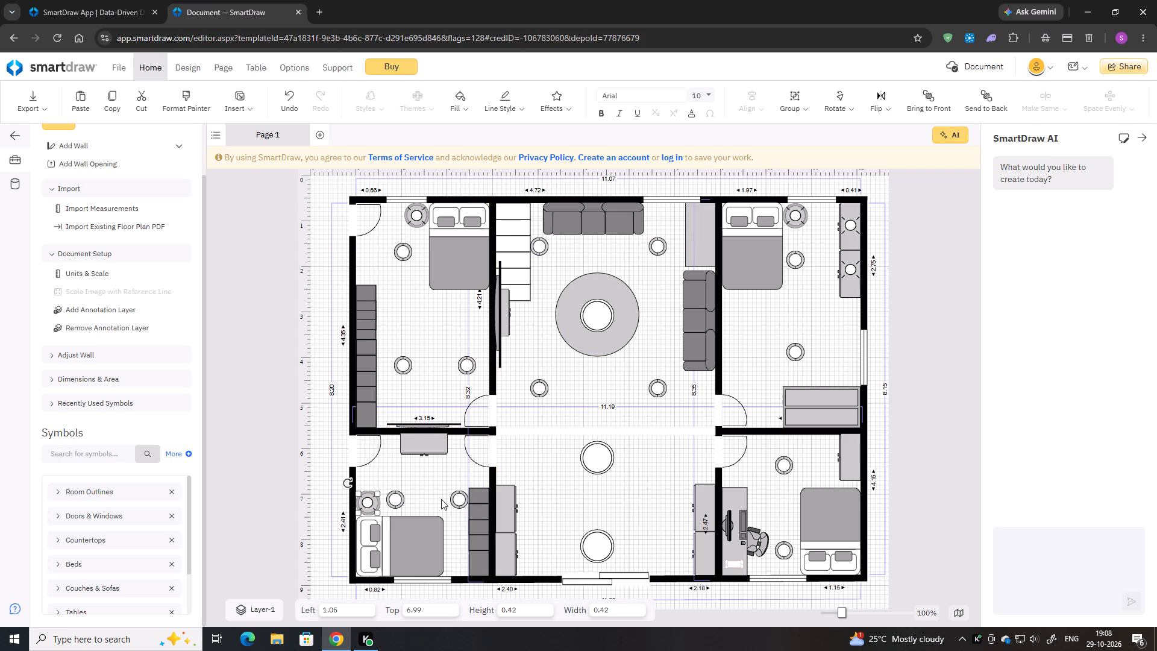
pyautogui.hotkey('ctrl', 'c')
pyautogui.hotkey('ctrl', 'v')
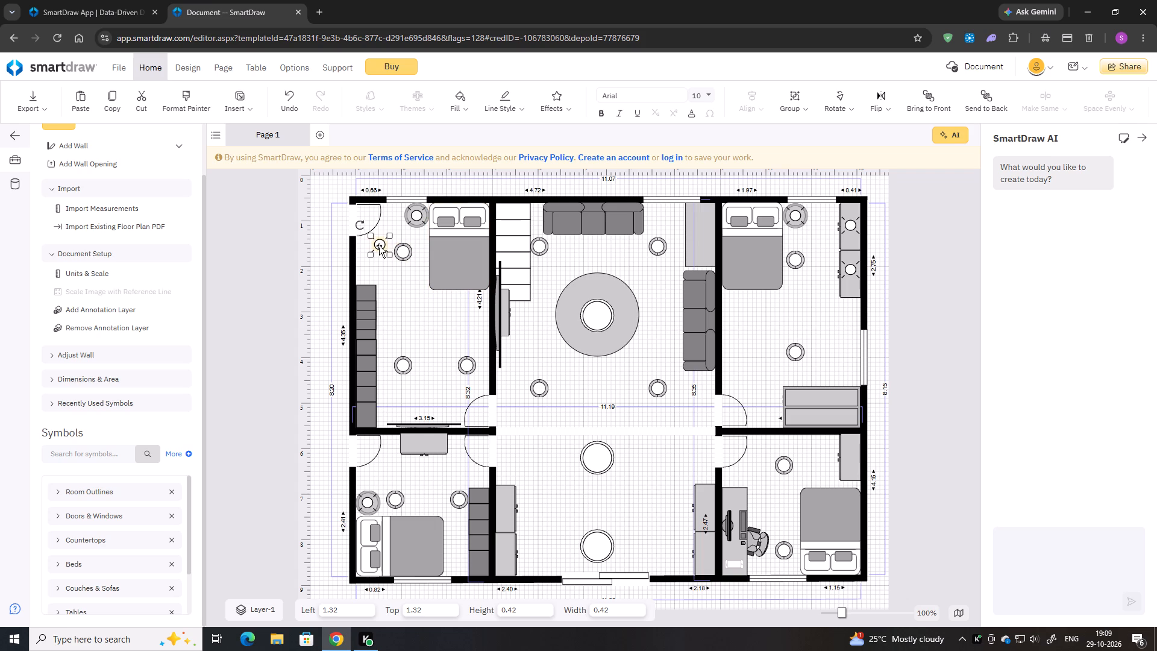
pyautogui.moveTo(379, 246); pyautogui.dragTo(671, 228)
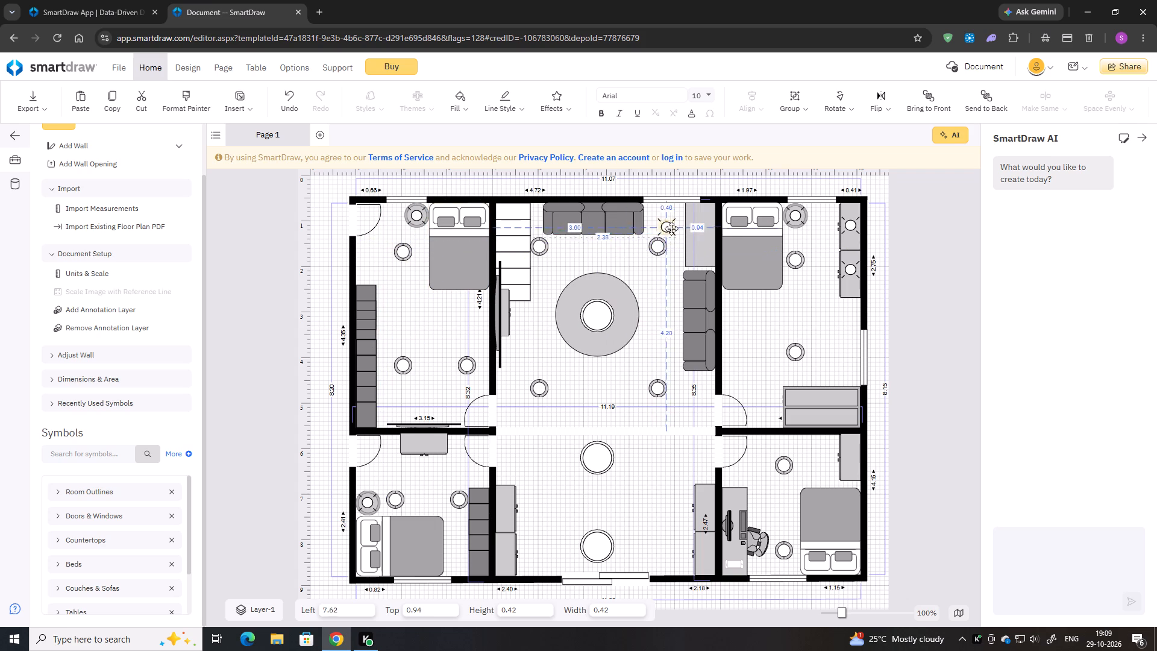
pyautogui.moveTo(671, 228); pyautogui.dragTo(698, 217)
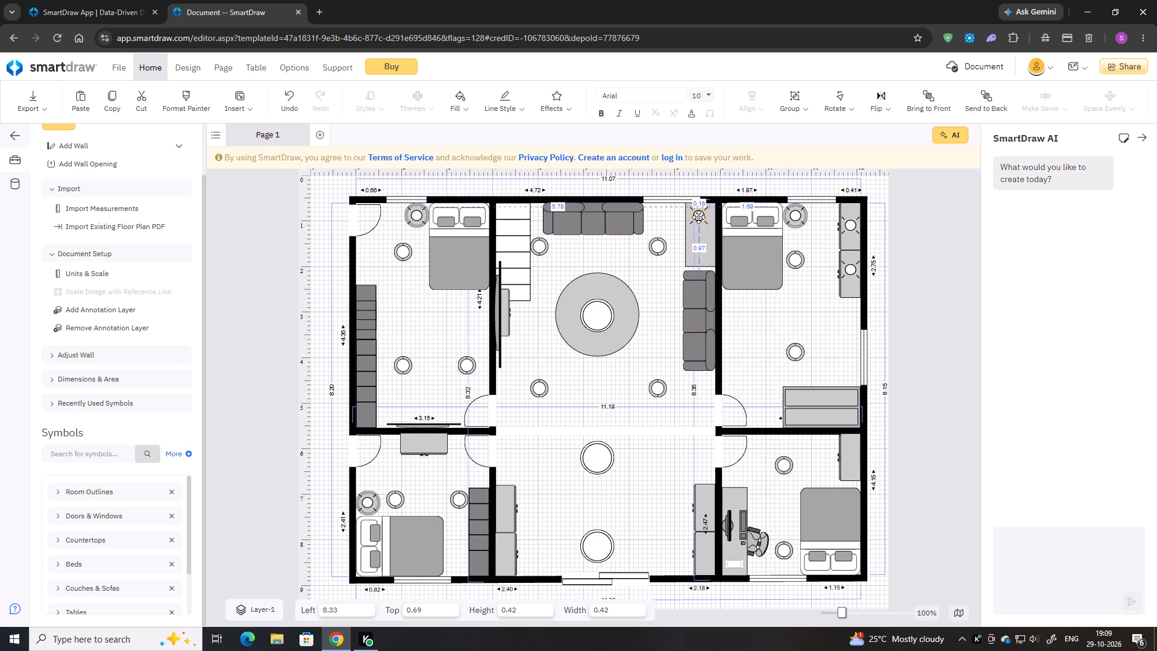
pyautogui.moveTo(698, 217); pyautogui.dragTo(700, 218)
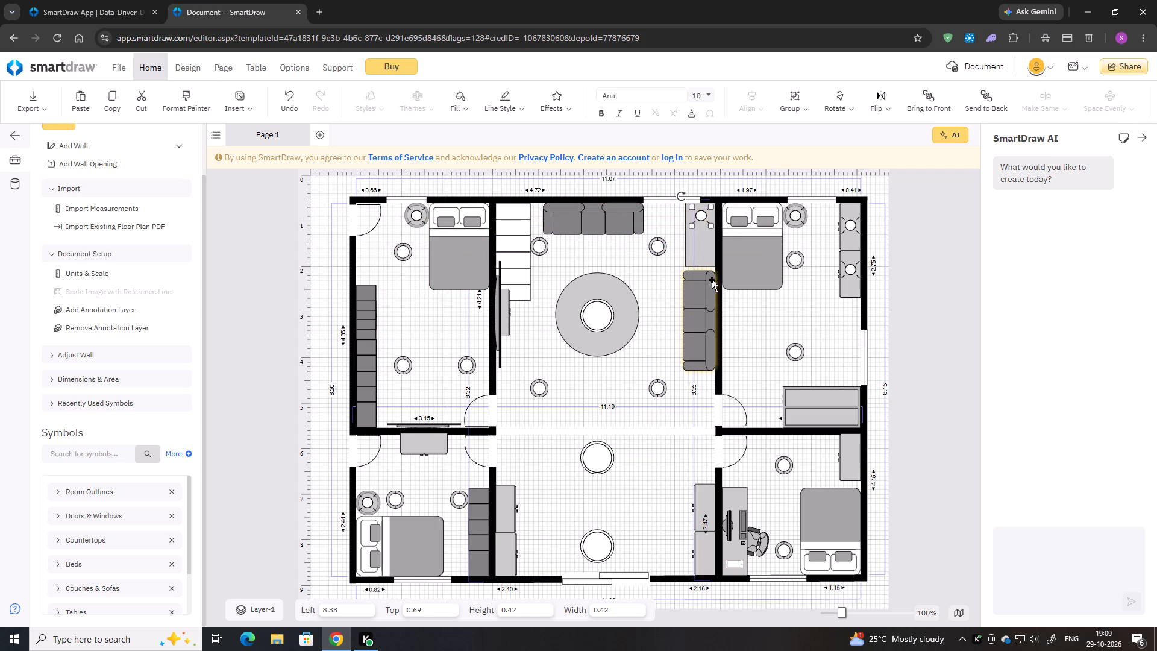
# Paste another lamp copy and place it on the cabinet in the lower-right bedroom's upper-right corner, at about Left 11.66, Top 5.96.
pyautogui.hotkey('ctrl', 'v')
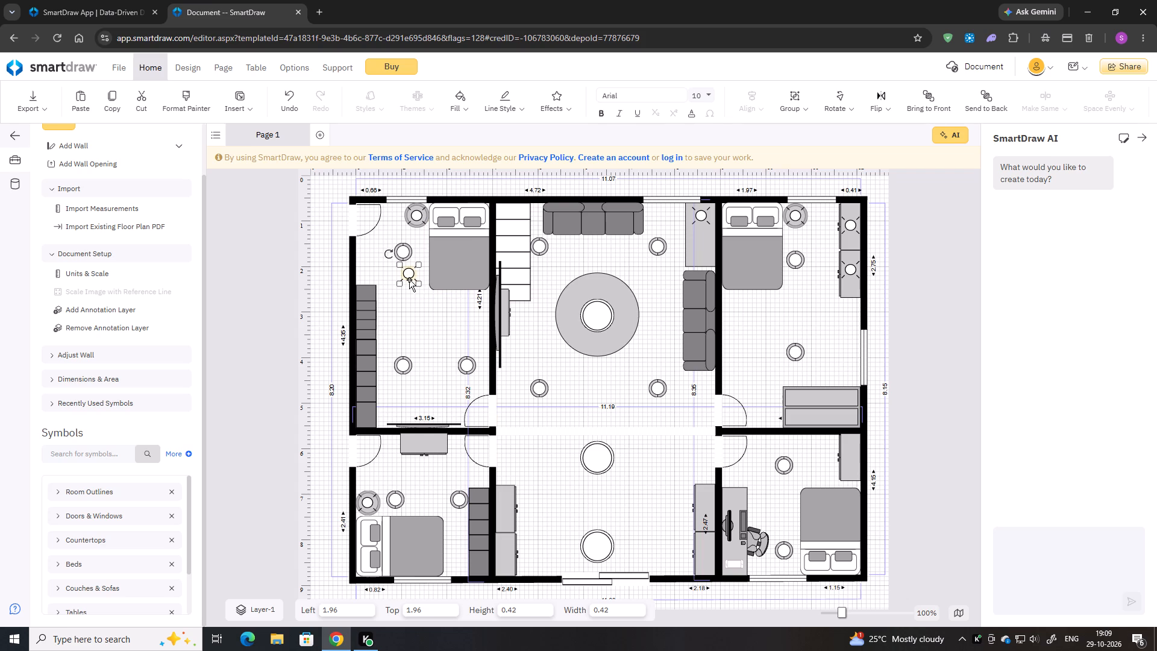
pyautogui.moveTo(409, 276); pyautogui.dragTo(715, 404)
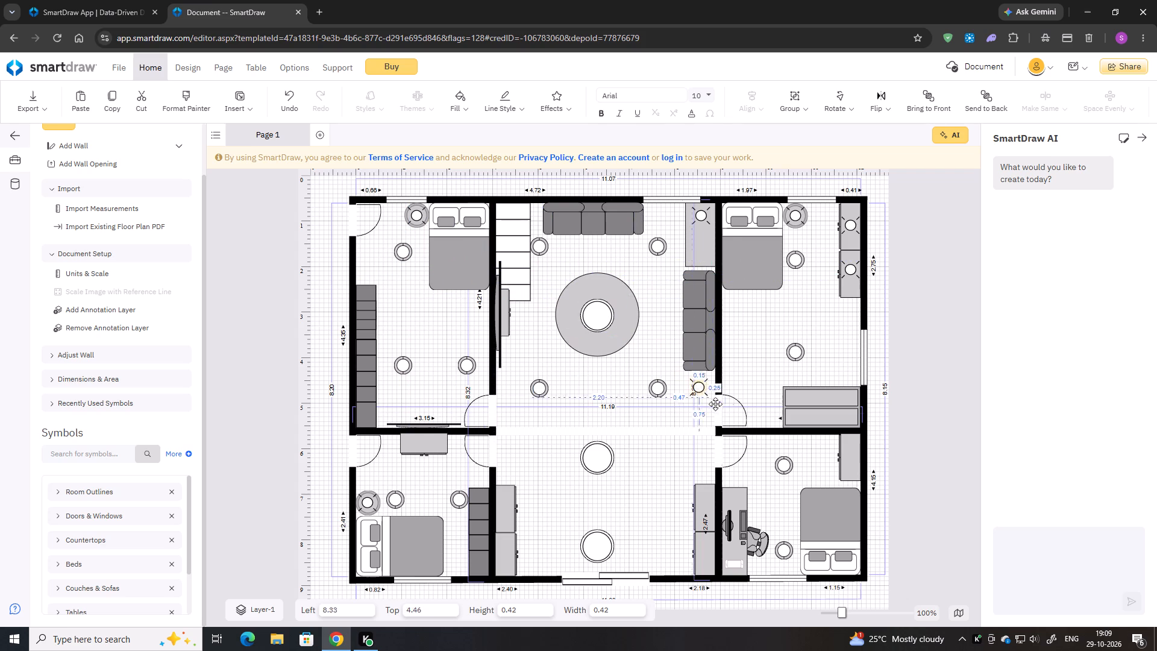
pyautogui.moveTo(715, 404); pyautogui.dragTo(850, 458)
pyautogui.press('Up')
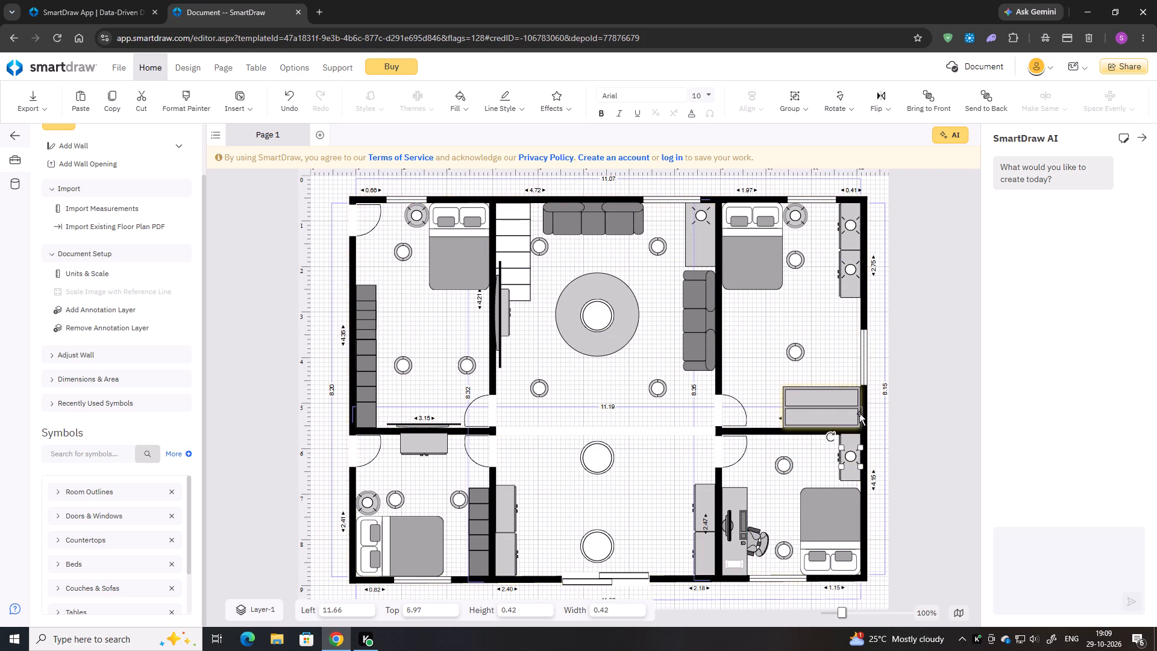
pyautogui.press('Up')
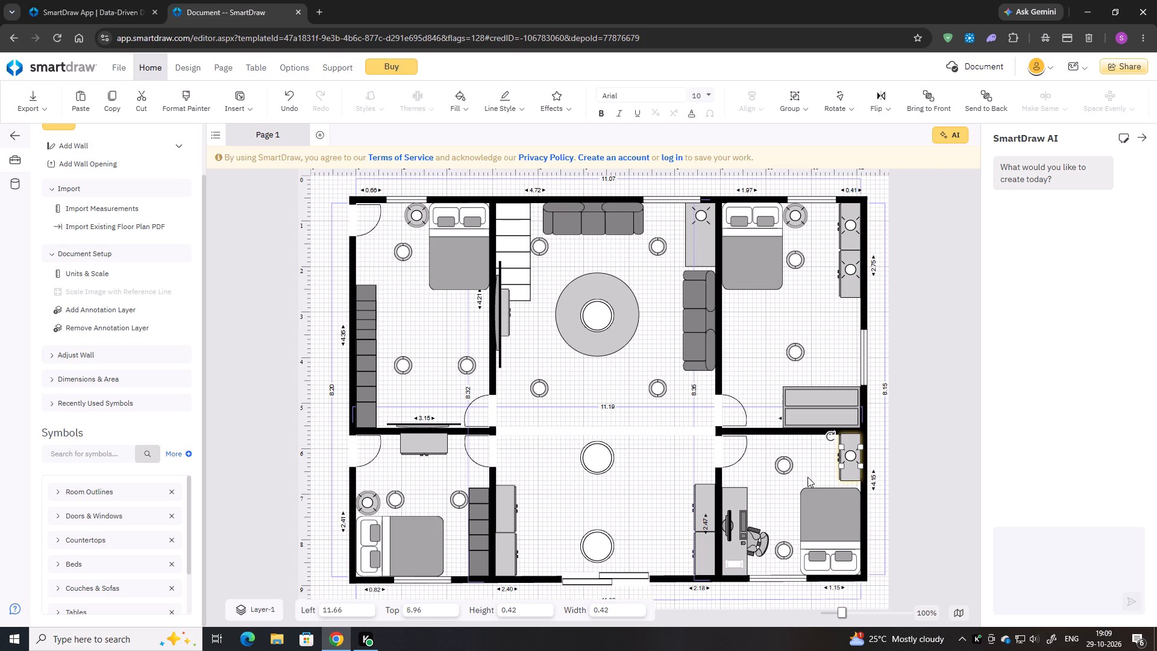
pyautogui.click(807, 477)
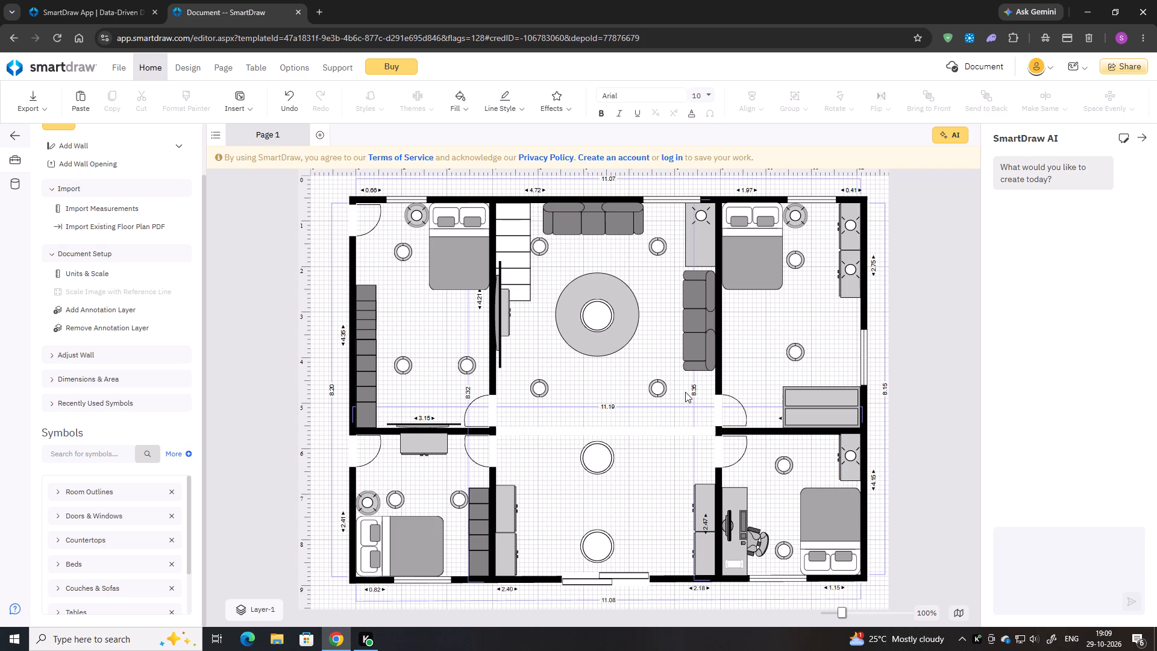
# Paste another lamp copy and centre it on the lower cabinet along the entrance area's left wall, at about Left 4.09, Top 8.12.
pyautogui.hotkey('ctrl', 'v')
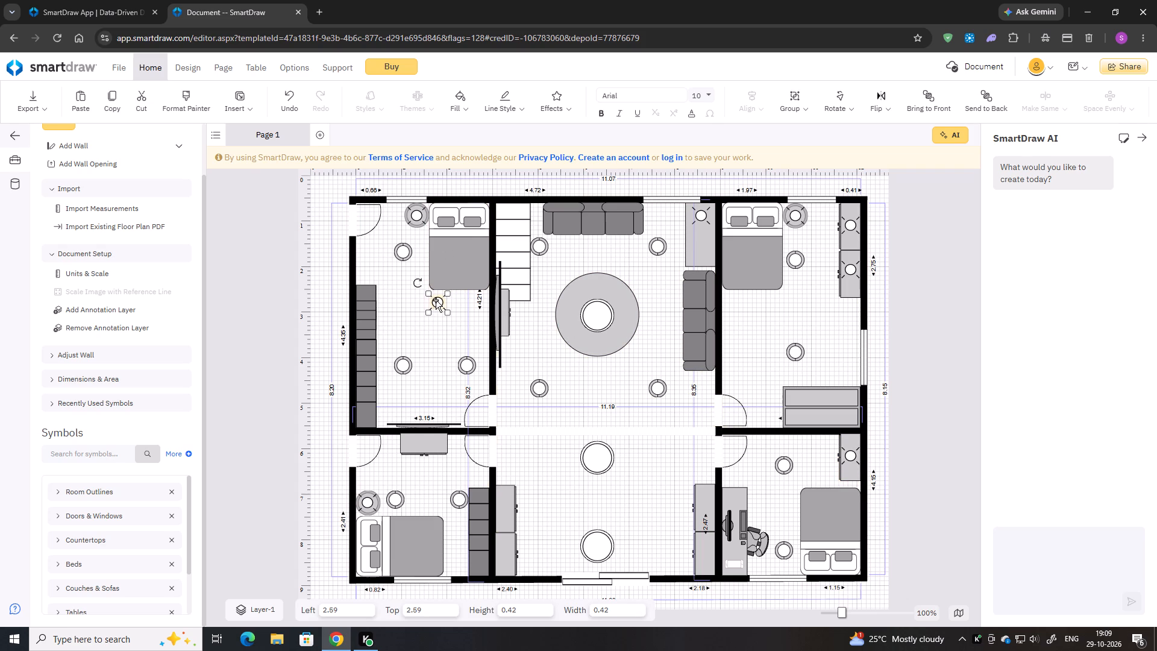
pyautogui.moveTo(437, 301); pyautogui.dragTo(507, 547)
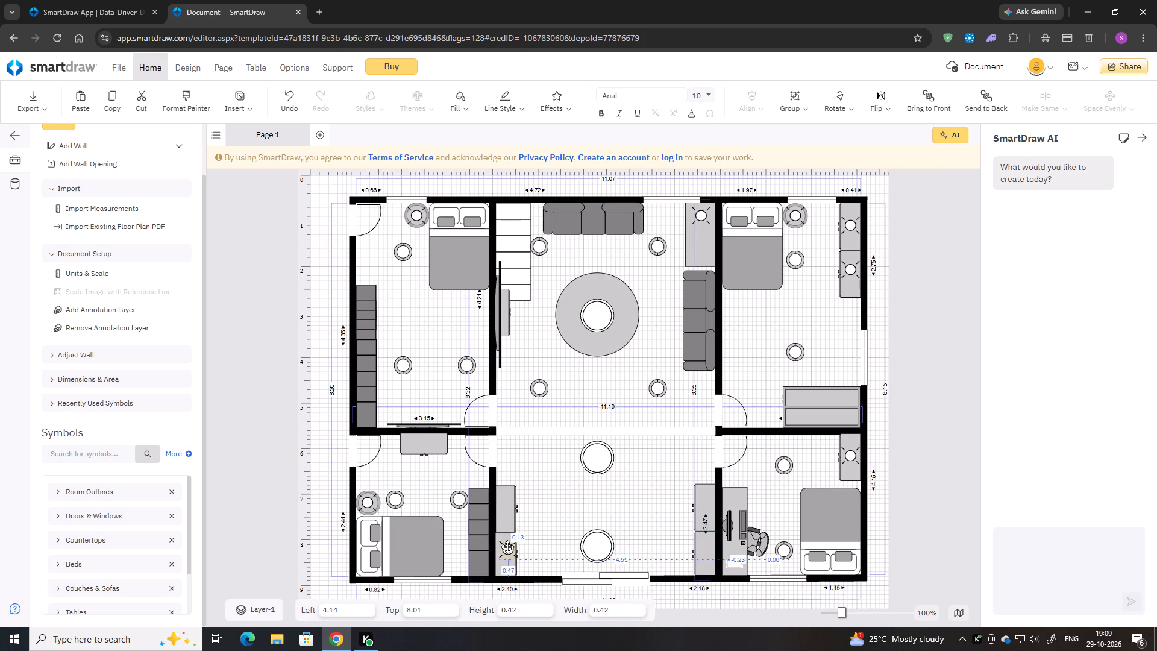
pyautogui.moveTo(507, 547); pyautogui.dragTo(504, 555)
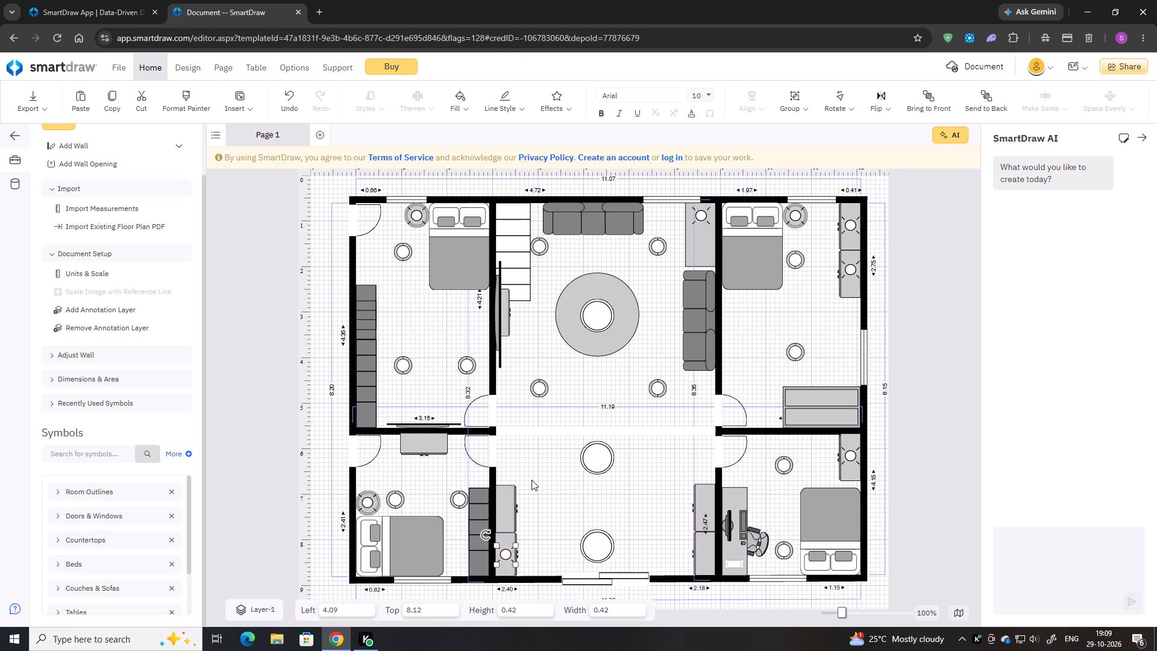
pyautogui.press('Down')
pyautogui.press('Right')
pyautogui.press('Up')
pyautogui.click(525, 520)
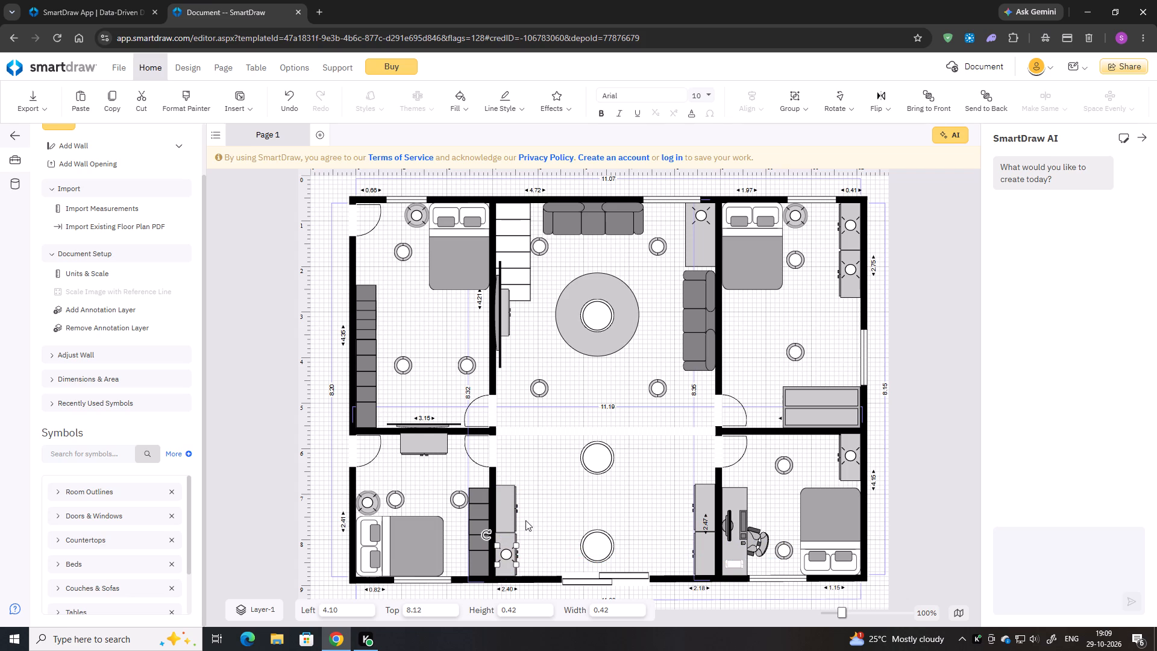
pyautogui.click(506, 555)
pyautogui.press('Left')
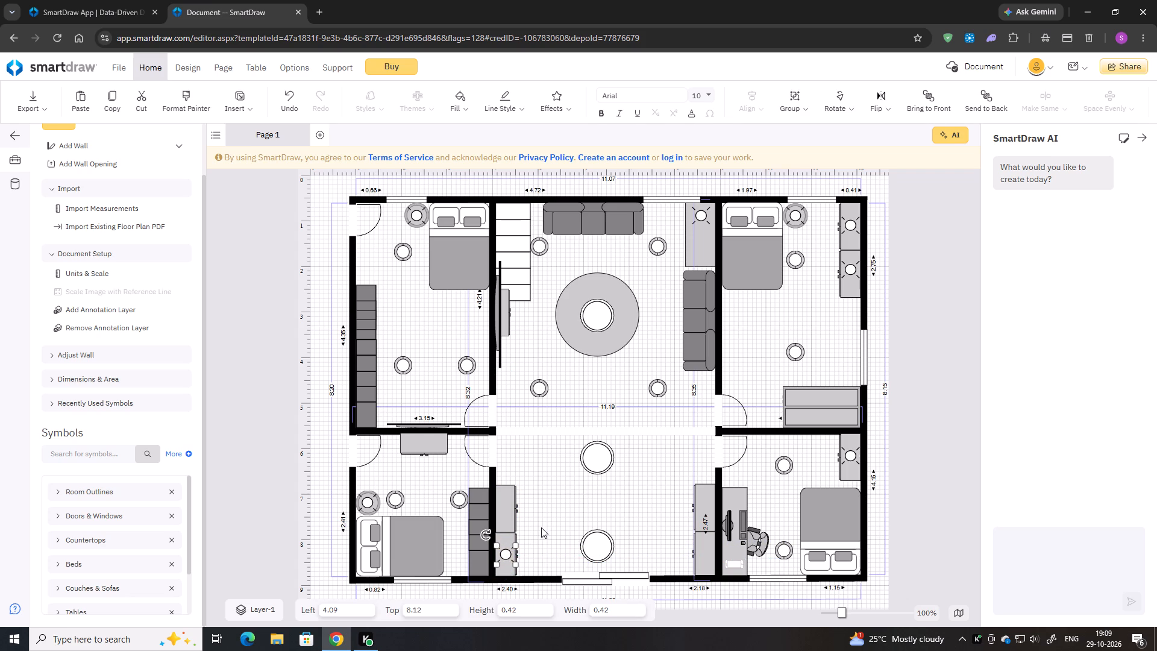
pyautogui.click(541, 521)
pyautogui.click(507, 553)
pyautogui.press('Left')
pyautogui.click(527, 524)
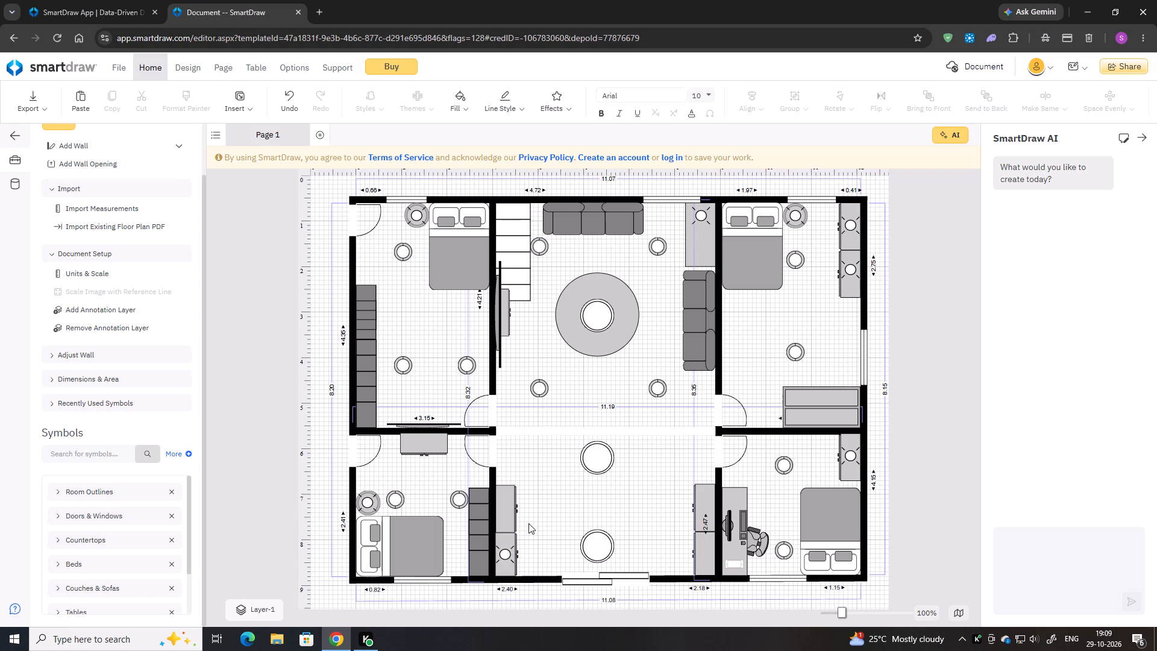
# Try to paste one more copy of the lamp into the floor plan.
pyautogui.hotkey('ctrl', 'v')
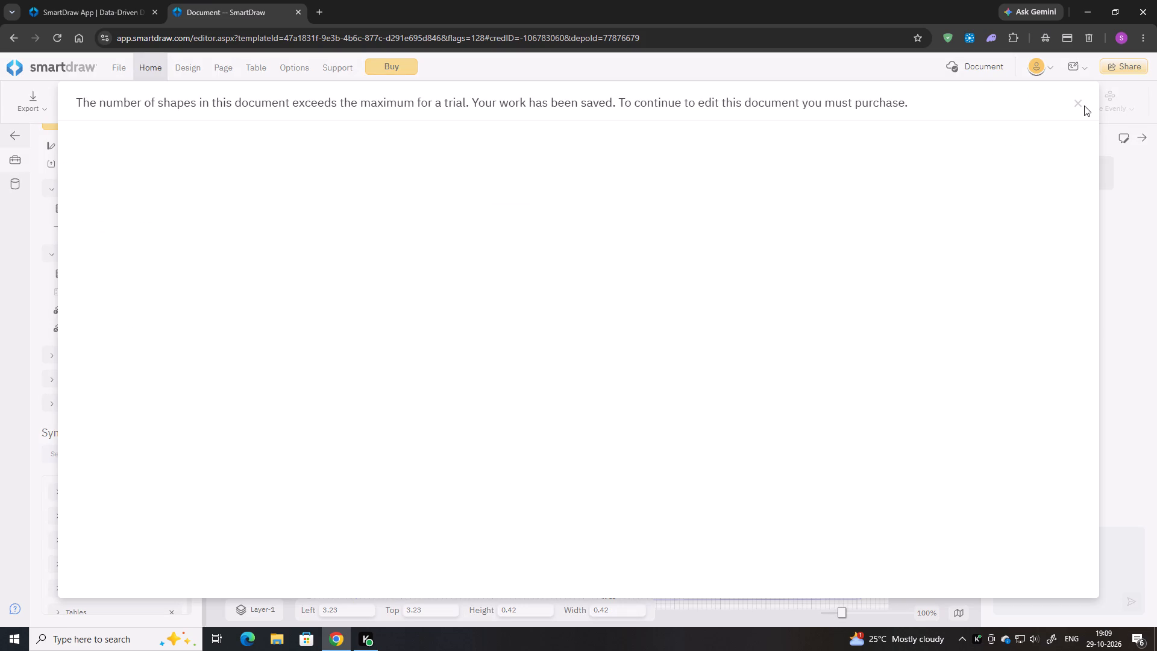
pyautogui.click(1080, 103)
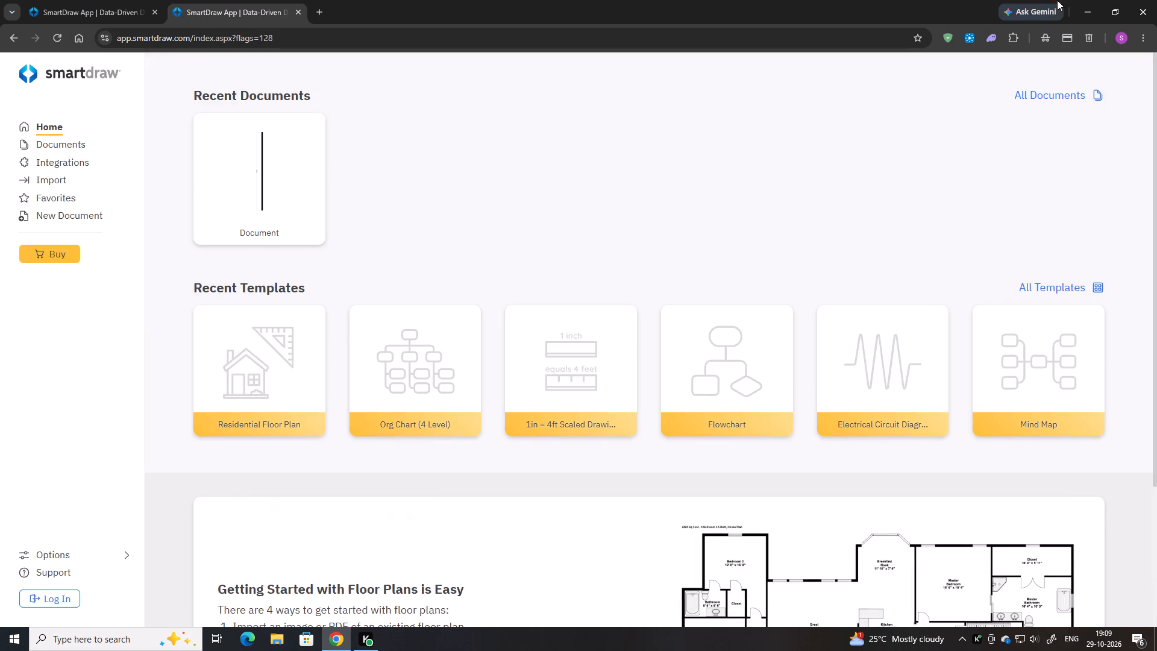
# Close the browser window.
pyautogui.click(1156, 0)
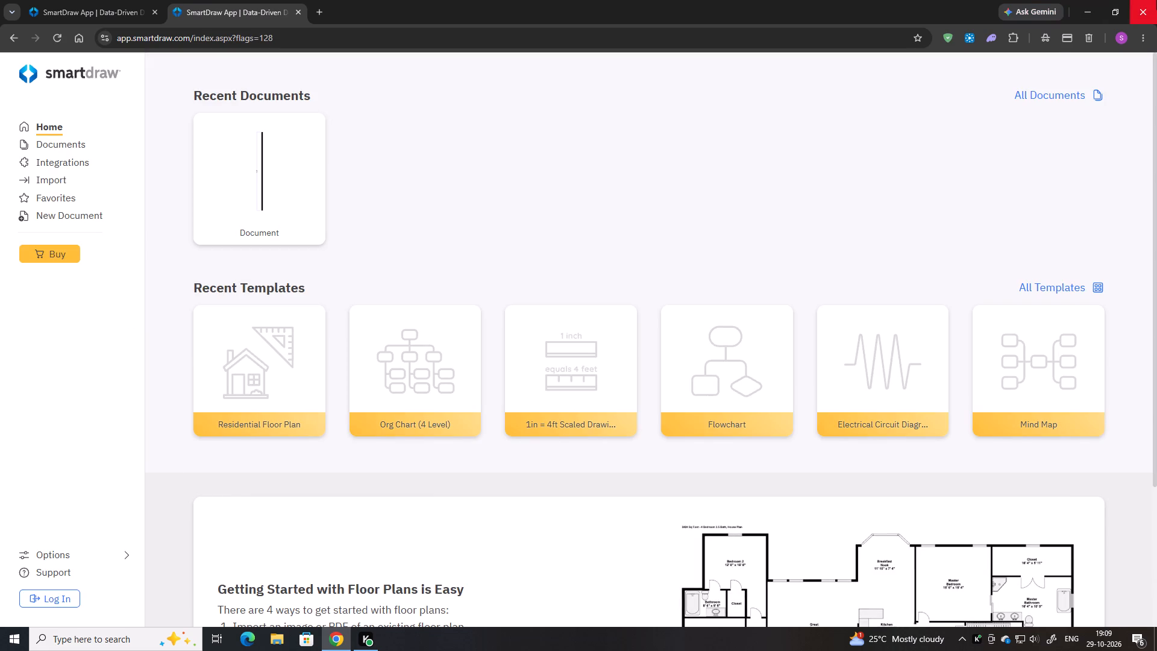